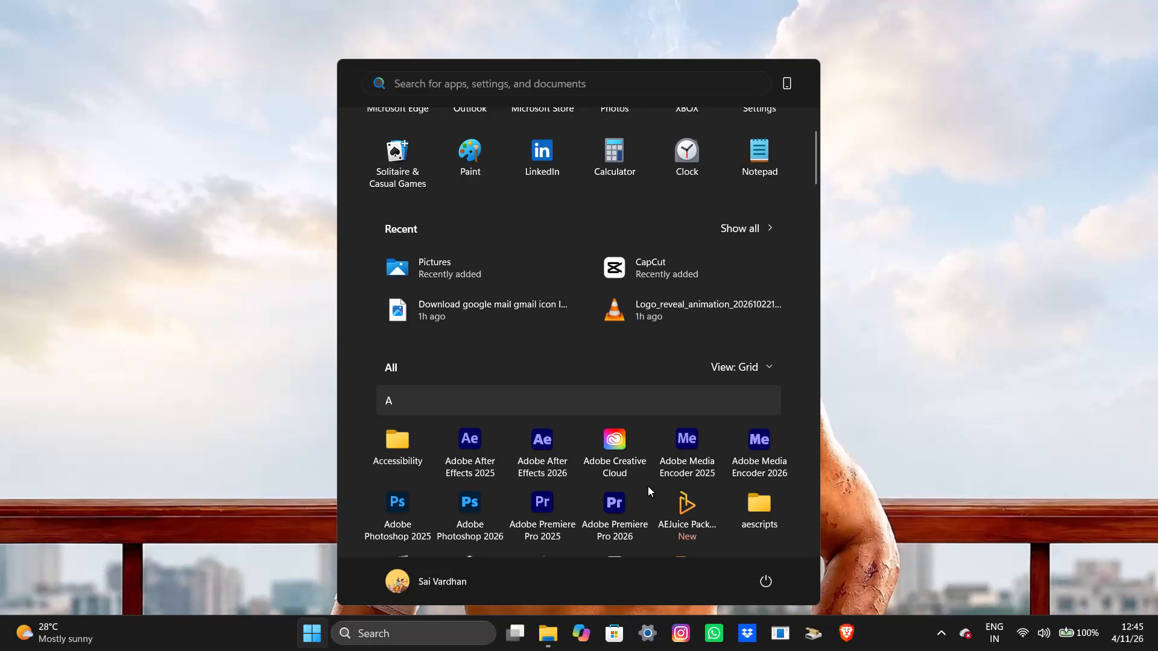
# Launch Adobe Premiere Pro 2026 from the list of installed apps.
pyautogui.click(604, 505)
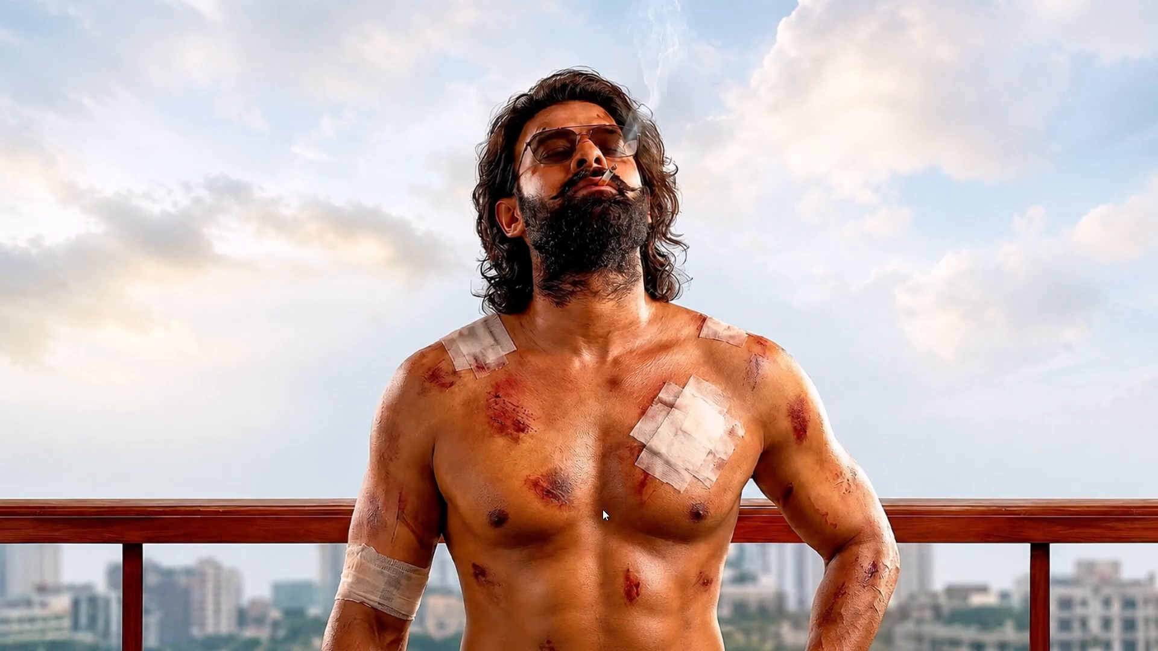
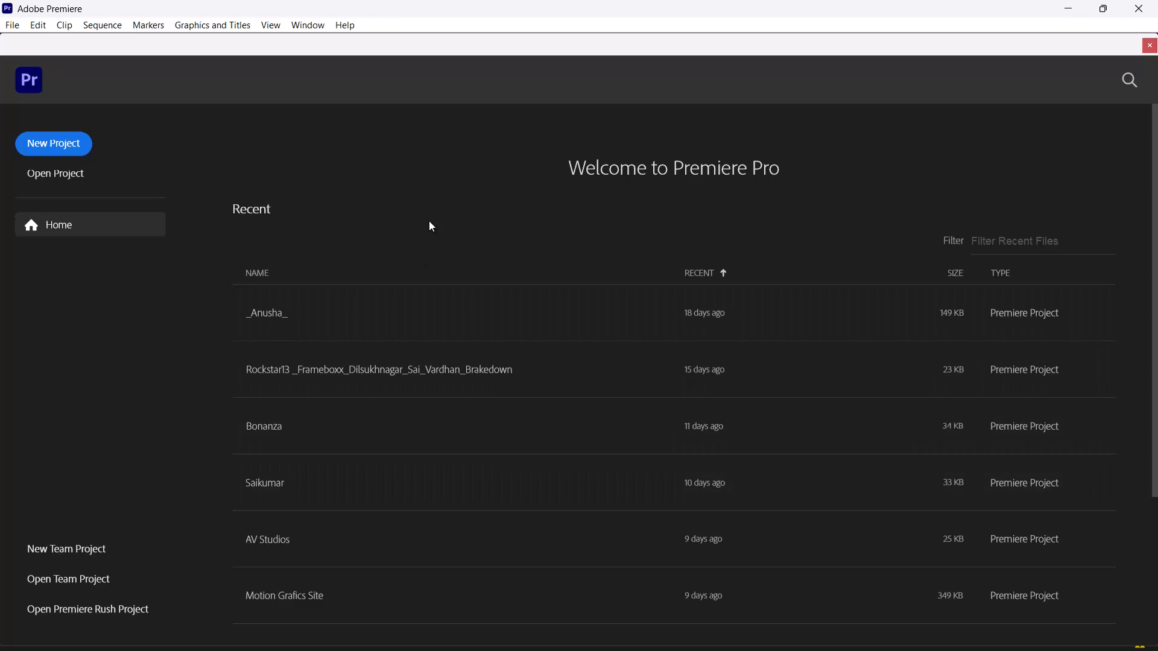
# Sort the recent projects by date and by name to look for the needed project.
pyautogui.click(429, 221)
pyautogui.click(721, 274)
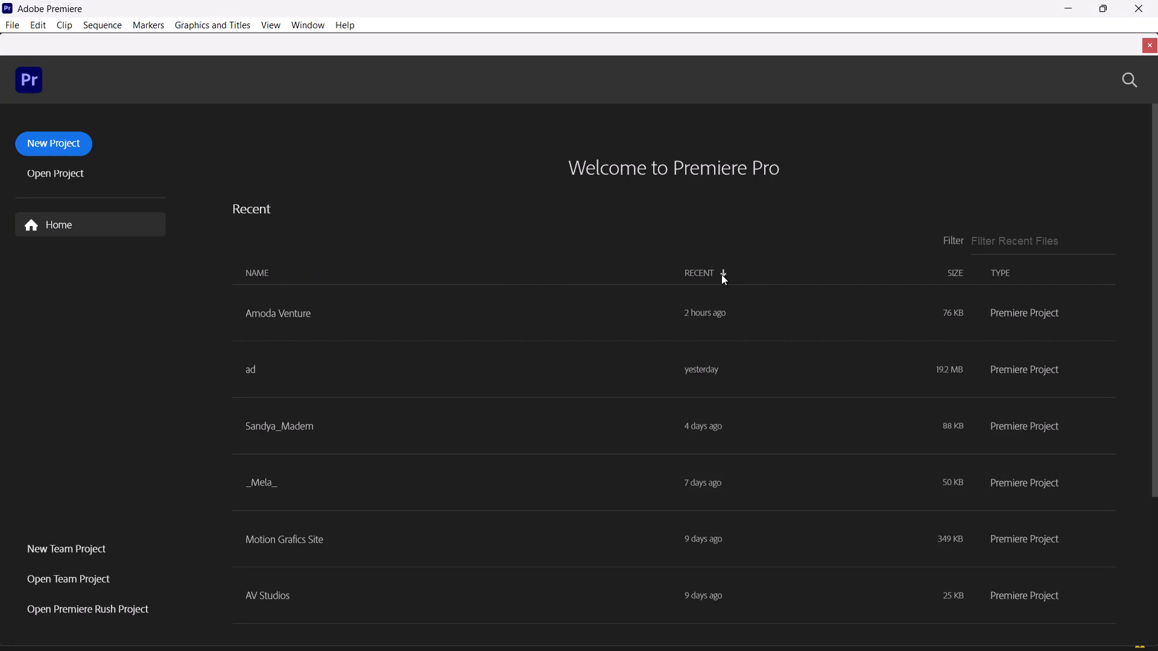
pyautogui.click(264, 275)
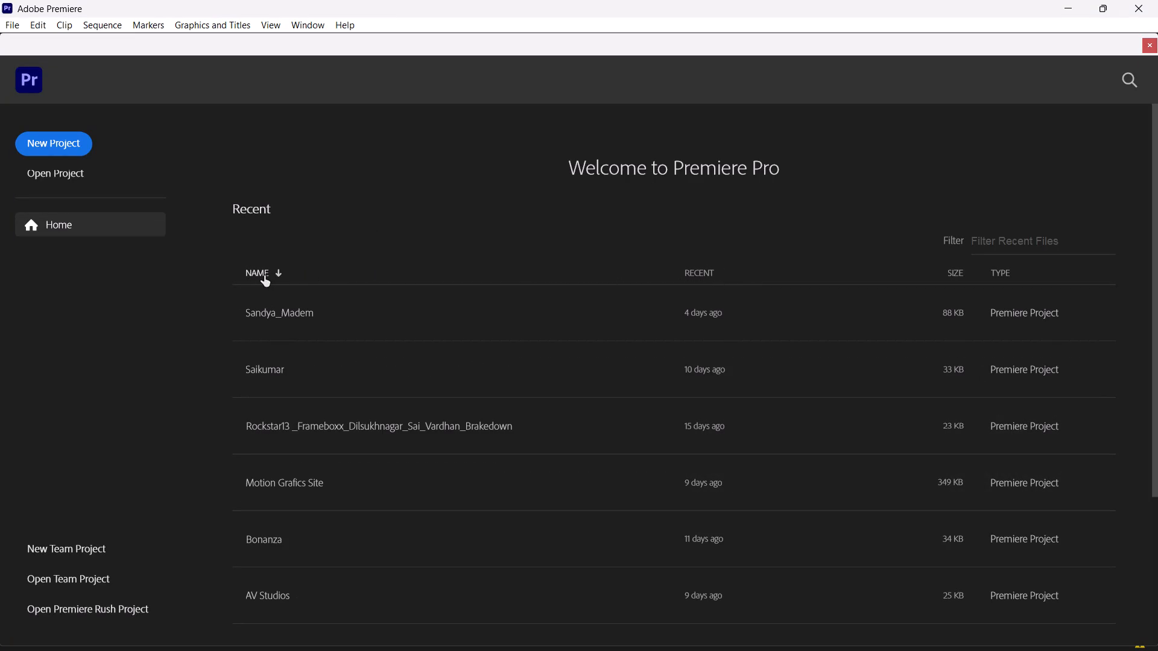
pyautogui.click(264, 275)
pyautogui.click(263, 275)
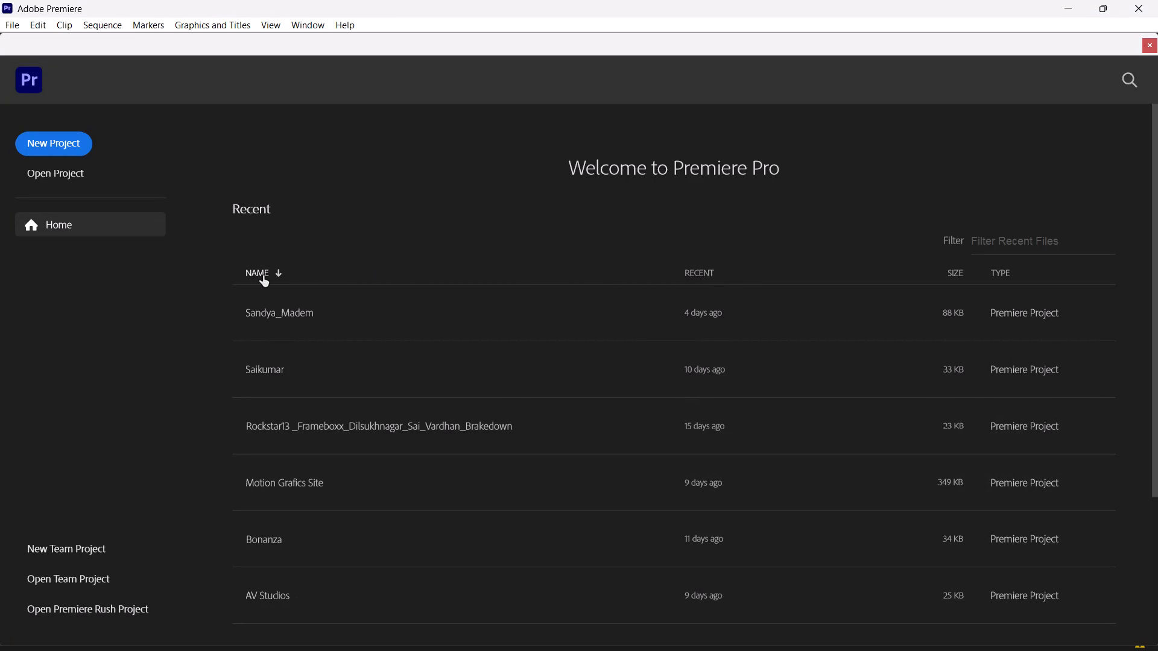
pyautogui.click(268, 262)
pyautogui.click(271, 274)
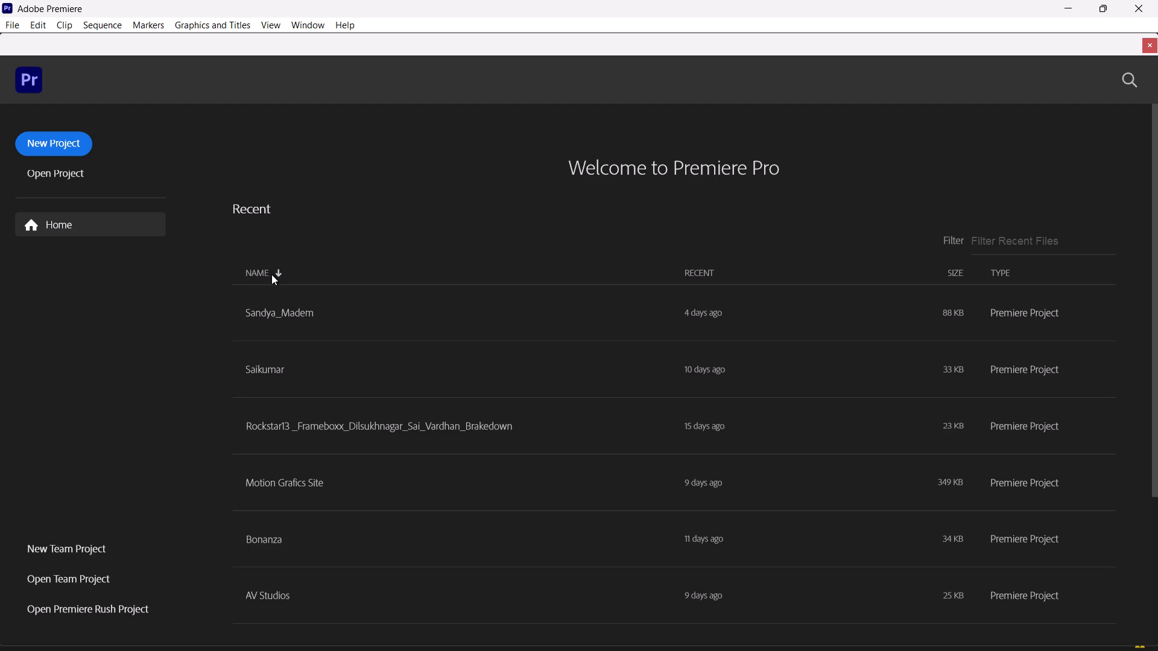
pyautogui.click(279, 265)
pyautogui.click(268, 268)
pyautogui.click(268, 268)
pyautogui.click(268, 268)
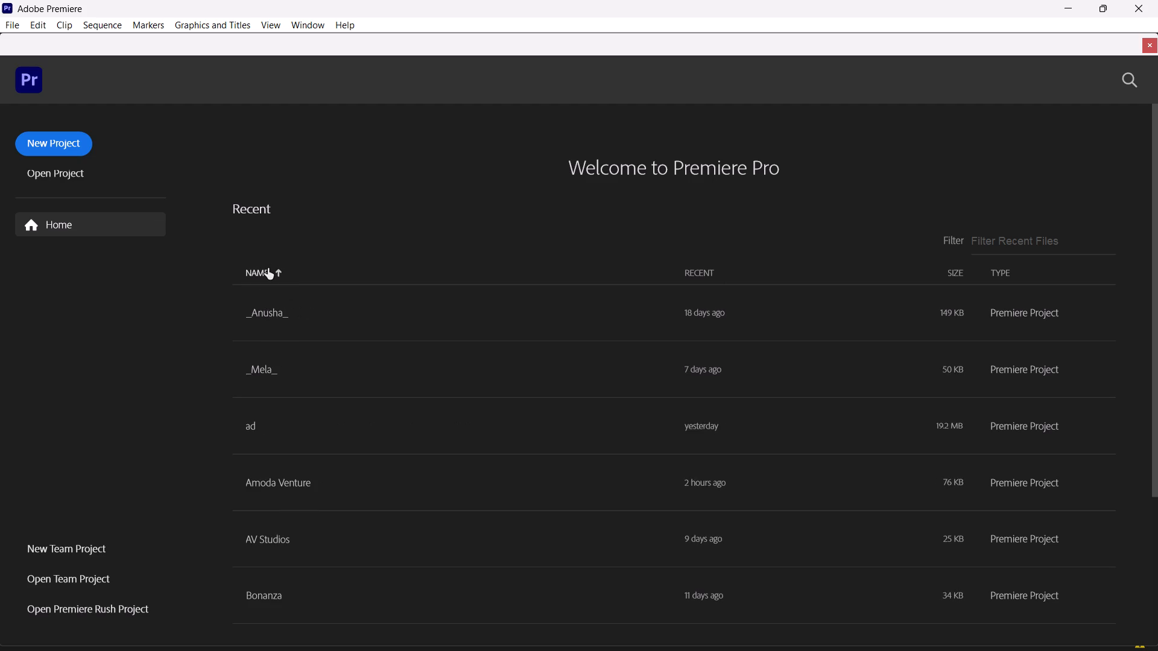
pyautogui.click(195, 282)
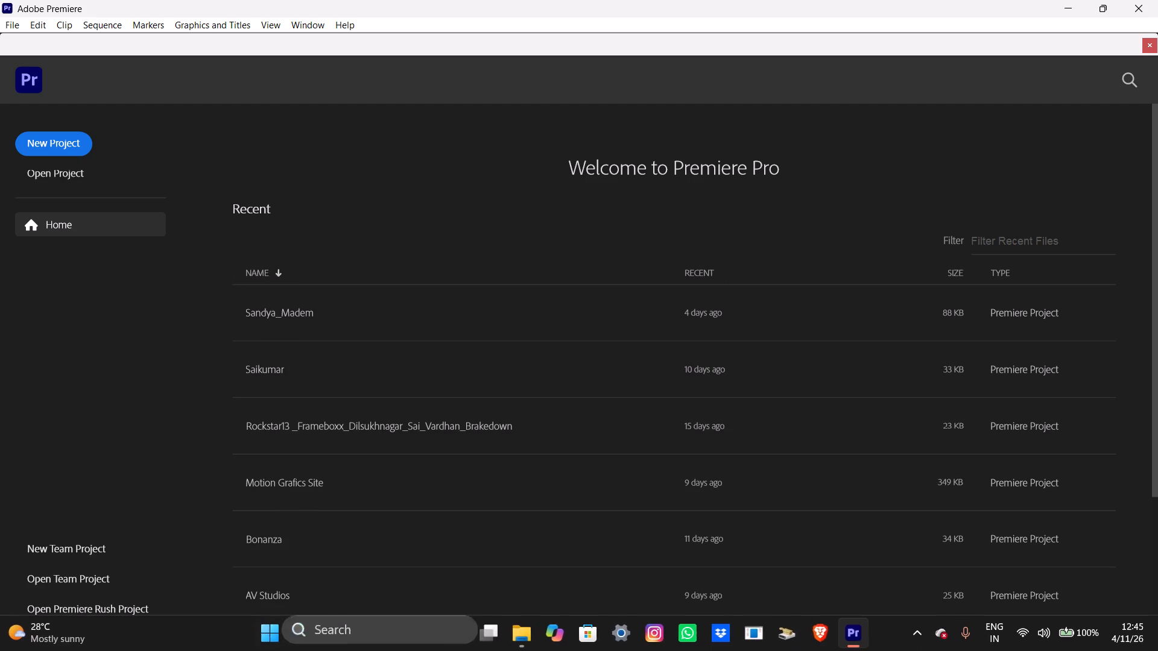
# Switch to File Explorer and examine the Vedaashram 3D Logo video and its neighbouring files in the Videos folder.
pyautogui.click(502, 638)
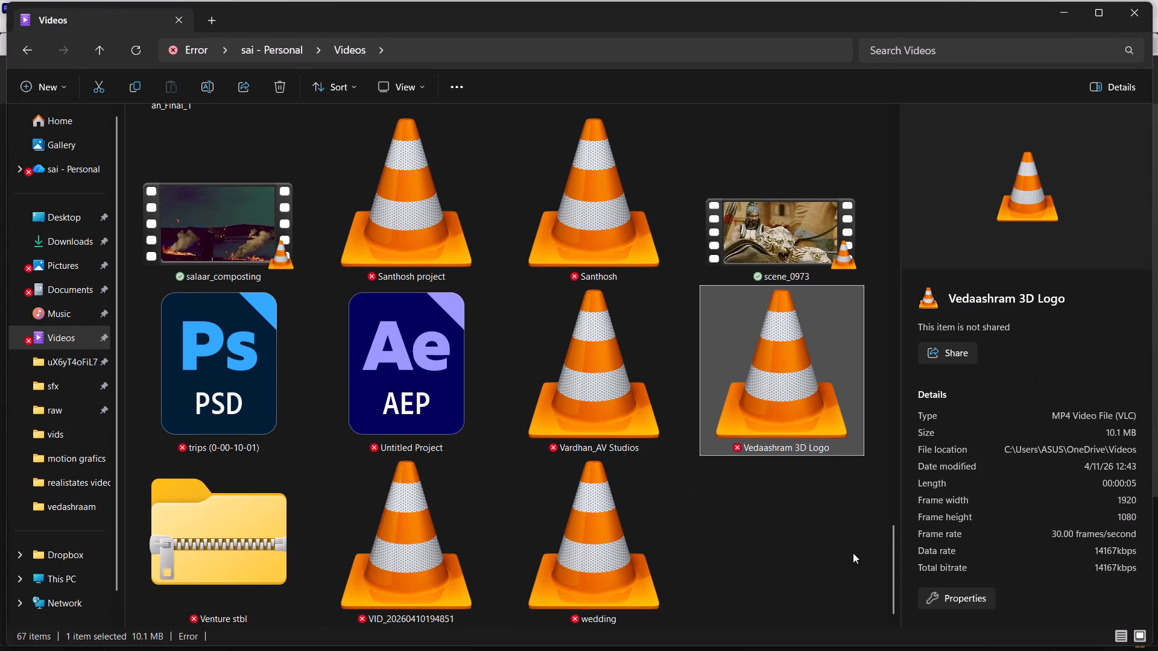
pyautogui.click(796, 547)
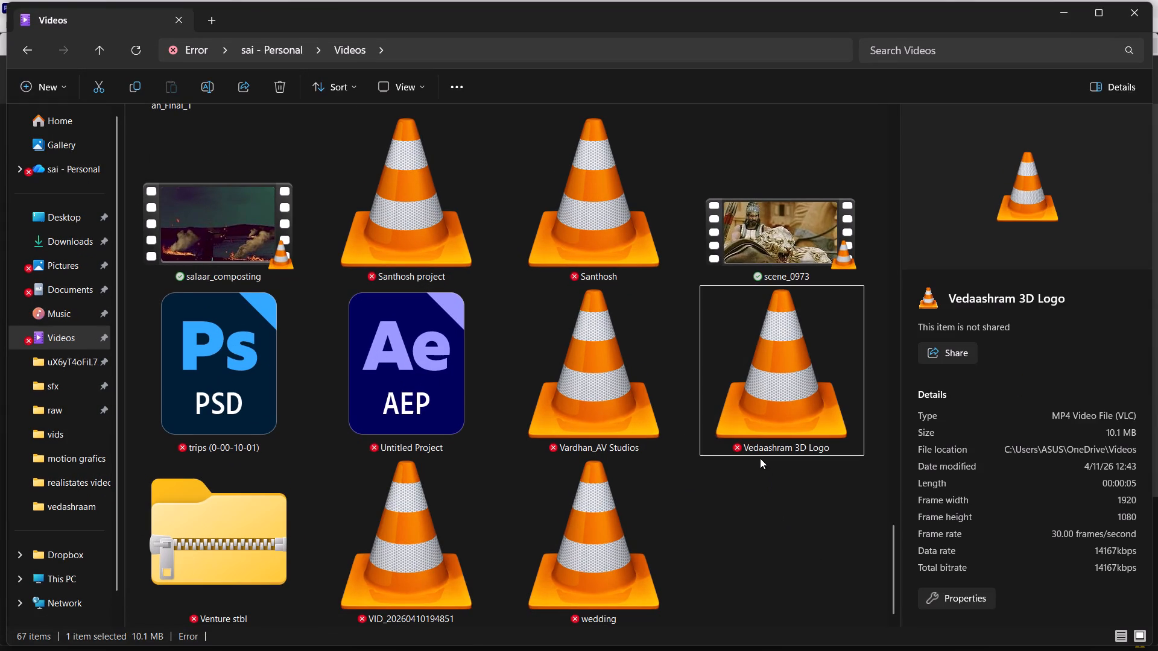
pyautogui.click(756, 431)
pyautogui.click(622, 417)
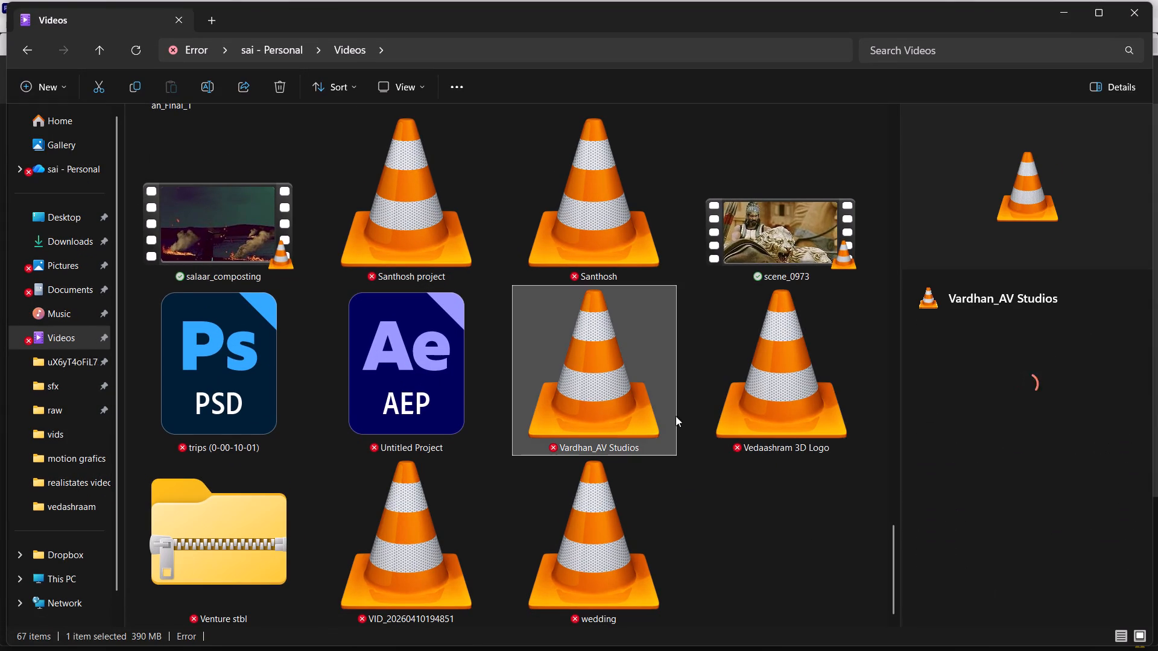
pyautogui.click(745, 368)
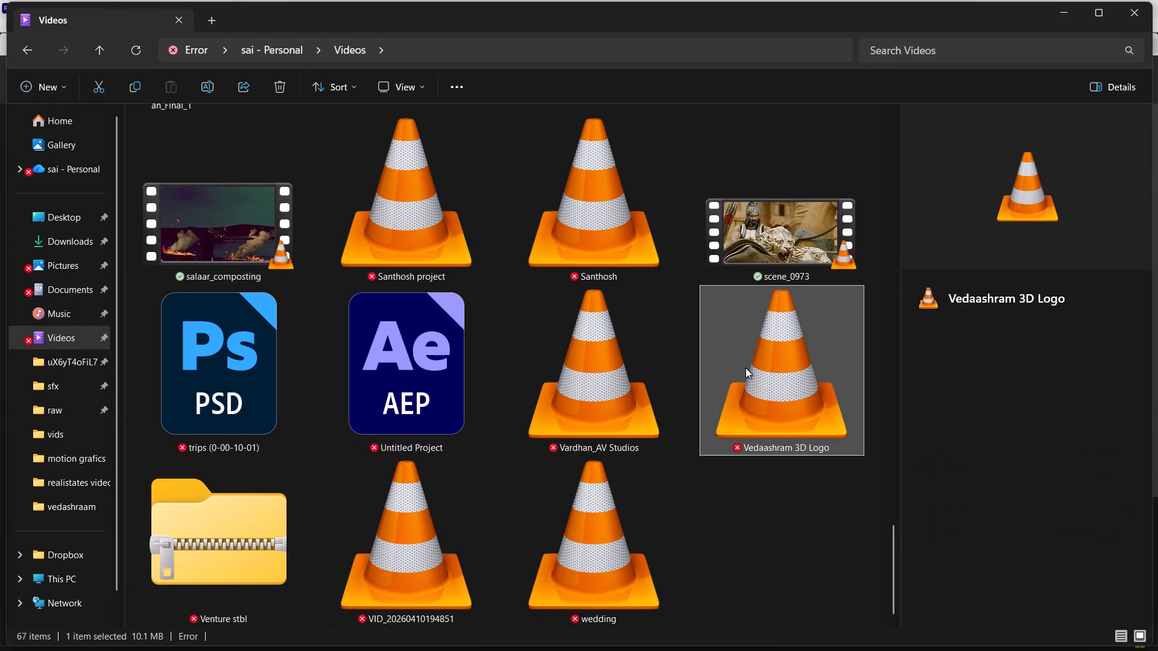
pyautogui.click(760, 492)
pyautogui.click(771, 420)
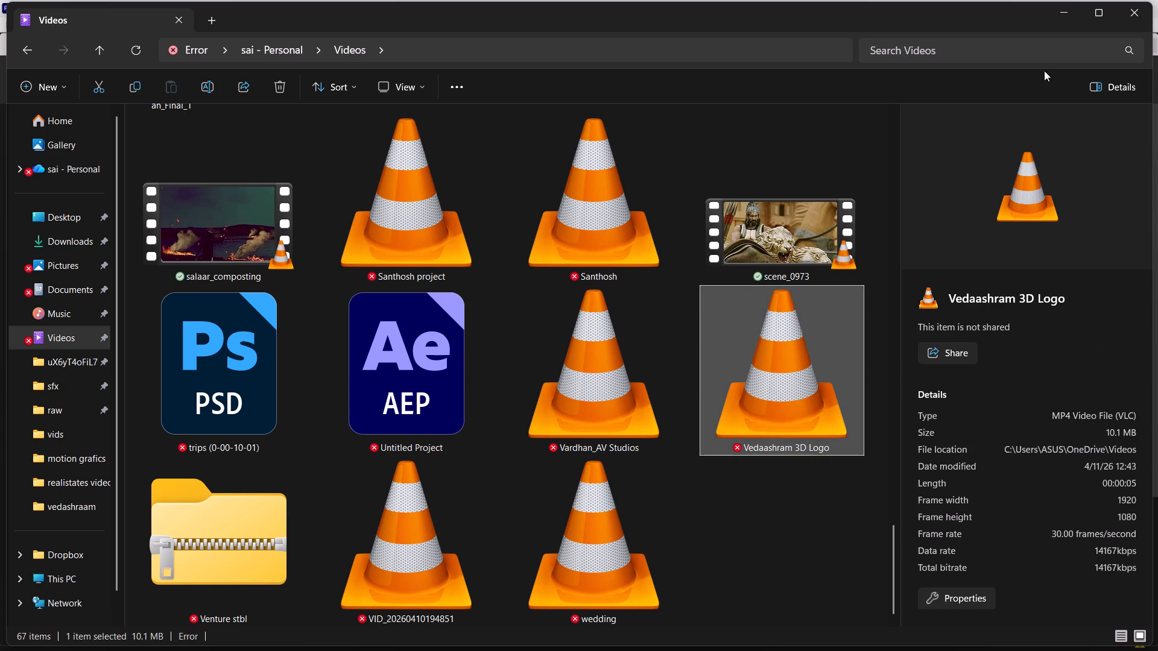
pyautogui.click(1051, 19)
# Find and open the Amoda Venture Premiere project from the realistates video 1 folder in Downloads, using File Explorer.
pyautogui.click(265, 199)
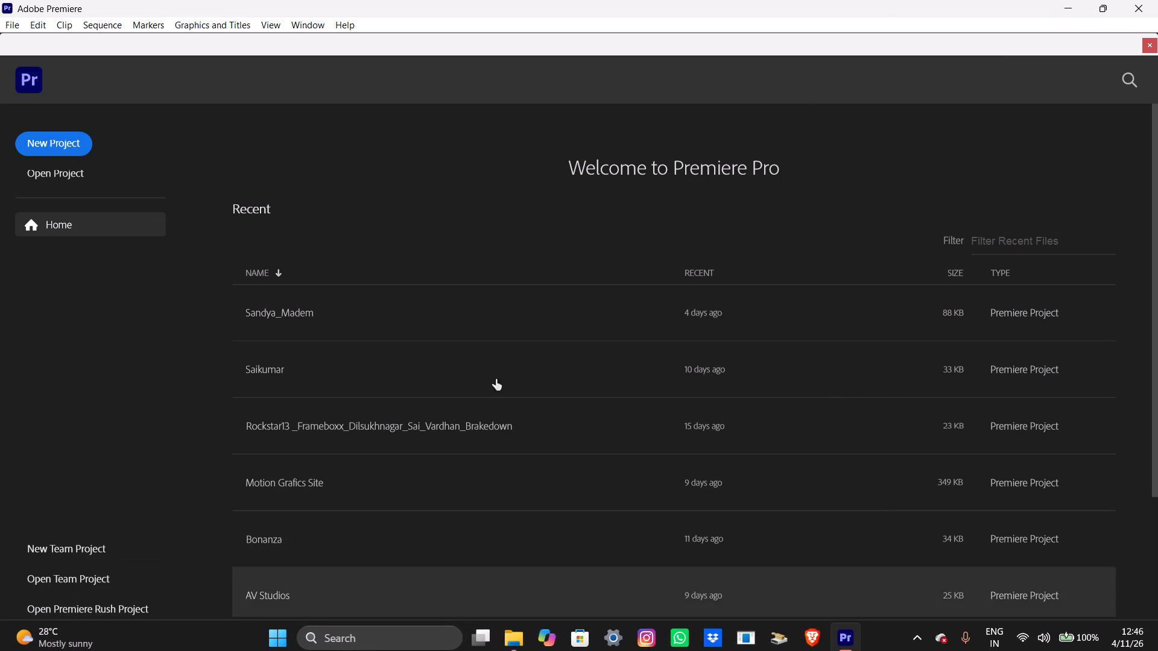
pyautogui.click(443, 220)
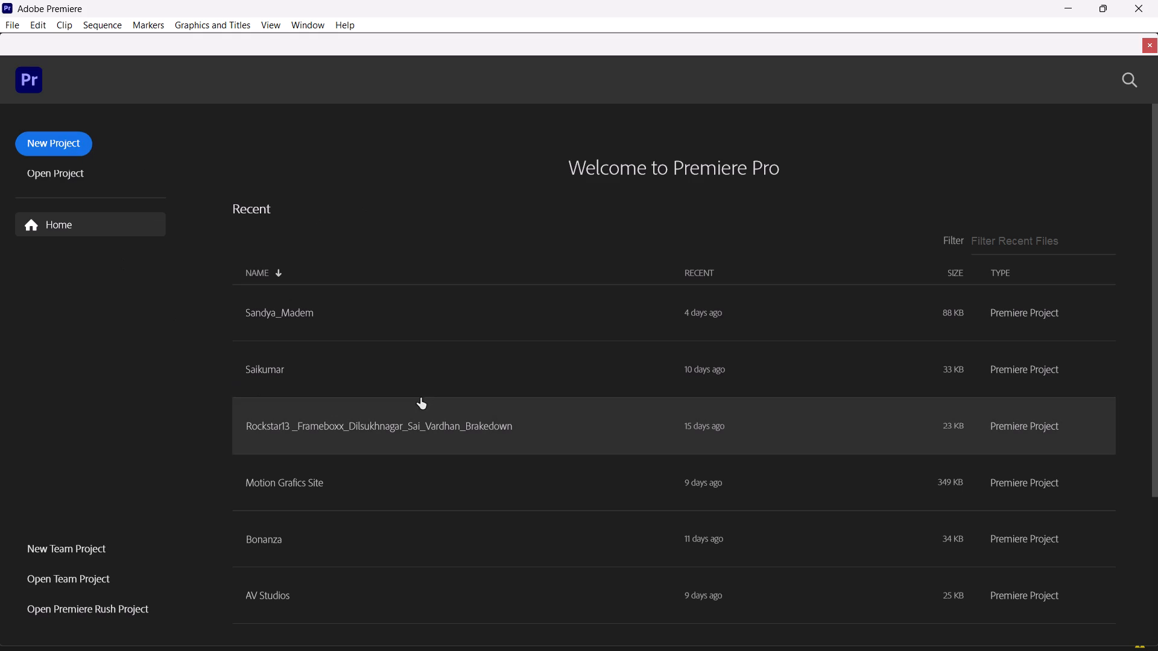
pyautogui.scroll(-9, 418, 397)
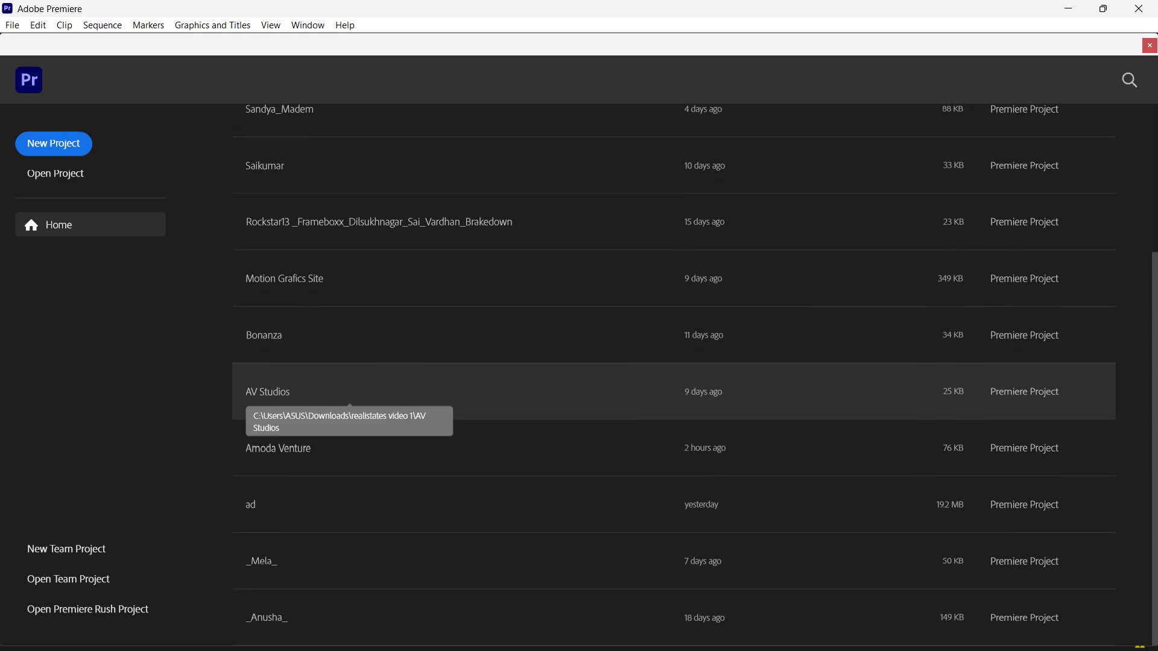
pyautogui.click(501, 626)
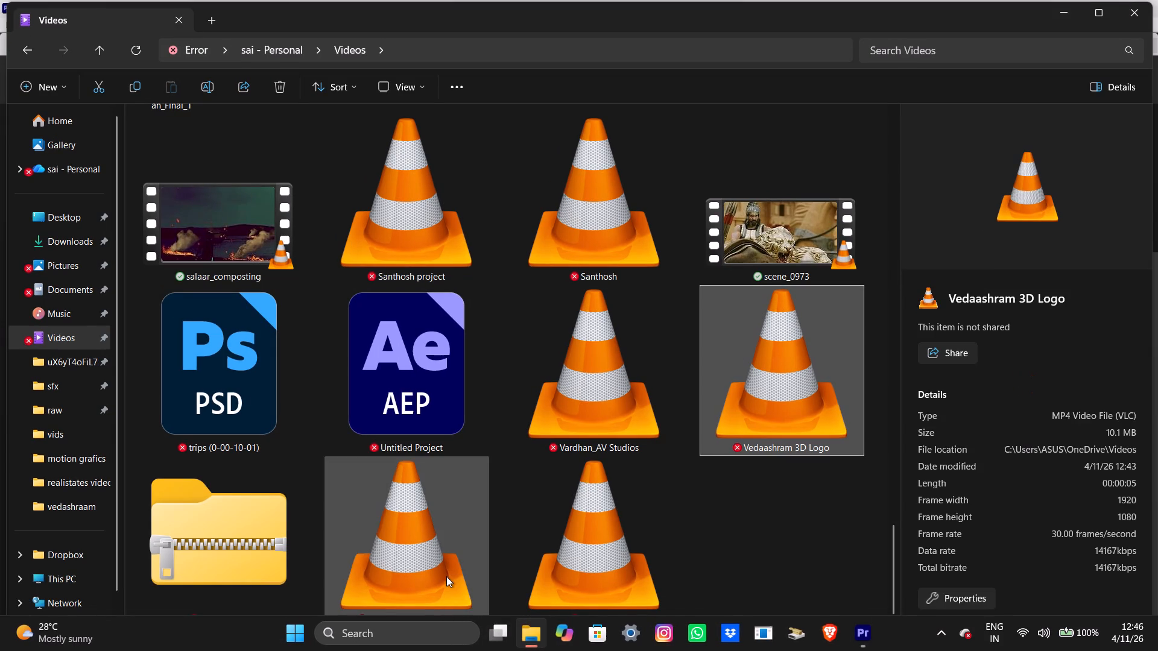
pyautogui.click(215, 21)
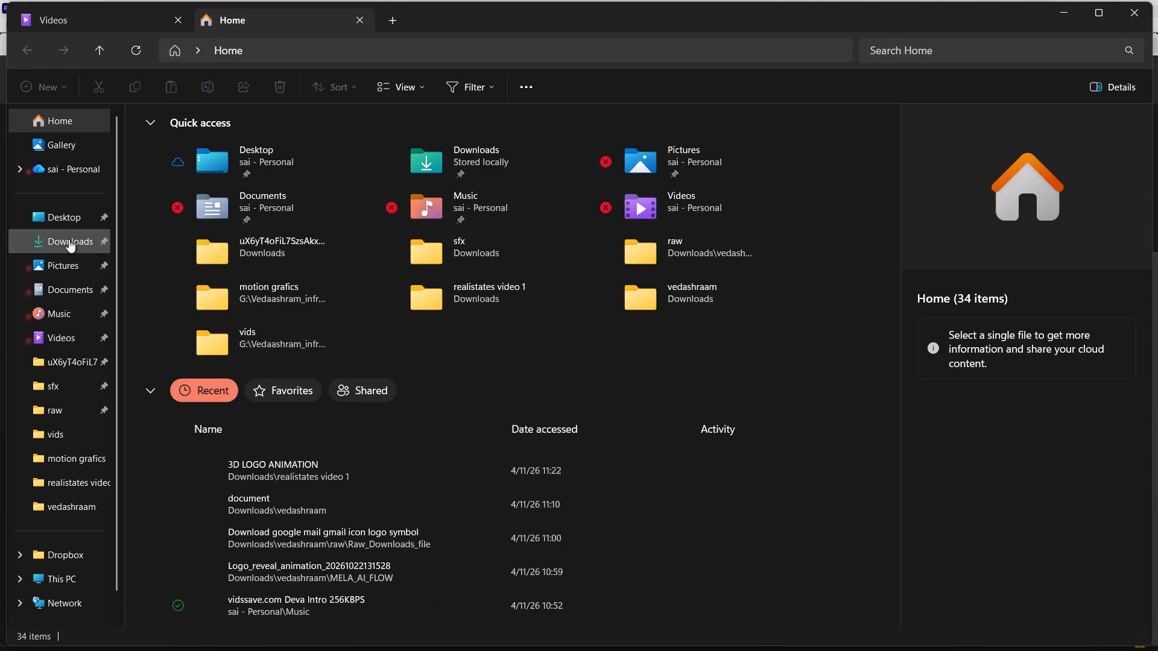
pyautogui.click(69, 239)
pyautogui.scroll(3, 321, 236)
pyautogui.doubleClick(270, 243)
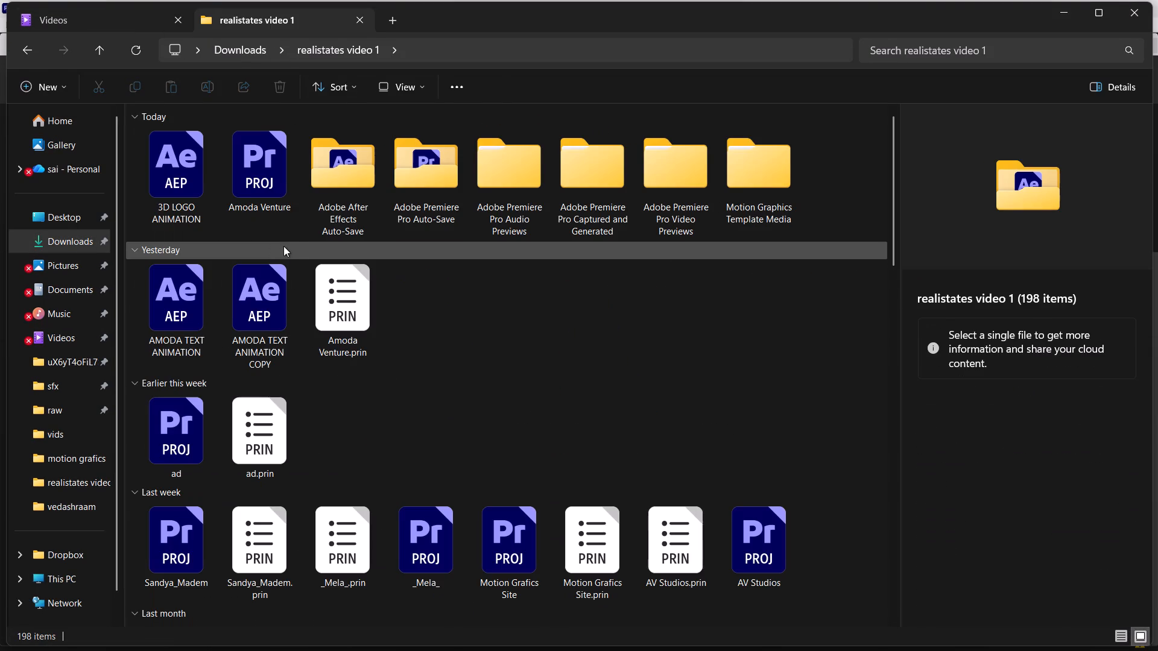
pyautogui.scroll(7, 306, 250)
pyautogui.scroll(2, 254, 174)
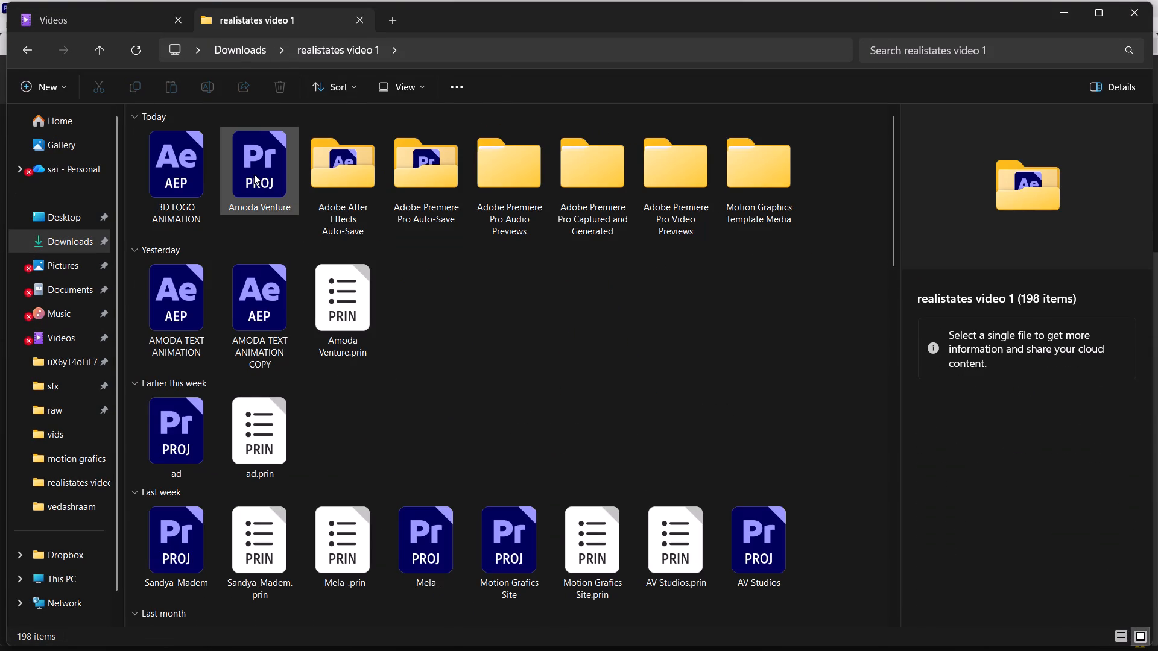
pyautogui.doubleClick(254, 174)
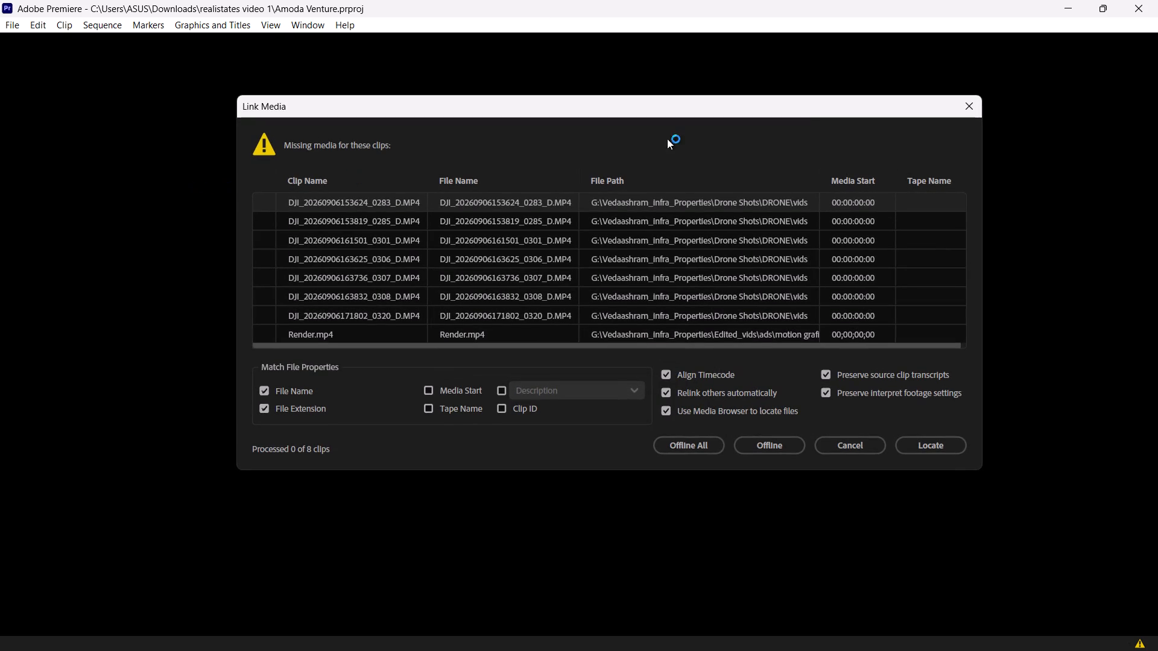
# Dismiss the Link Media dialog without relinking the missing clips.
pyautogui.click(964, 106)
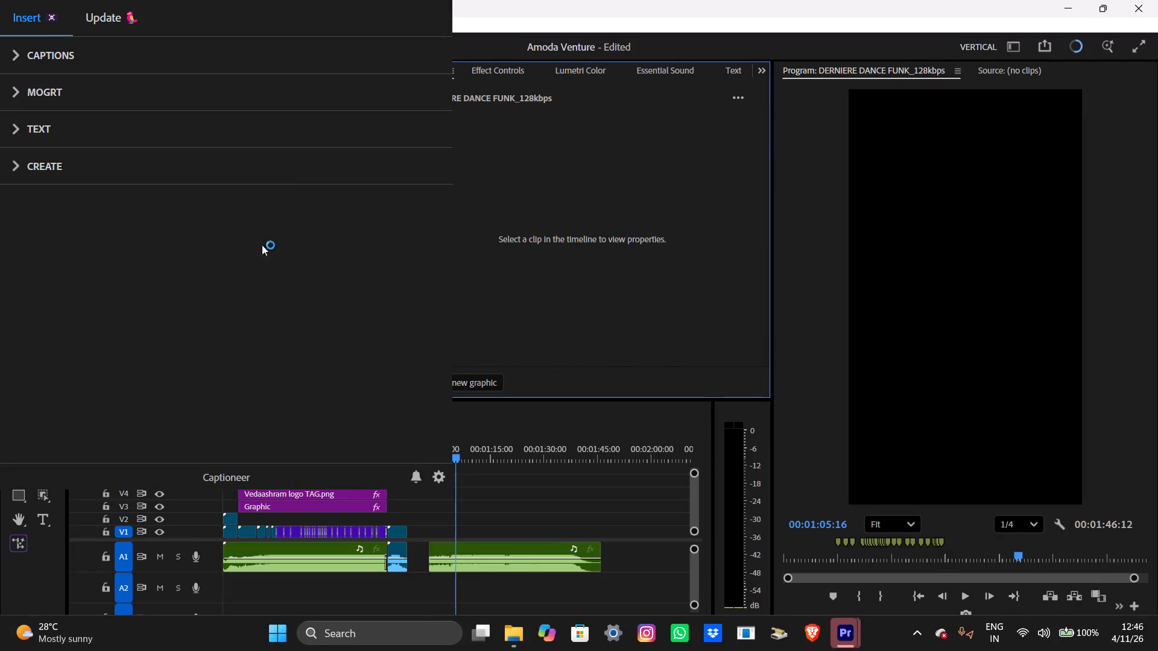
# Clear the floating extension panels' prompts, postponing the update and allowing anonymous analytics, and try to move the panels aside.
pyautogui.moveTo(156, 12); pyautogui.dragTo(258, 66)
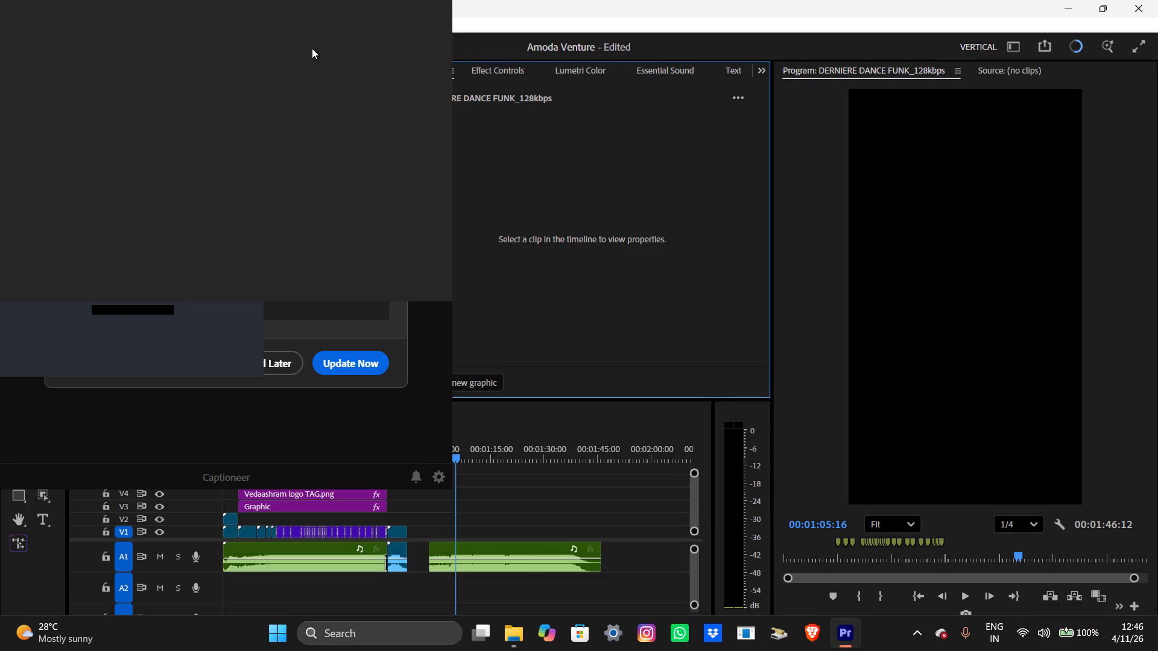
pyautogui.click(291, 360)
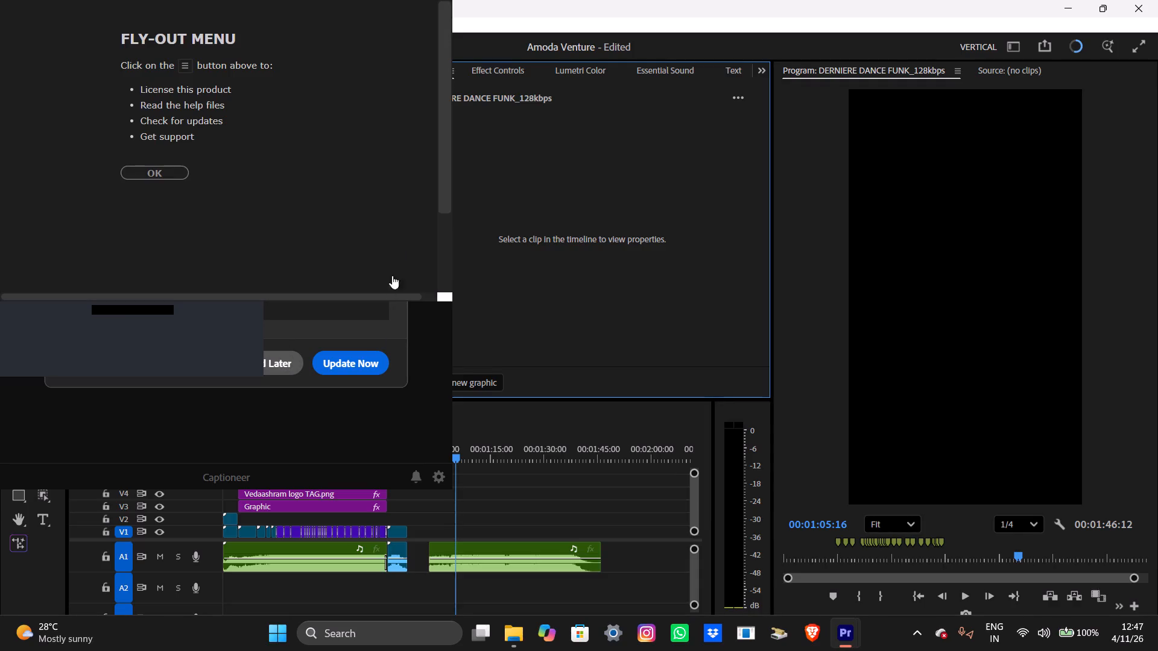
pyautogui.click(163, 175)
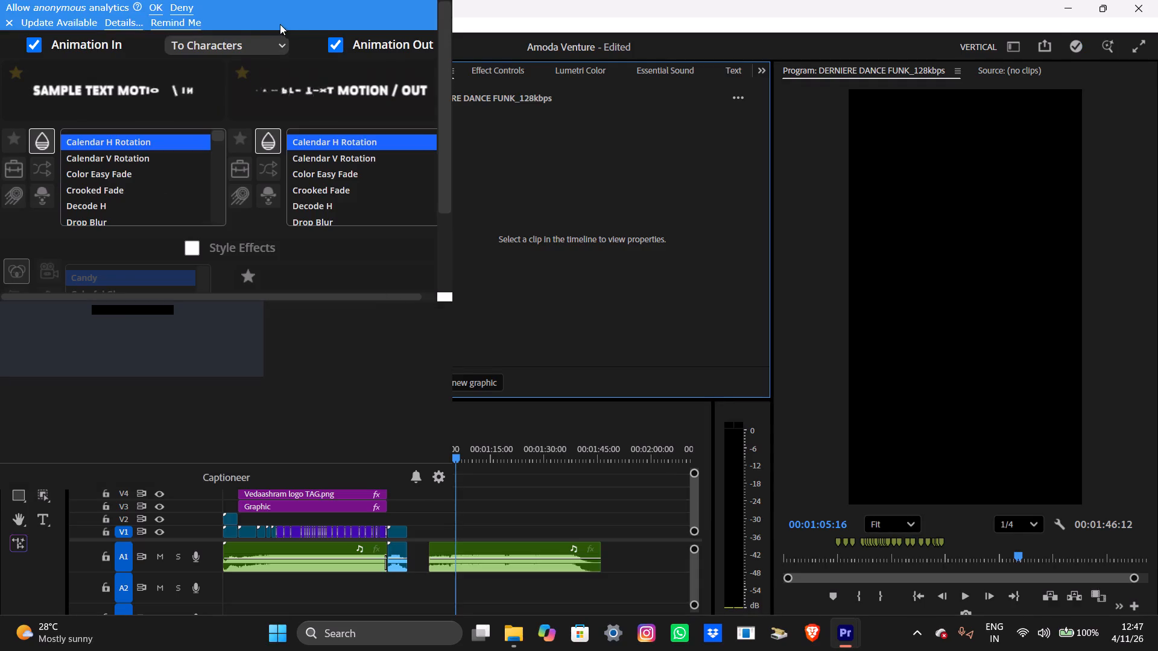
pyautogui.click(156, 11)
pyautogui.moveTo(340, 2); pyautogui.dragTo(324, 105)
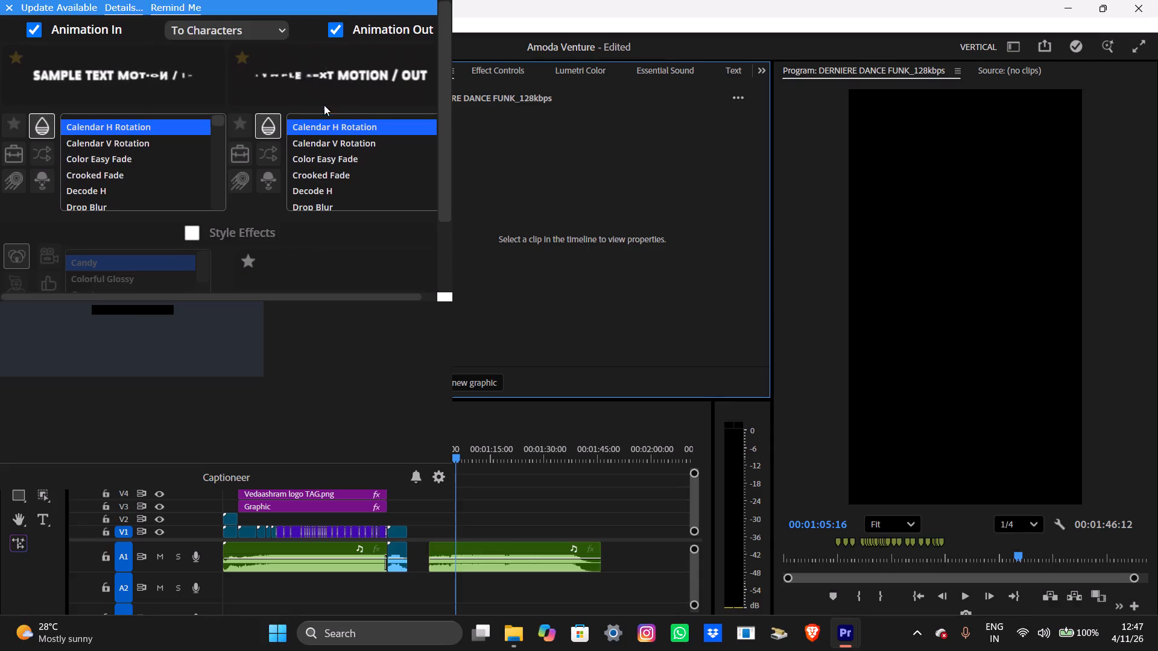
pyautogui.moveTo(324, 105); pyautogui.dragTo(323, 112)
pyautogui.moveTo(443, 51); pyautogui.dragTo(463, 78)
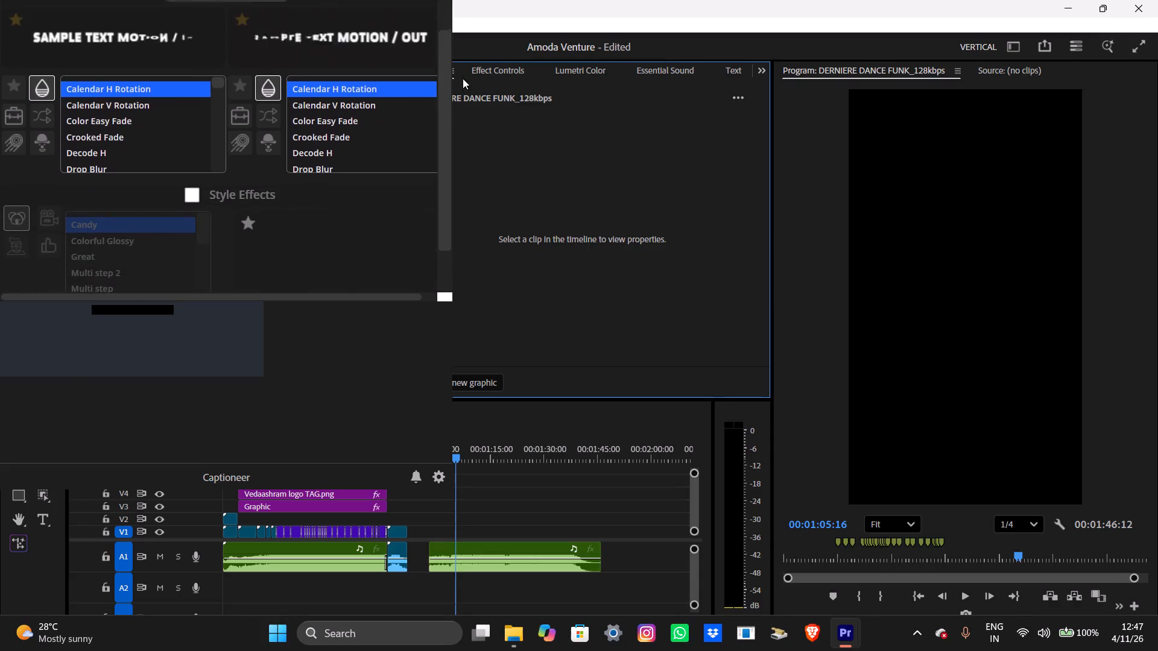
pyautogui.moveTo(463, 78); pyautogui.dragTo(463, 71)
pyautogui.click(490, 171)
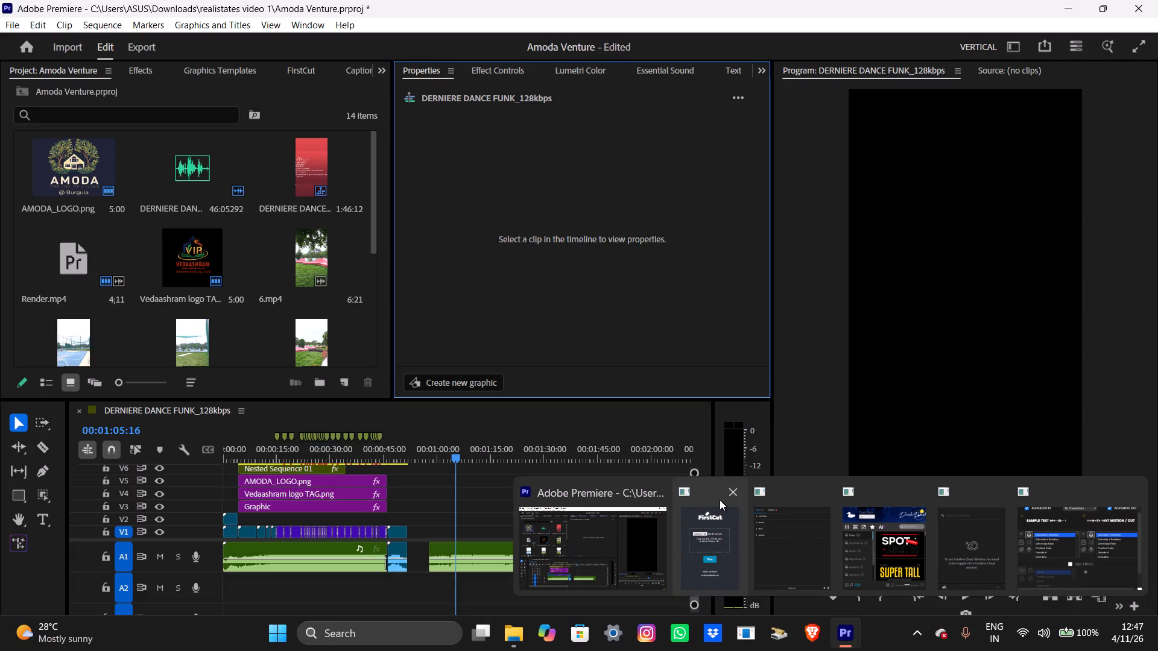
# Close all the floating extension windows and return to the main Amoda Venture project window.
pyautogui.click(726, 495)
pyautogui.click(819, 497)
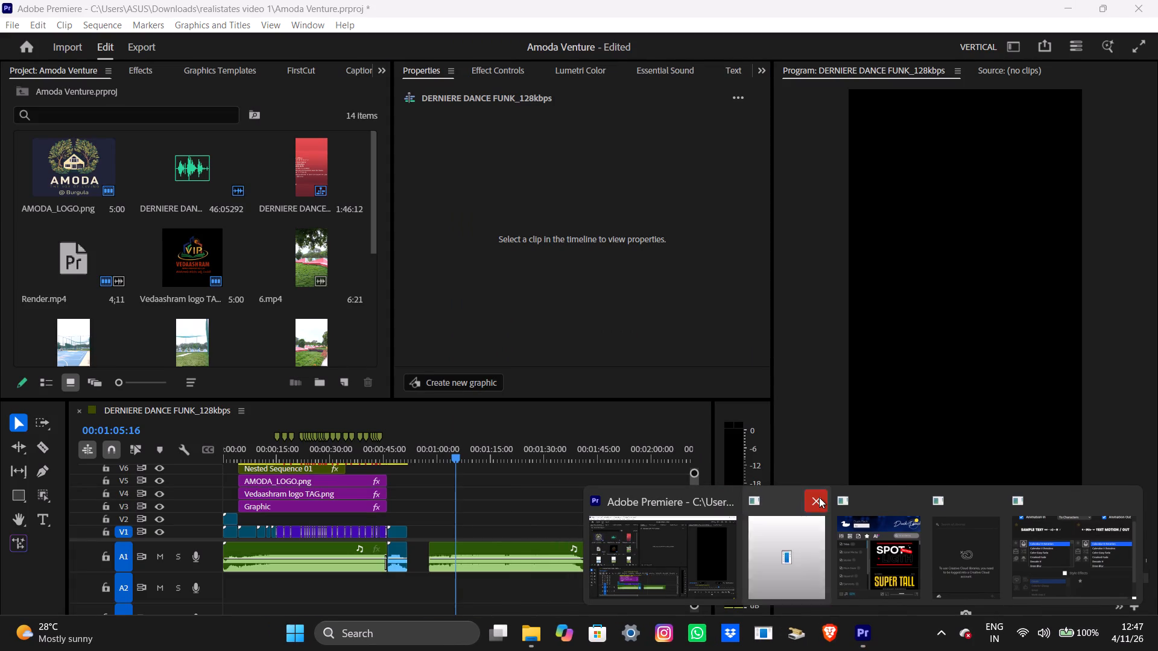
pyautogui.click(867, 506)
pyautogui.click(895, 505)
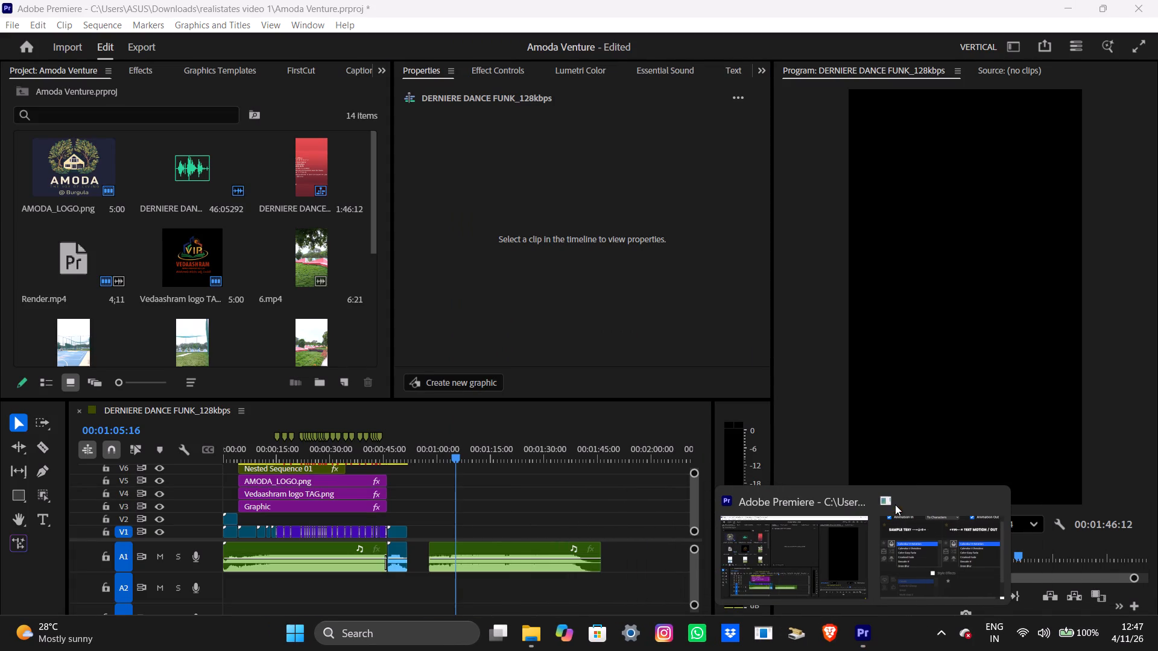
pyautogui.click(990, 503)
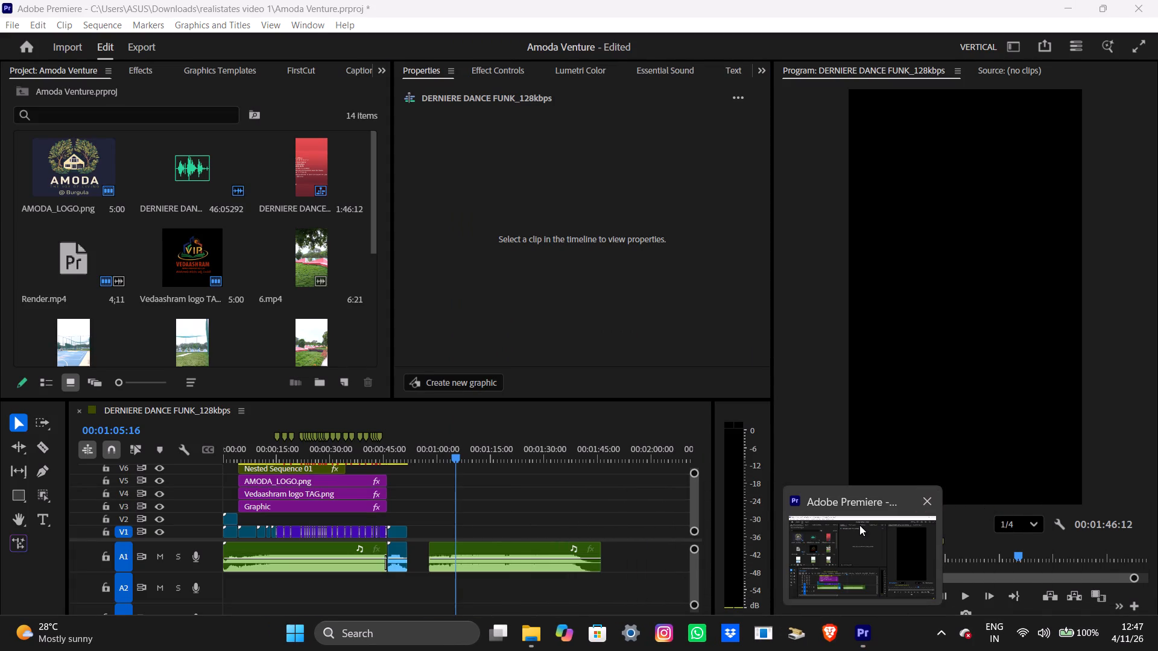
pyautogui.click(859, 525)
# Play the sequence from about 00:00:57:53, near the start of the last audio clip on A1, and browse the project items.
pyautogui.moveTo(466, 461); pyautogui.dragTo(429, 454)
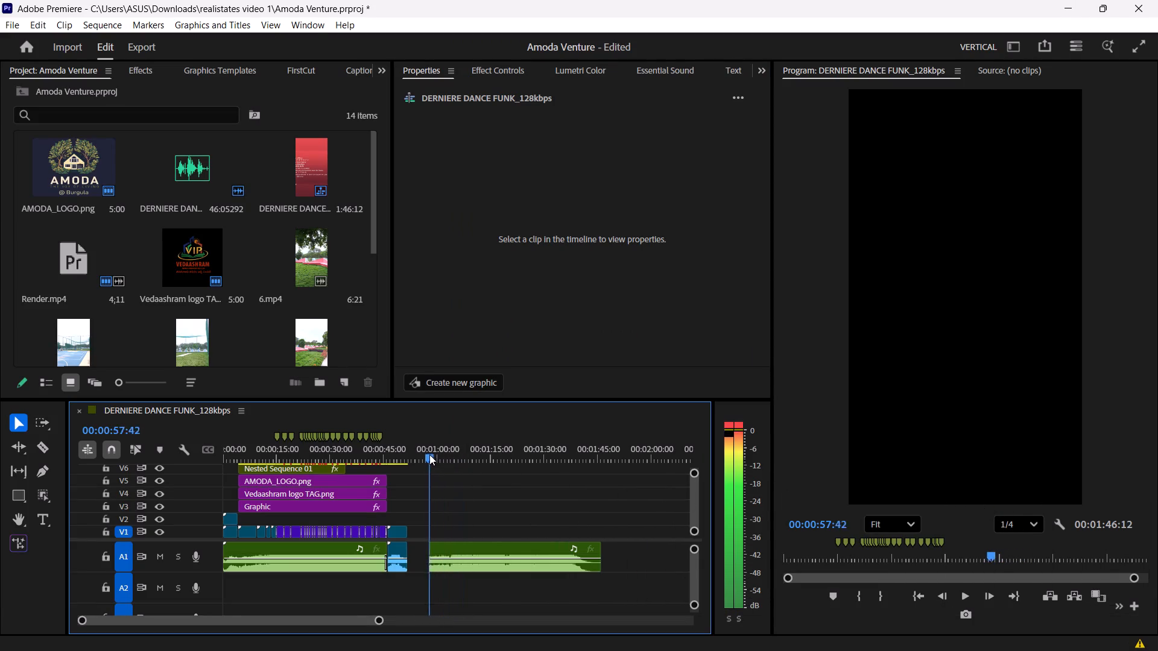
pyautogui.moveTo(429, 454); pyautogui.dragTo(426, 453)
pyautogui.press('space')
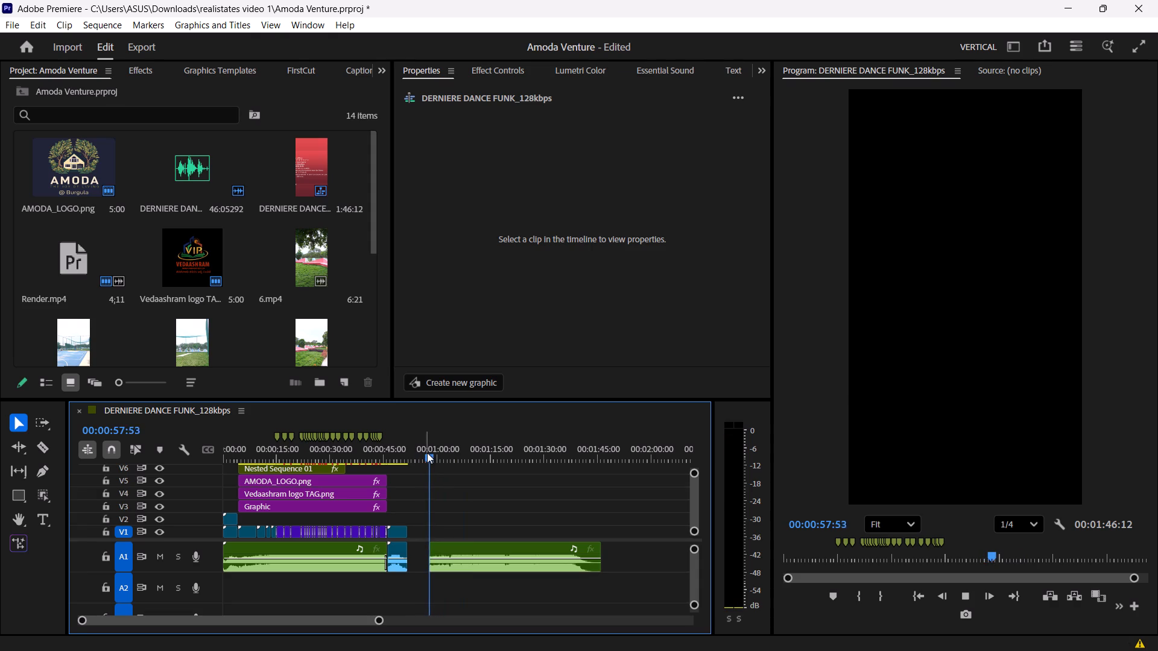
pyautogui.scroll(-7, 266, 297)
pyautogui.click(289, 309)
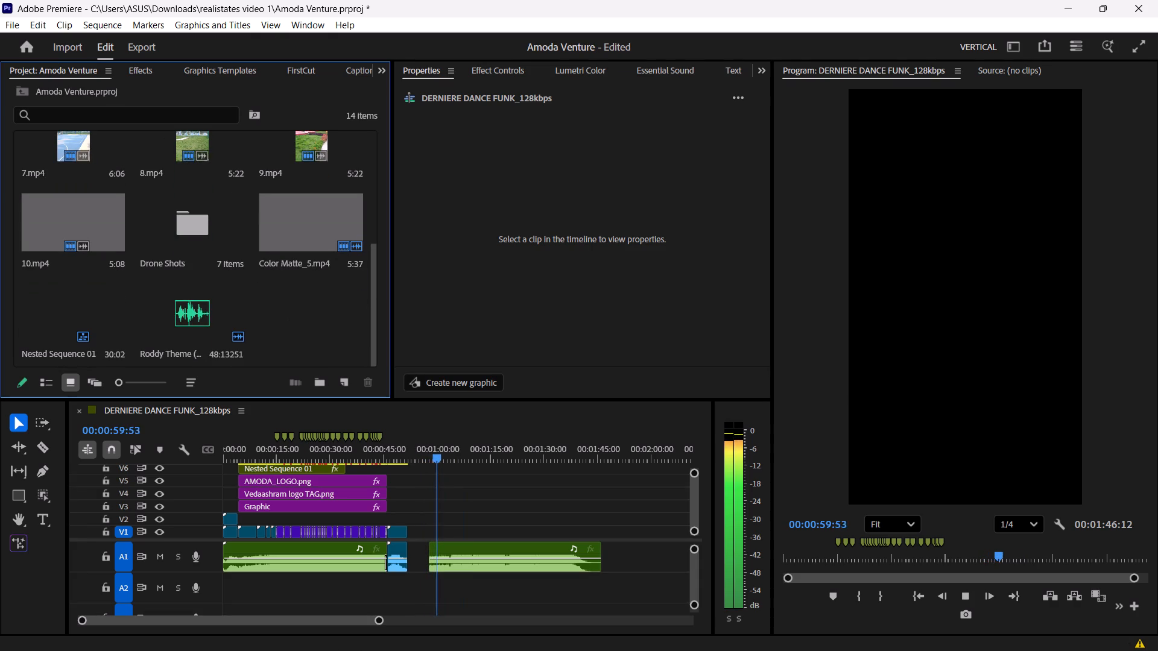
pyautogui.press('space')
# Import the Vedaashram 3D Logo video from the Videos folder in File Explorer into the Amoda Venture project.
pyautogui.click(519, 627)
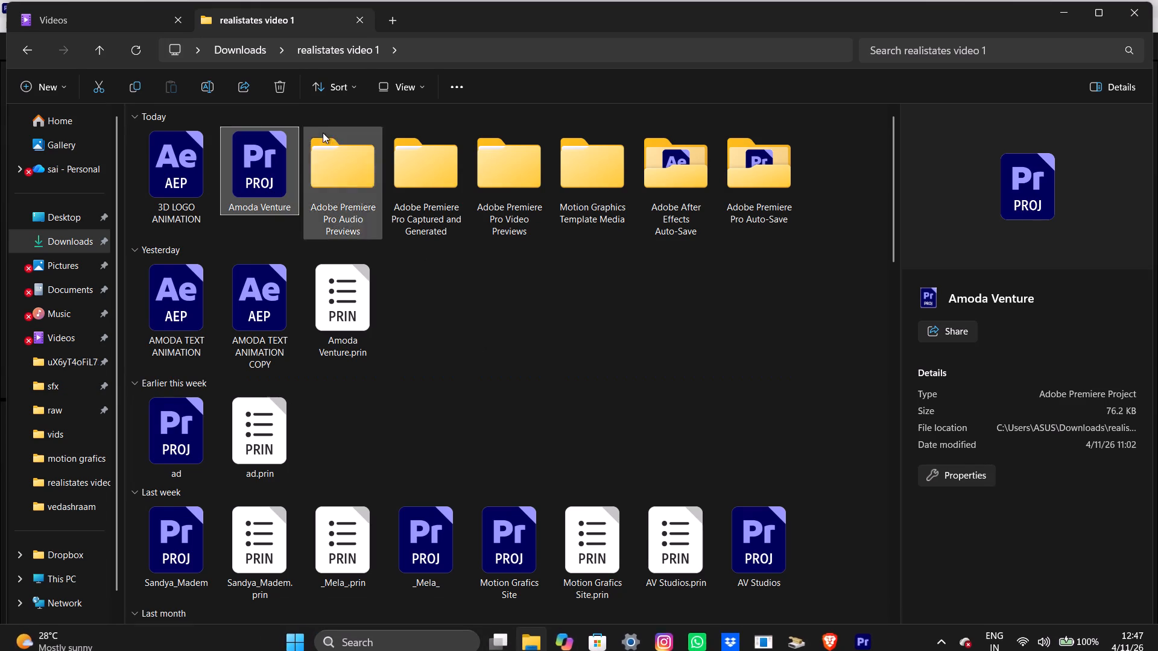
pyautogui.click(89, 19)
pyautogui.moveTo(746, 410); pyautogui.dragTo(682, 392)
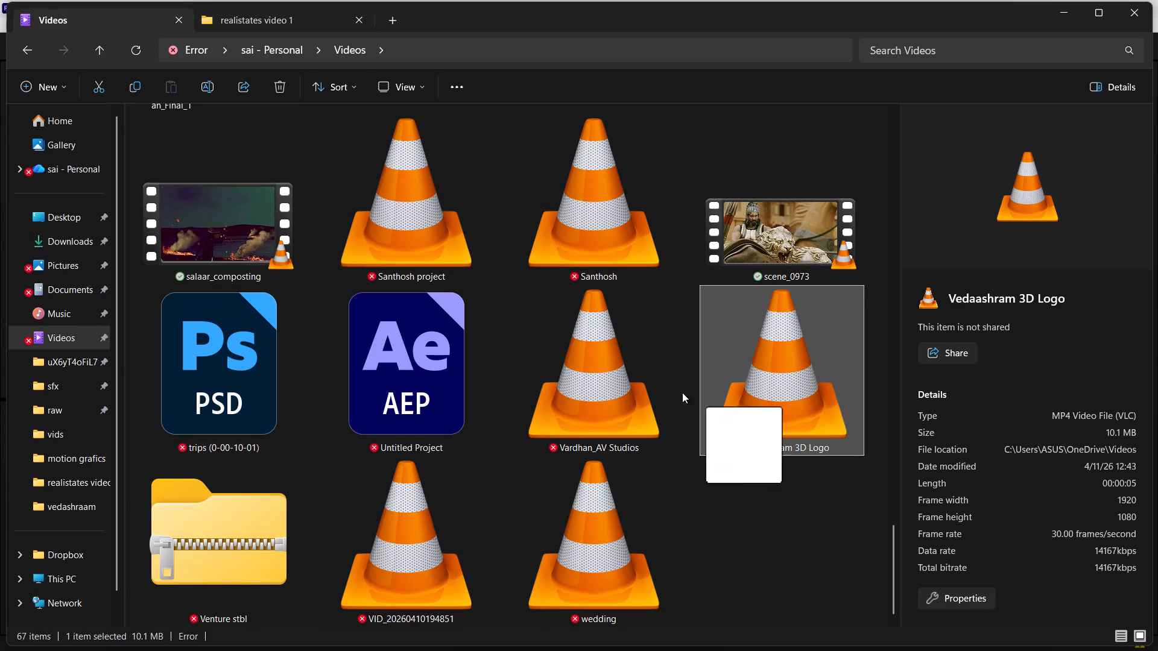
pyautogui.moveTo(682, 392); pyautogui.dragTo(288, 303)
pyautogui.hotkey('alt', 'Tab')
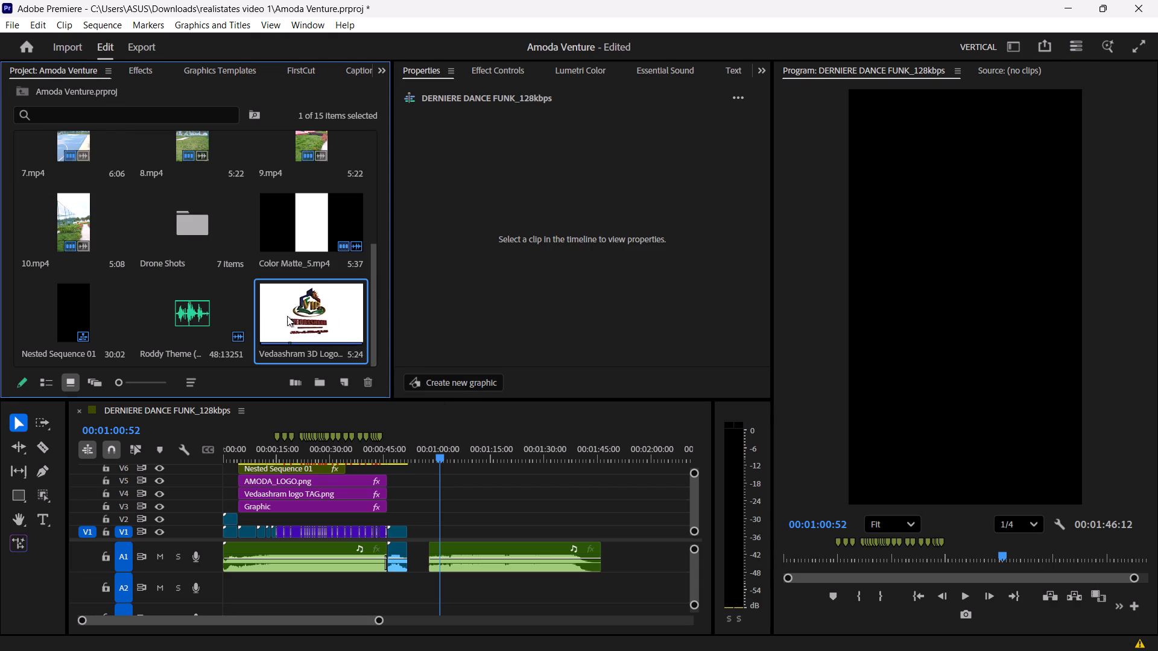
# Place the Vedaashram 3D Logo clip on V2, aligned with the start of the last A1 audio clip, and preview it.
pyautogui.moveTo(288, 317); pyautogui.dragTo(430, 516)
pyautogui.moveTo(434, 462); pyautogui.dragTo(424, 462)
pyautogui.press('space')
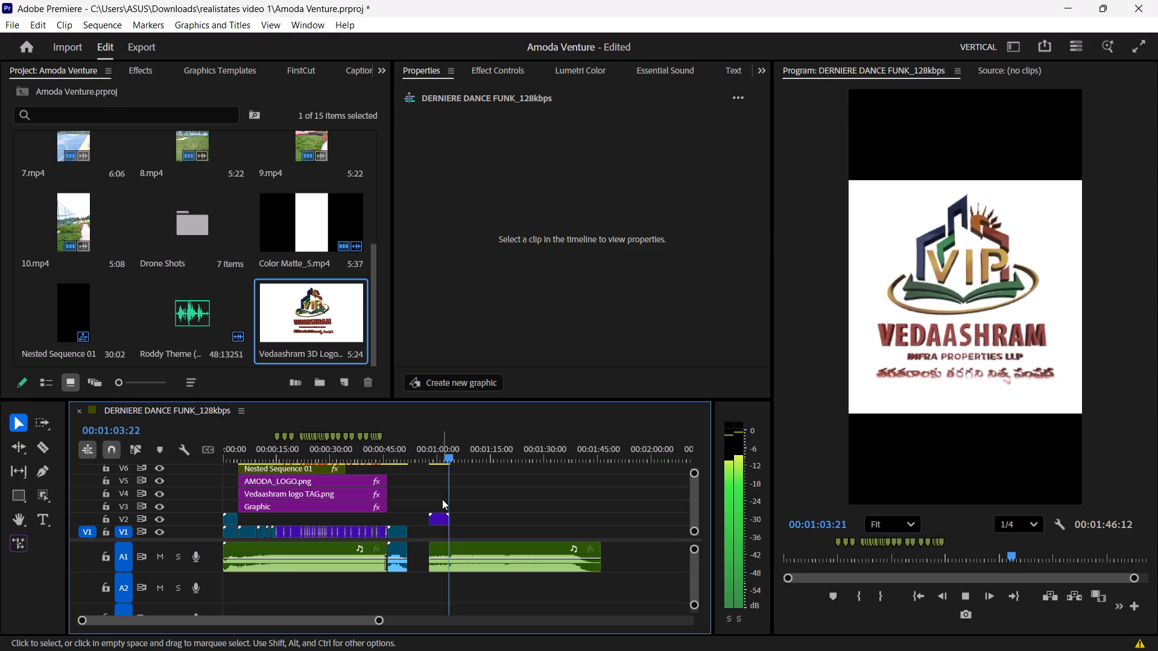
pyautogui.moveTo(451, 461); pyautogui.dragTo(440, 461)
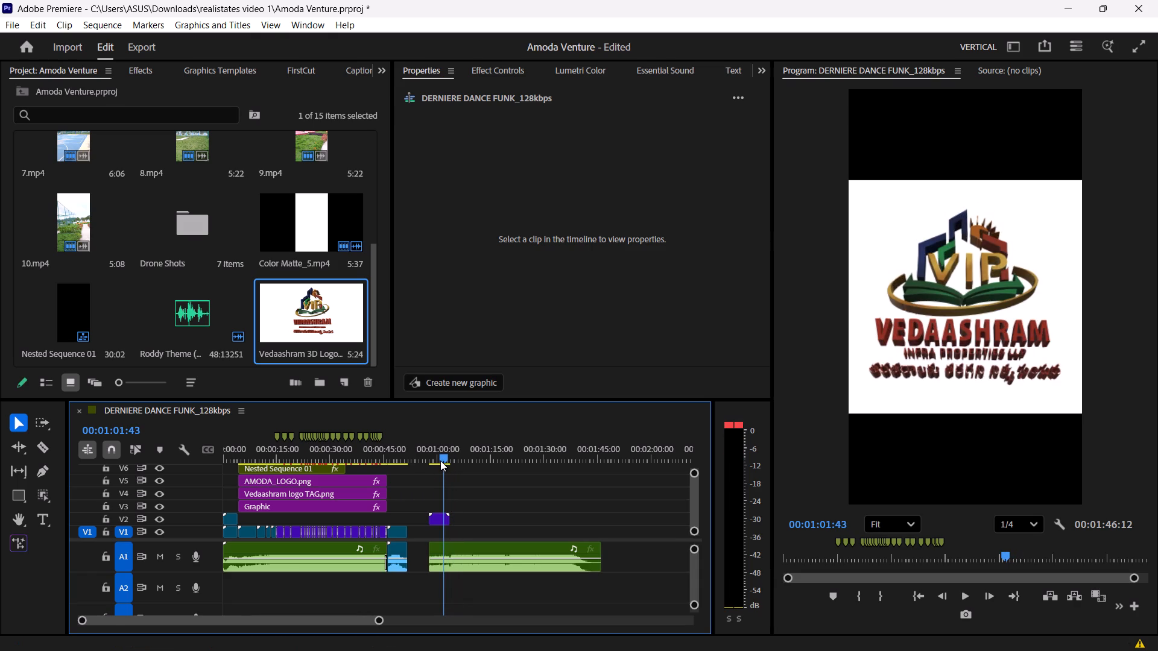
pyautogui.moveTo(440, 461); pyautogui.dragTo(422, 461)
pyautogui.press('space')
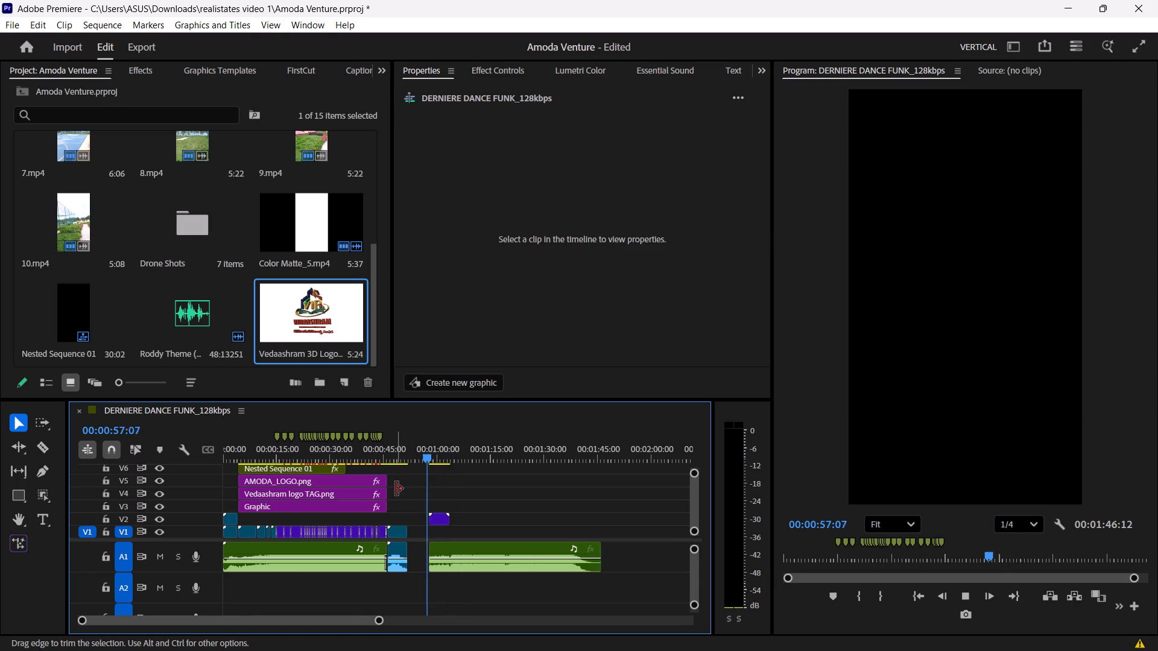
# Duplicate the V3 Graphic clip onto V1 beneath the Vedaashram 3D Logo clip and trim the copy to the logo clip's length.
pyautogui.click(306, 508)
pyautogui.press('space')
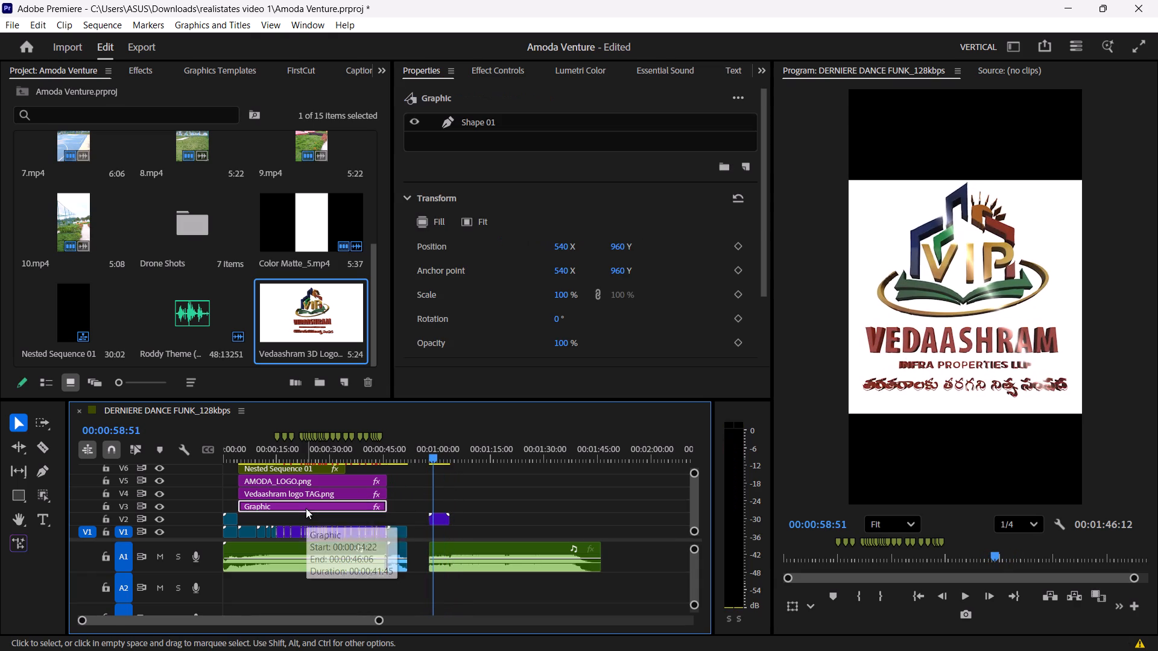
pyautogui.keyDown('alt'); pyautogui.moveTo(297, 507); pyautogui.dragTo(469, 541); pyautogui.keyUp('alt')
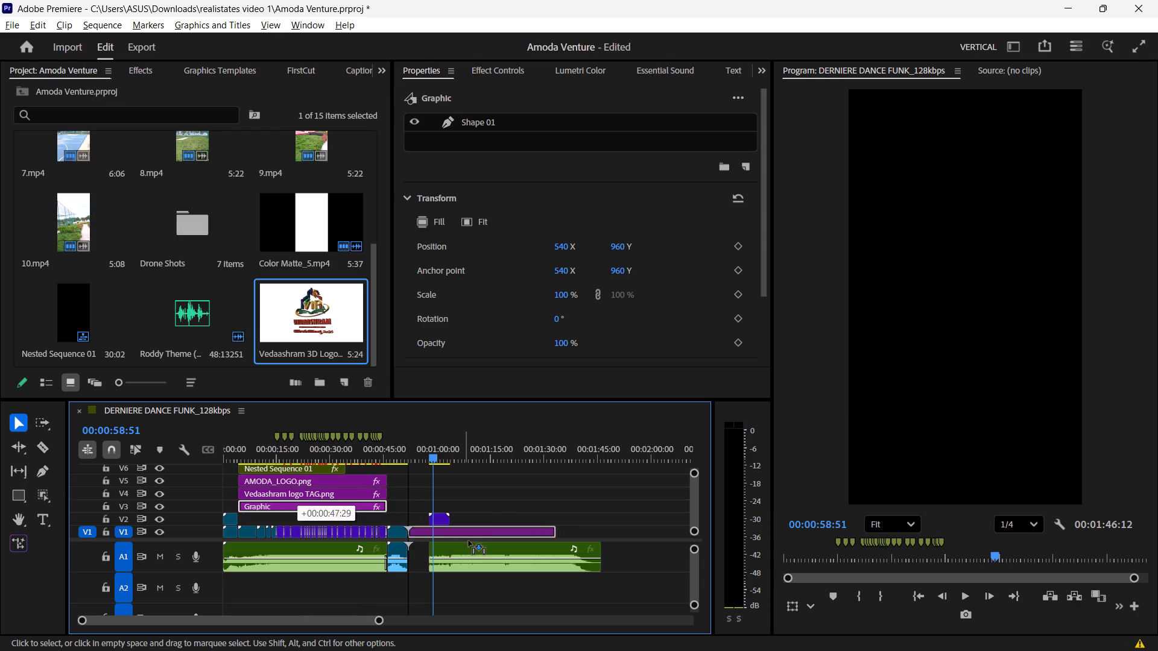
pyautogui.keyDown('alt'); pyautogui.moveTo(469, 541); pyautogui.dragTo(485, 540); pyautogui.keyUp('alt')
pyautogui.moveTo(581, 533); pyautogui.dragTo(455, 555)
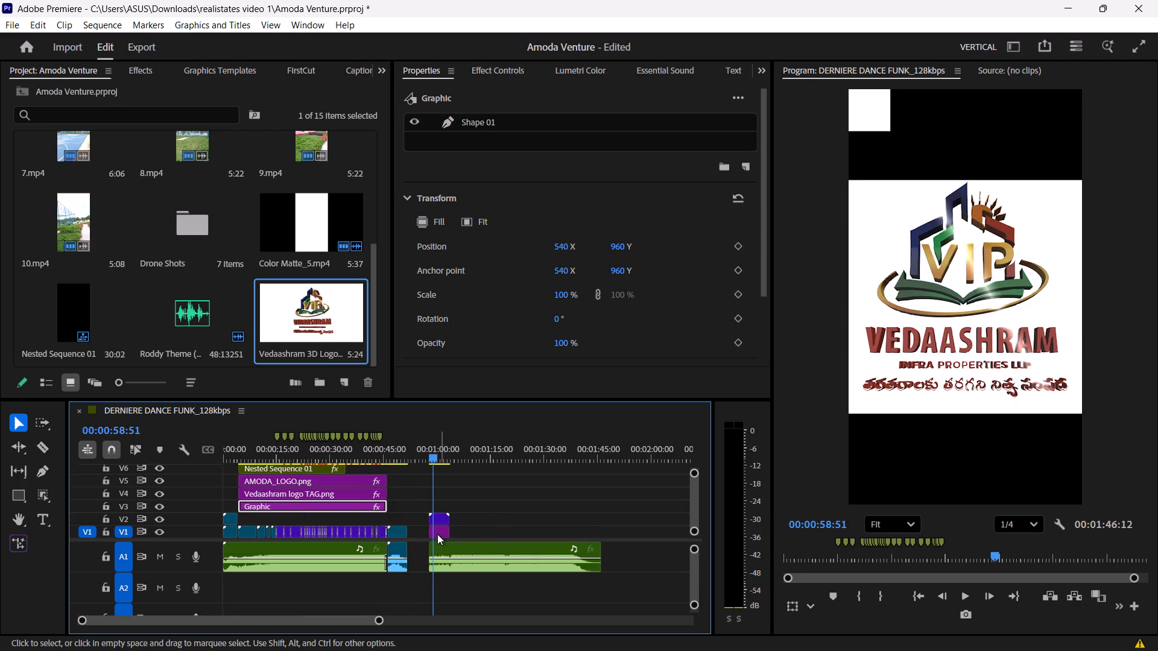
# Stretch Shape 01 of the copied graphic to fill the whole frame as a white background behind the logo, and preview it.
pyautogui.click(437, 532)
pyautogui.click(473, 116)
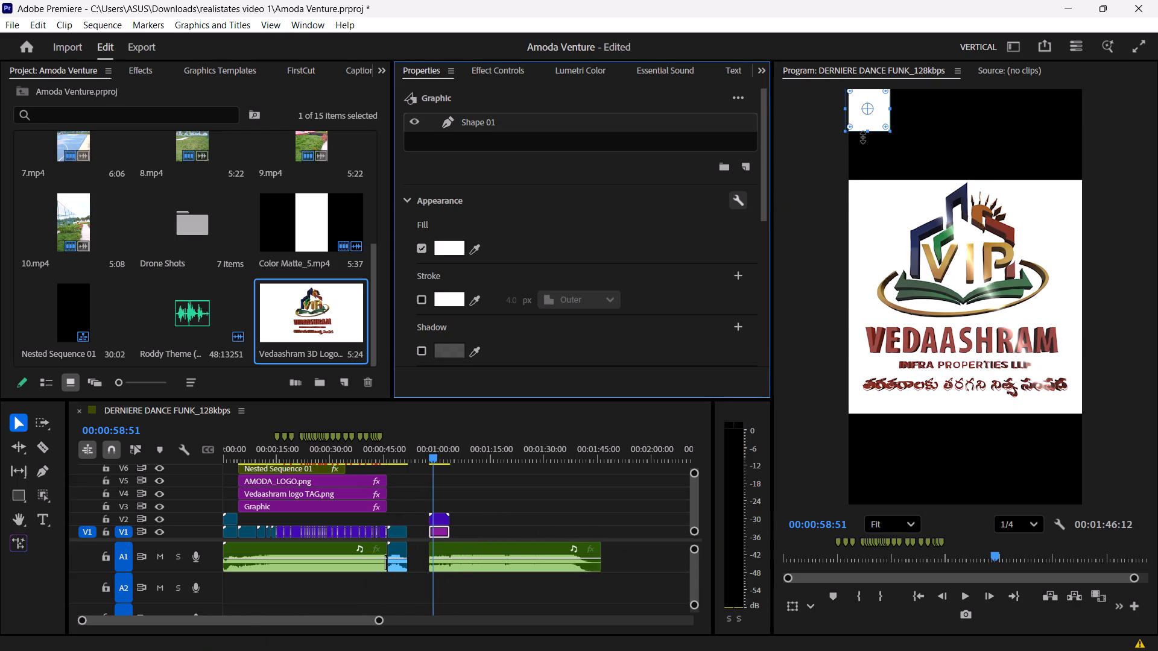
pyautogui.moveTo(863, 137); pyautogui.dragTo(888, 517)
pyautogui.moveTo(885, 301); pyautogui.dragTo(895, 300)
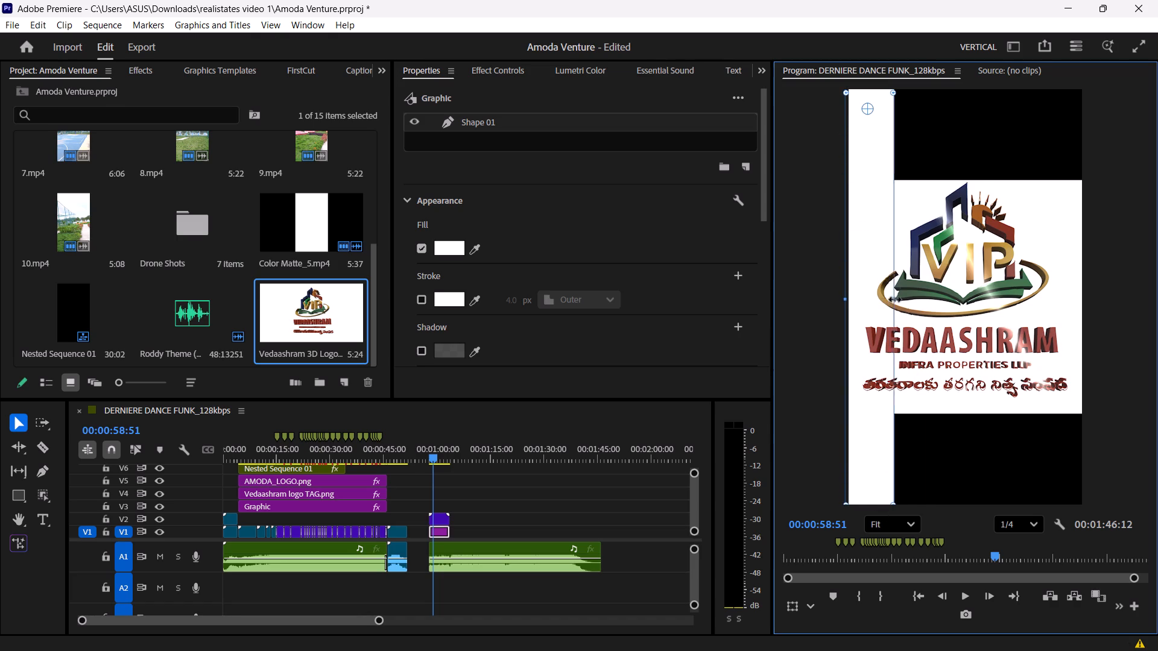
pyautogui.moveTo(895, 300); pyautogui.dragTo(1104, 300)
pyautogui.press('space')
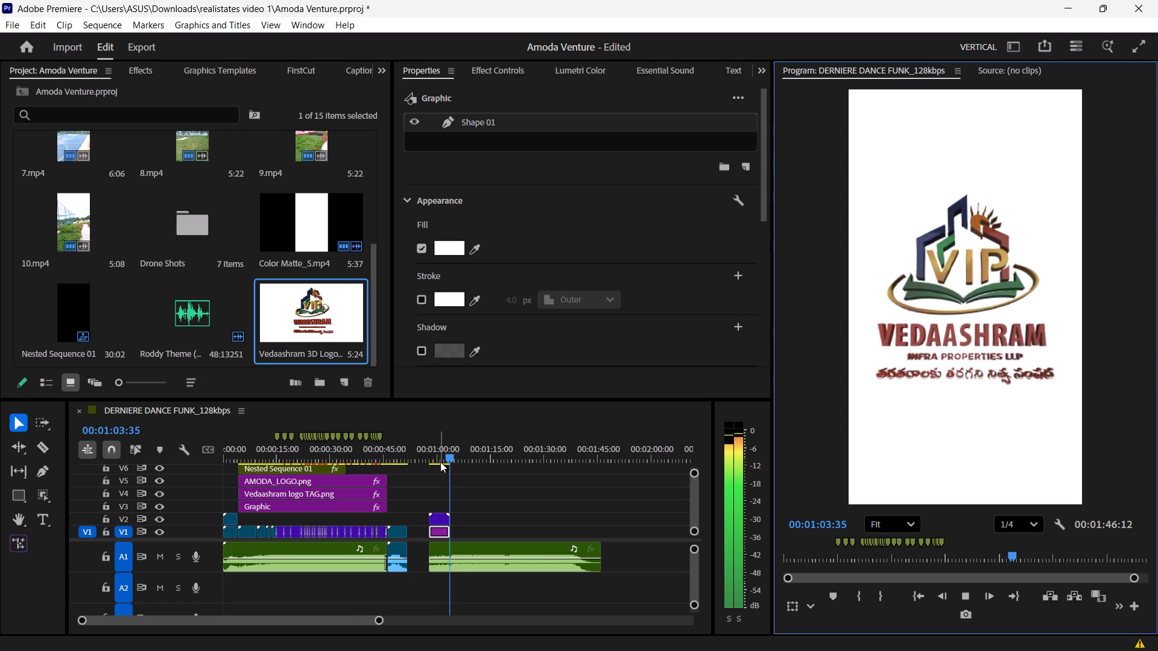
# Play on past the logo clip and add a sequence marker at 00:01:04:15.
pyautogui.click(448, 457)
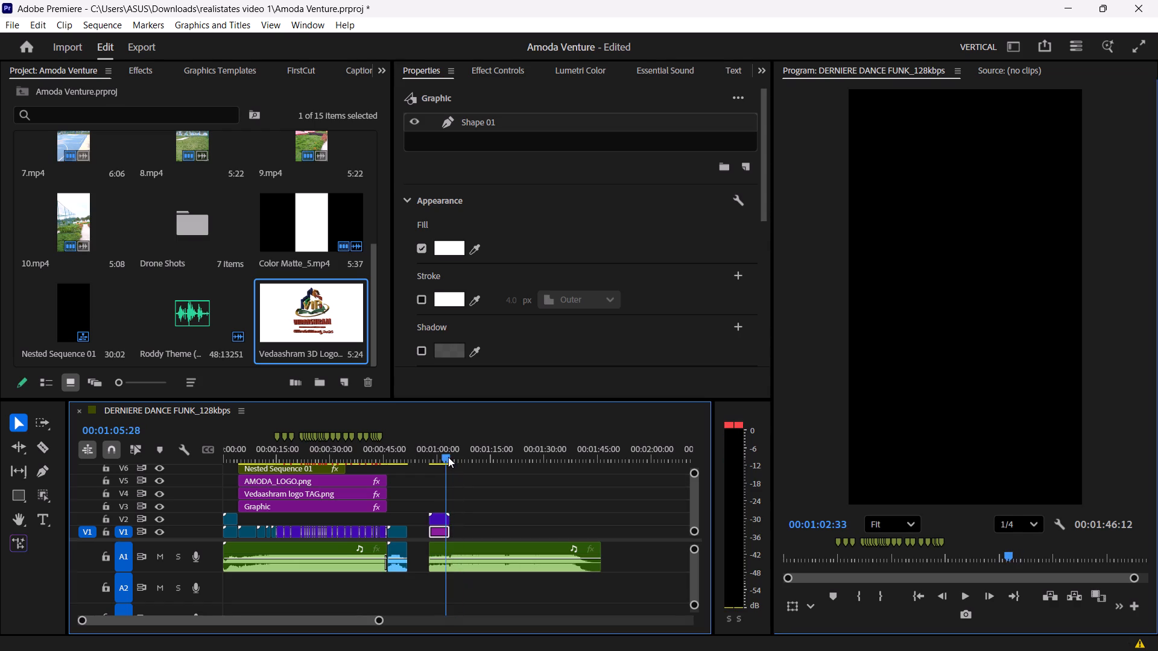
pyautogui.keyDown('alt'); pyautogui.scroll(19, 451, 466); pyautogui.keyUp('alt')
pyautogui.press('space')
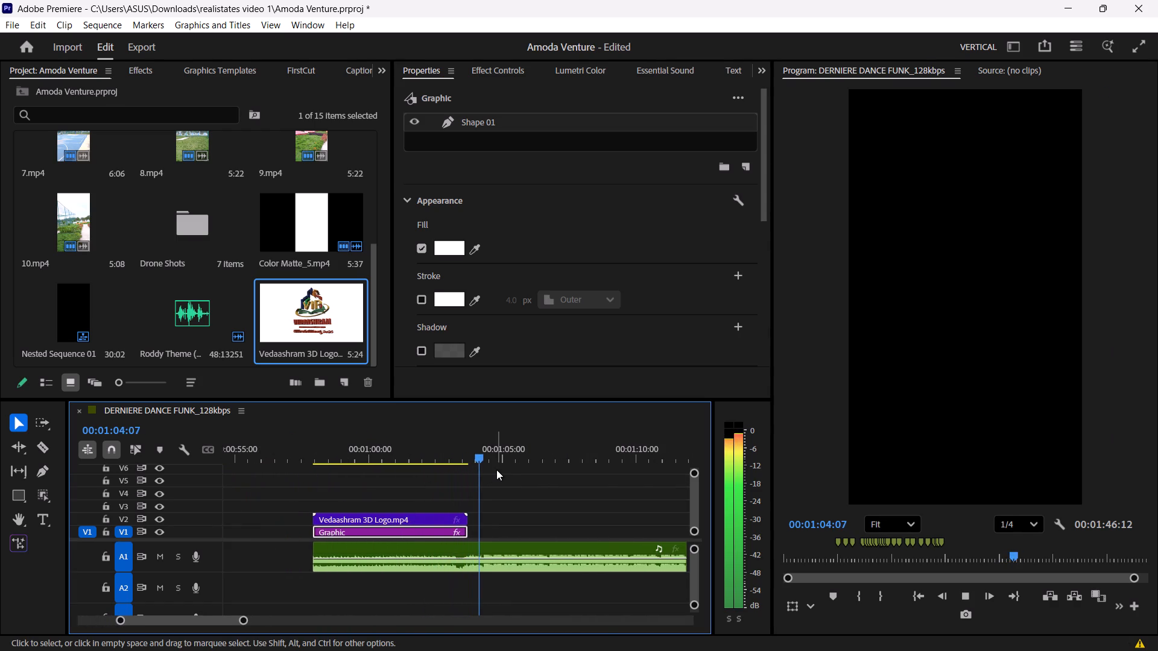
pyautogui.press('space')
pyautogui.press('m')
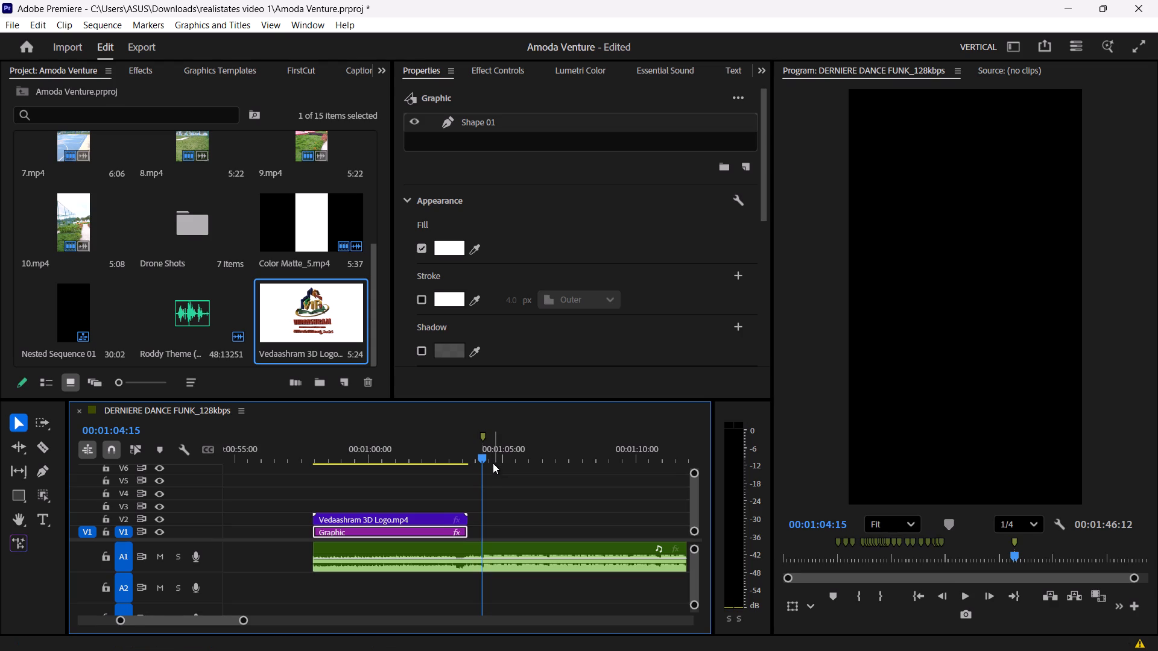
# Play the music from the marker after the logo clip and add sequence markers at about 00:01:05:30 and 00:01:07:00.
pyautogui.press('space')
pyautogui.keyDown('alt'); pyautogui.scroll(-8, 481, 463); pyautogui.keyUp('alt')
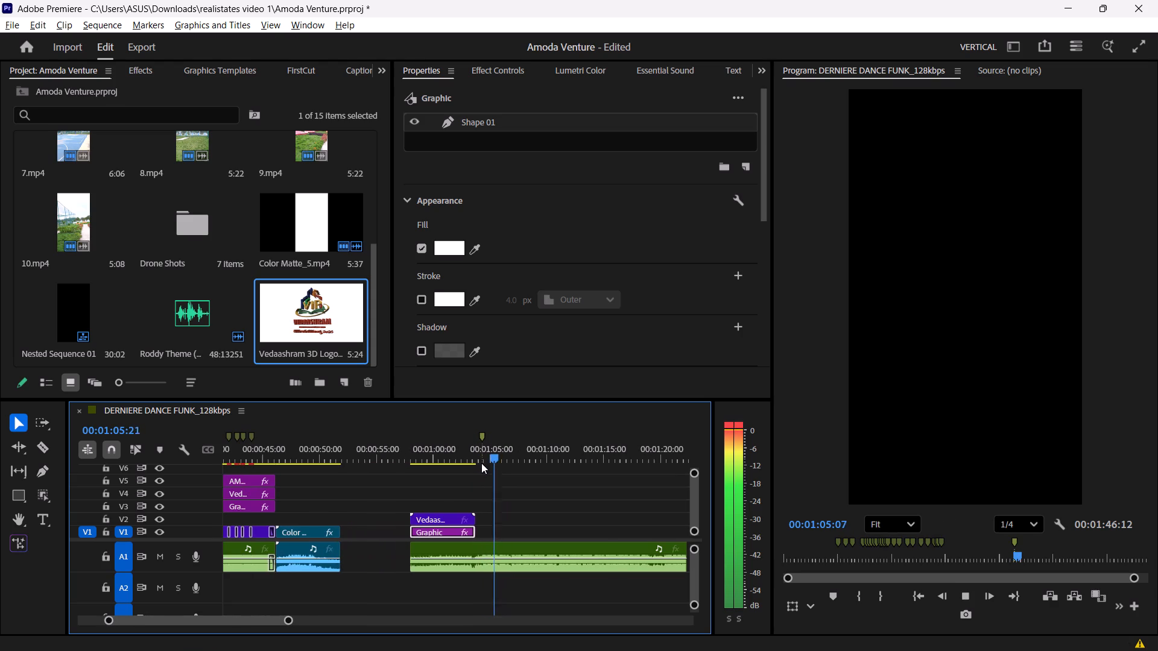
pyautogui.press('space')
pyautogui.moveTo(489, 460); pyautogui.dragTo(483, 459)
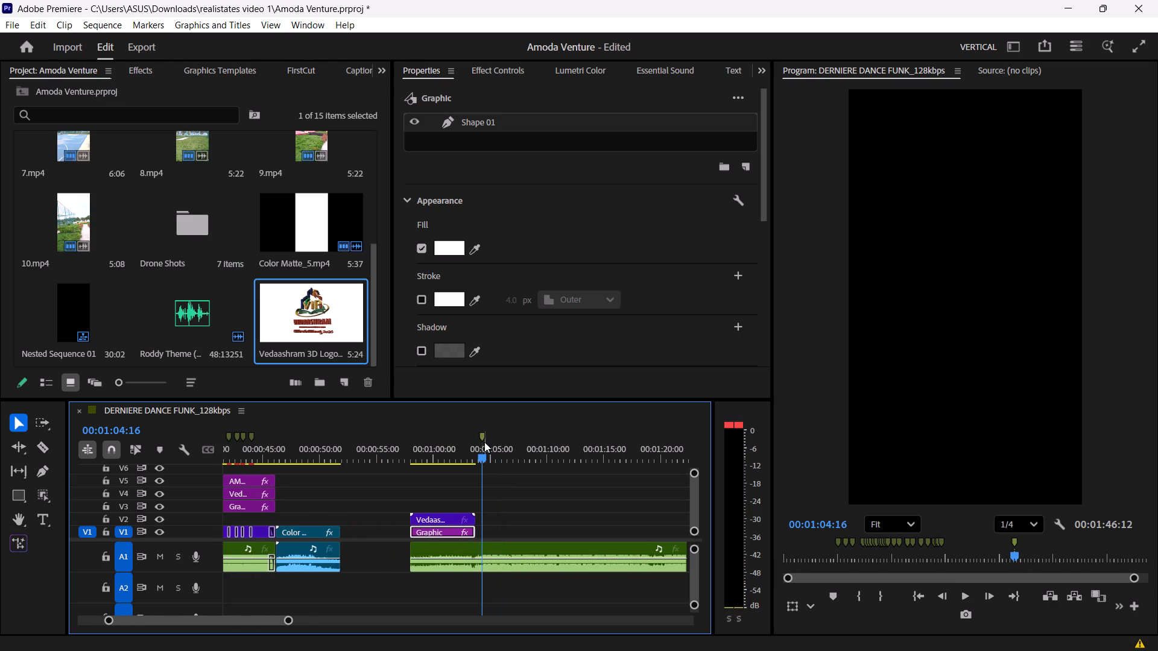
pyautogui.click(481, 435)
pyautogui.press('space')
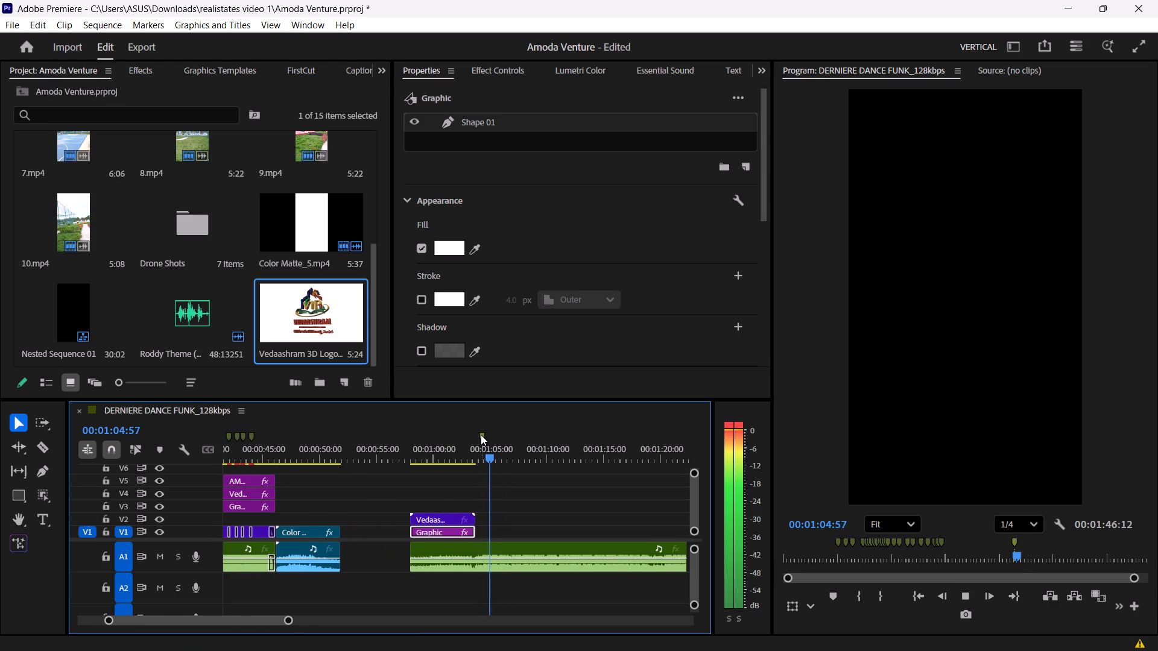
pyautogui.press('space')
pyautogui.write('m')
pyautogui.press('space')
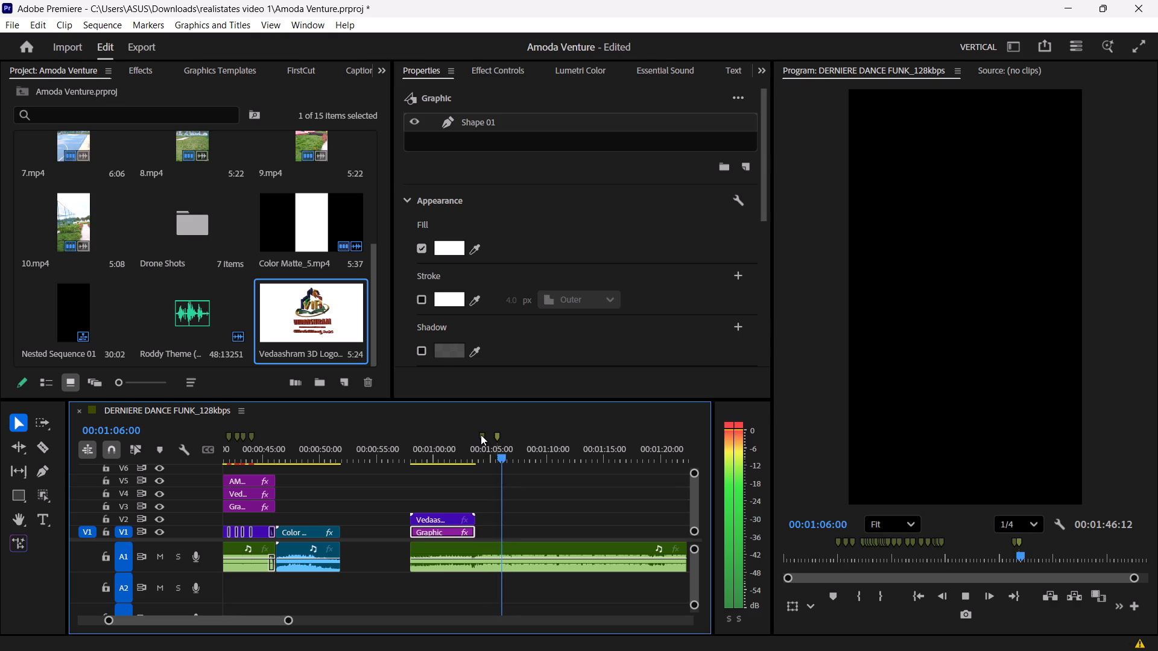
pyautogui.press('space')
pyautogui.write('m')
# Continue through the music, adding sequence markers at 00:01:08:28, 00:01:09:54 and 00:01:12:44.
pyautogui.press('space')
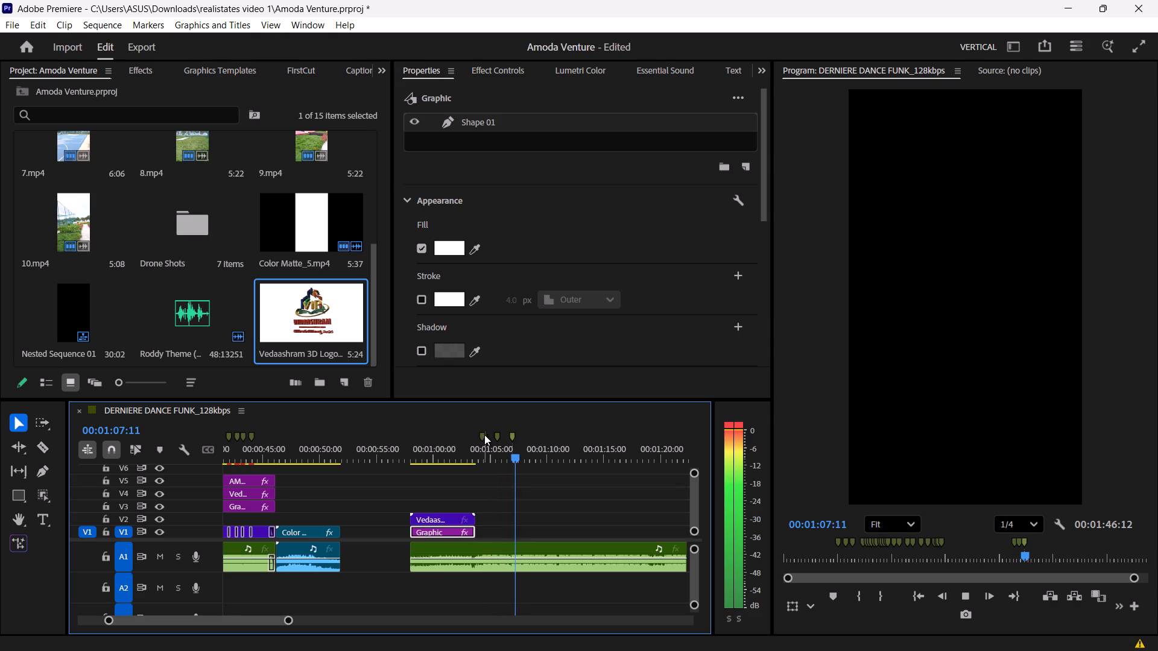
pyautogui.press('space')
pyautogui.write('m')
pyautogui.press('space')
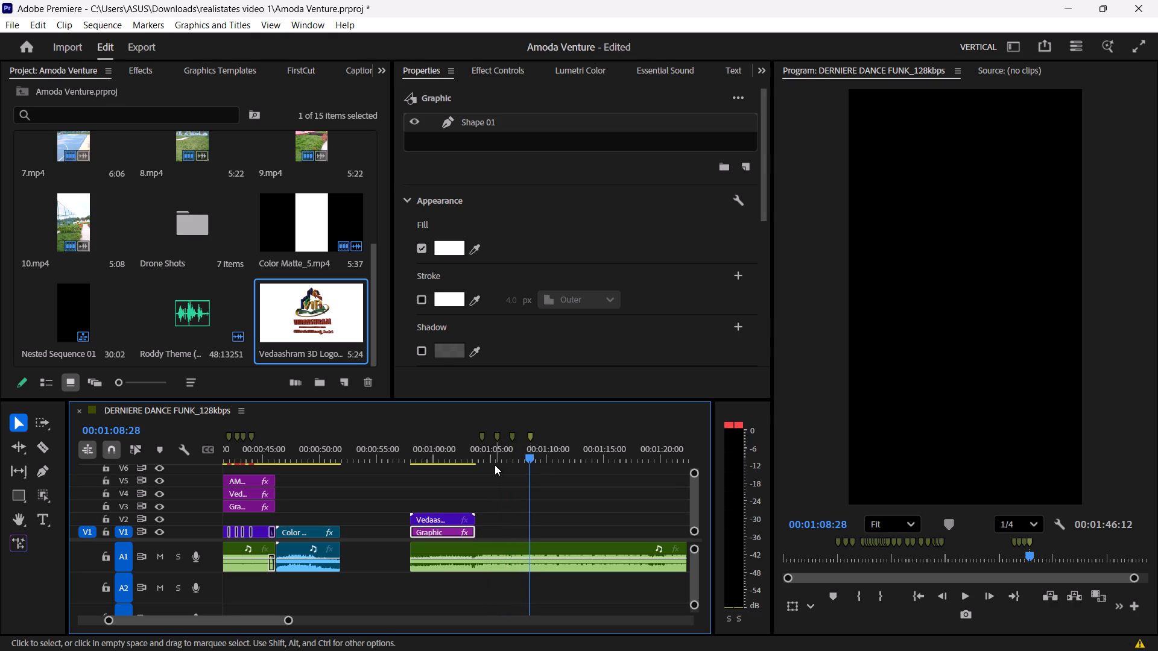
pyautogui.press('space')
pyautogui.write('m')
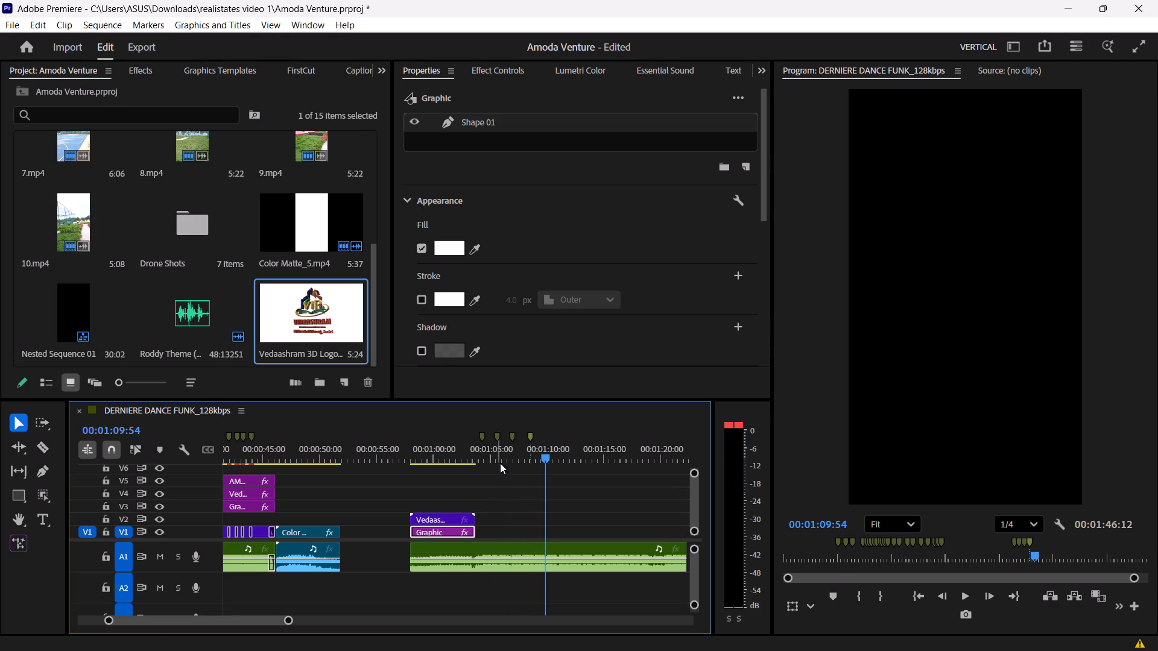
pyautogui.press('space')
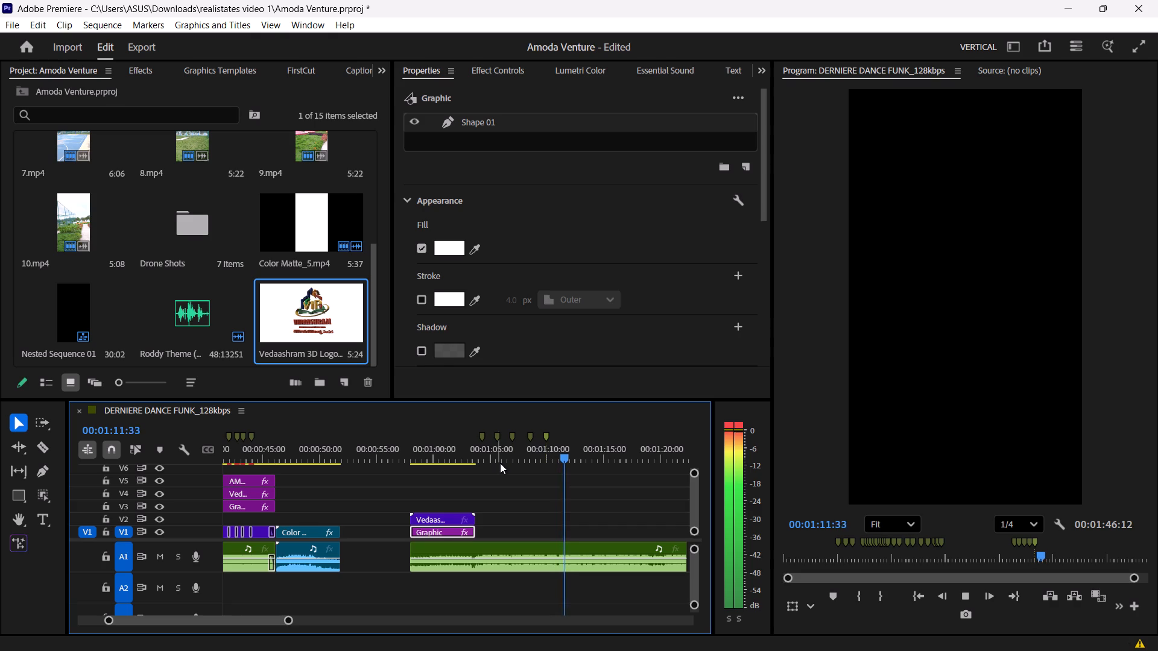
pyautogui.press('space')
pyautogui.press('space')
pyautogui.press('space')
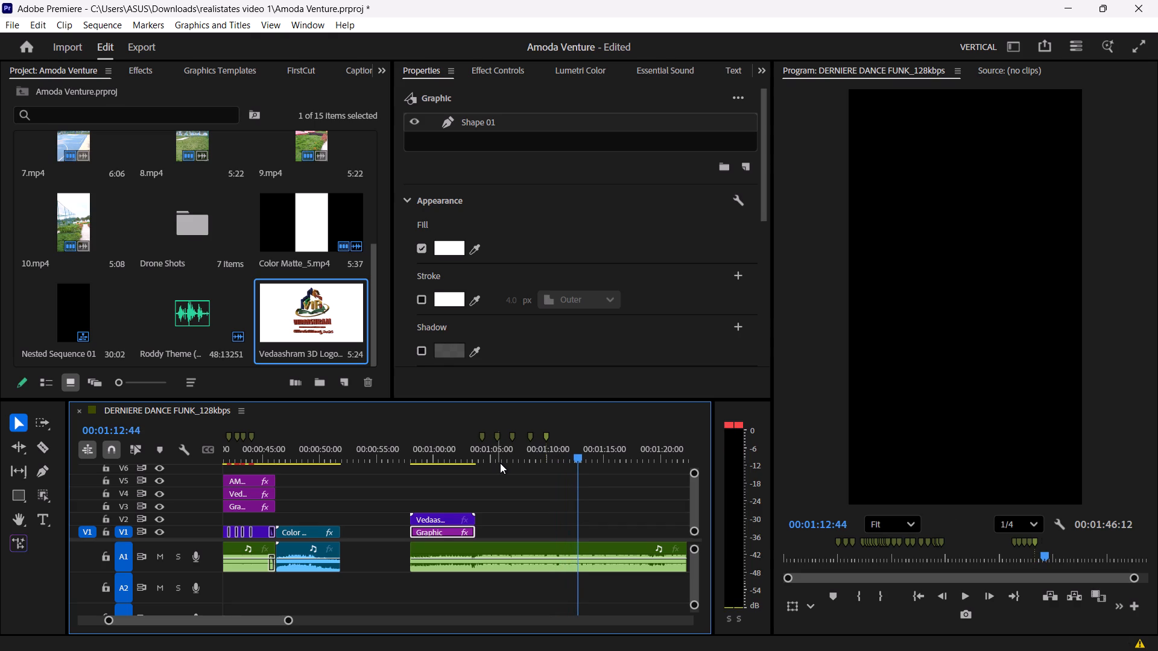
pyautogui.write('m')
# Add three more sequence markers along the music at about 00:01:14:07, 00:01:15:08 and 00:01:16:52.
pyautogui.press('space')
pyautogui.press('space')
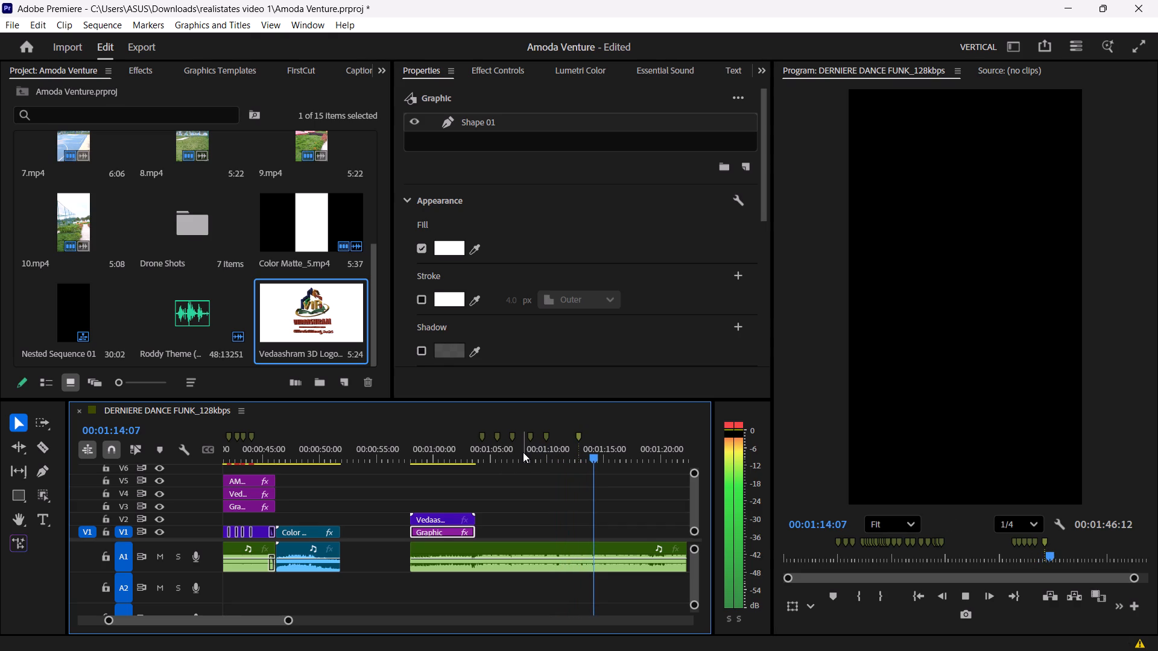
pyautogui.write('m')
pyautogui.press('space')
pyautogui.press('space')
pyautogui.write('m')
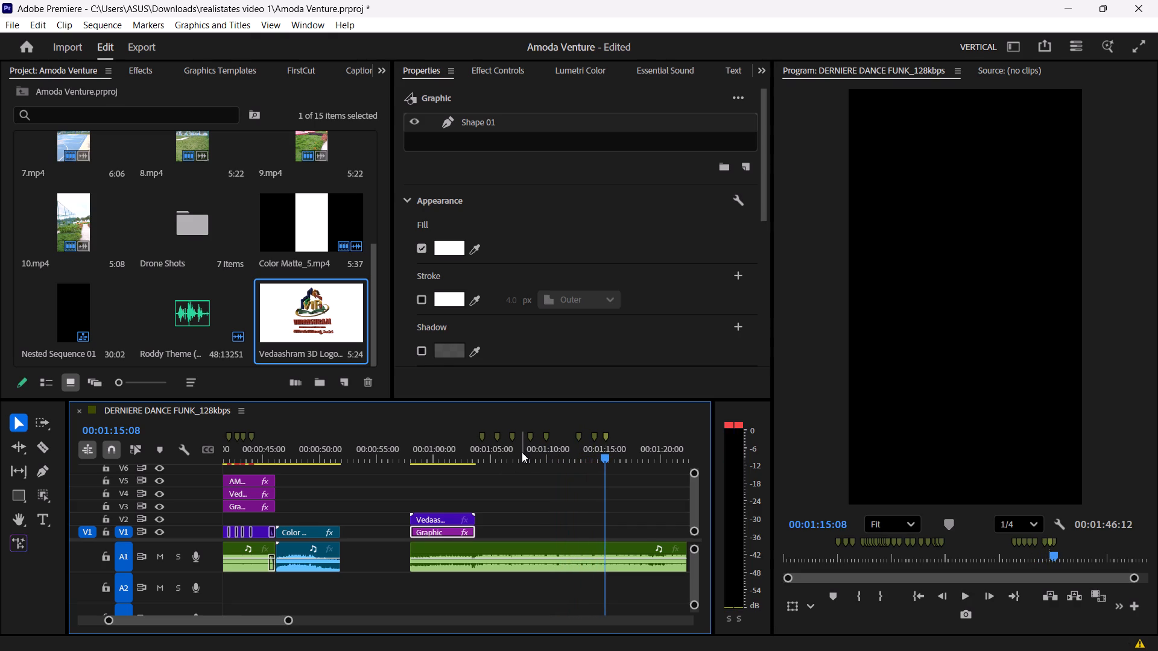
pyautogui.press('space')
pyautogui.press('space')
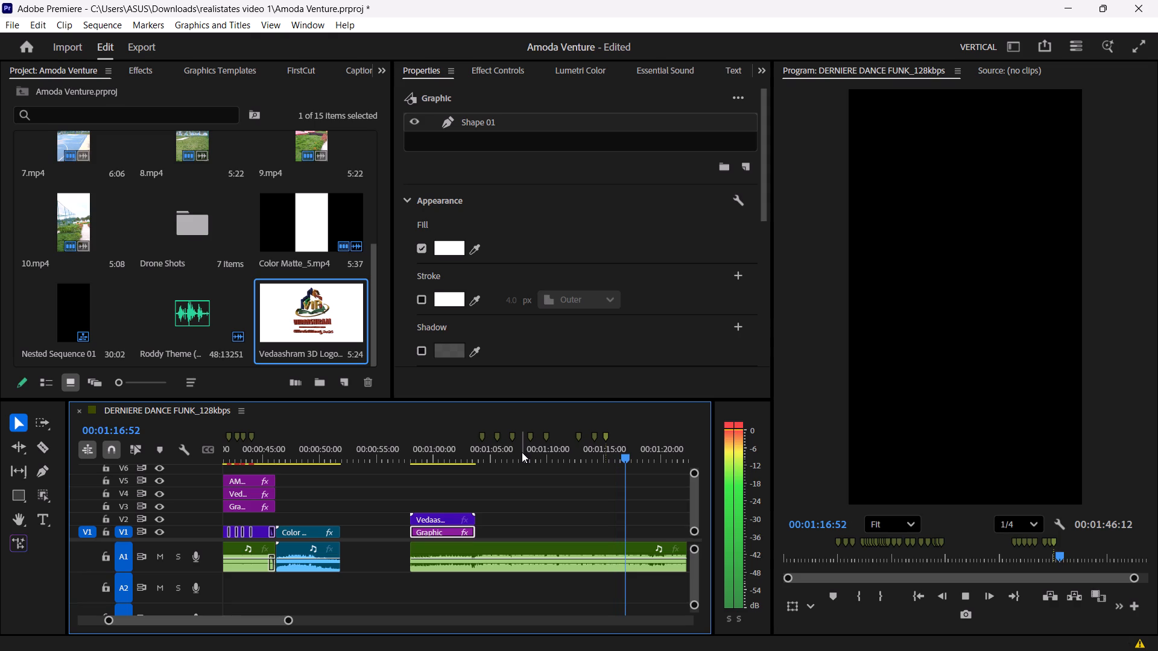
pyautogui.write('m')
# Replay the music from about 00:01:16:04 and add a sequence marker at about 00:01:18:20.
pyautogui.press('space')
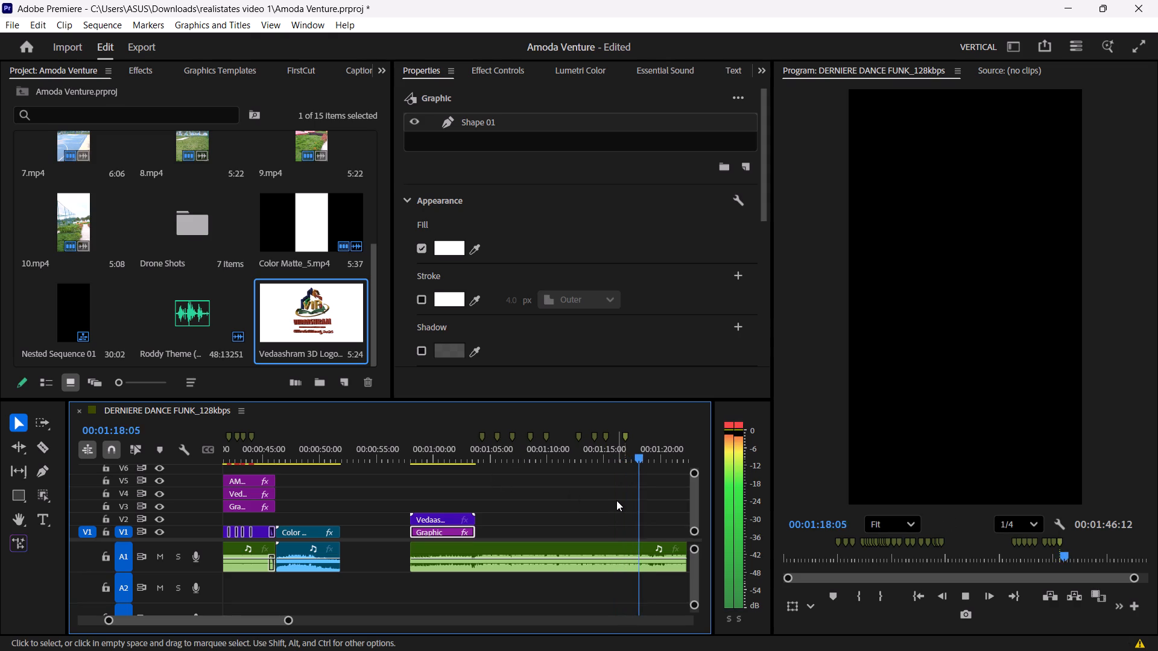
pyautogui.click(636, 455)
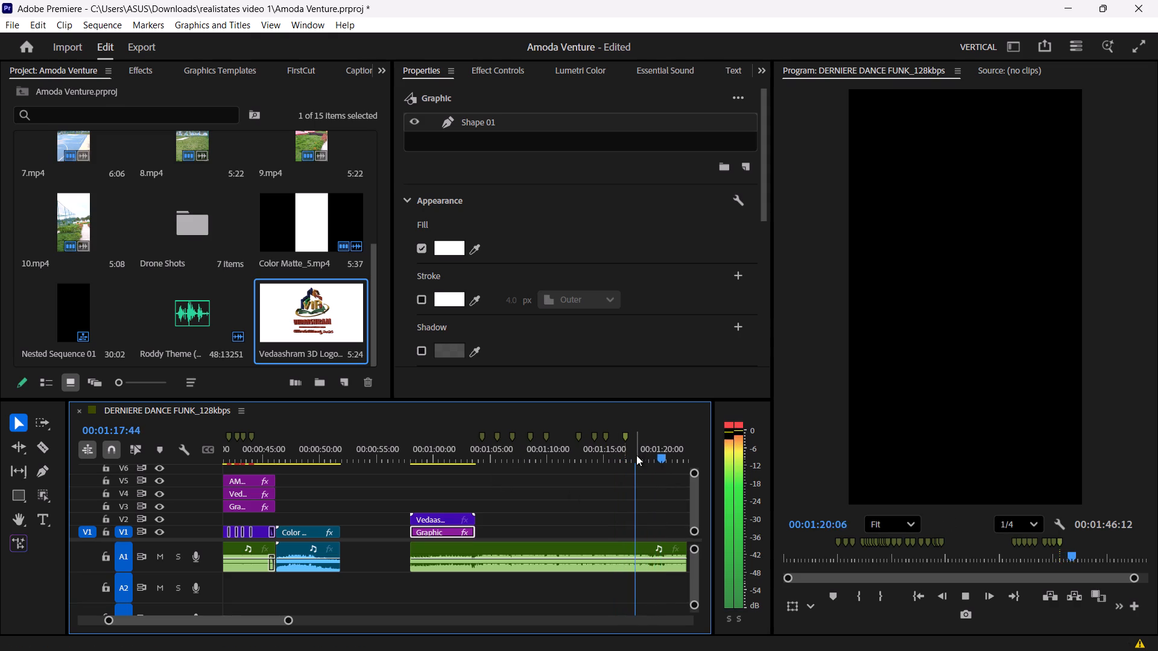
pyautogui.press('space')
pyautogui.moveTo(627, 459); pyautogui.dragTo(618, 458)
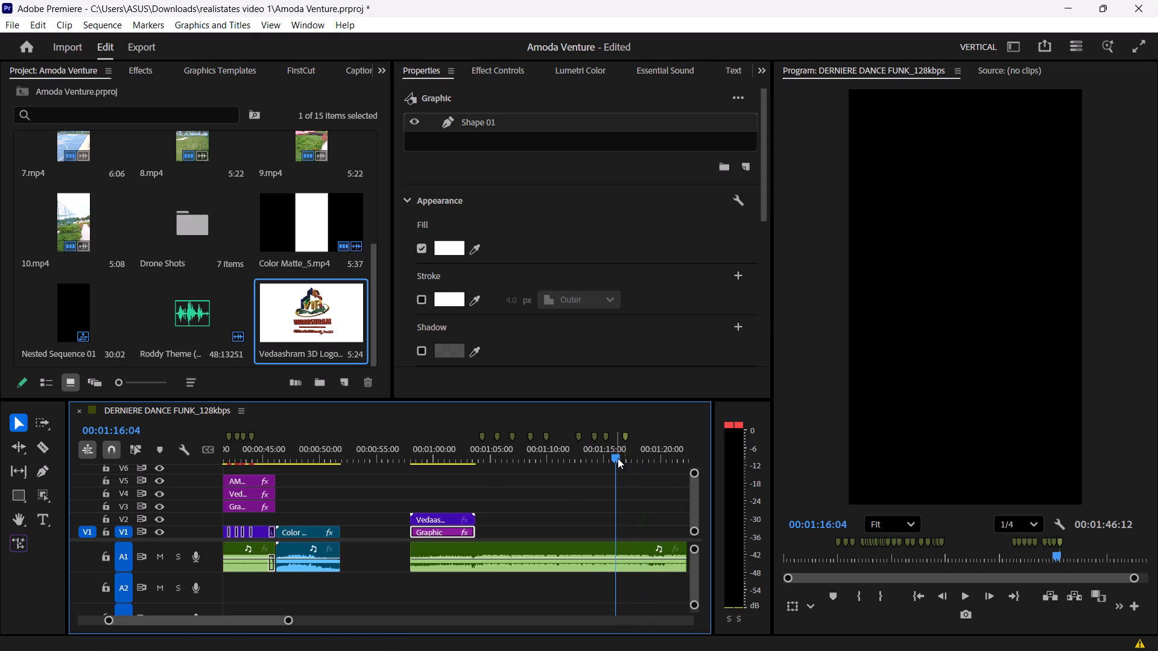
pyautogui.press('space')
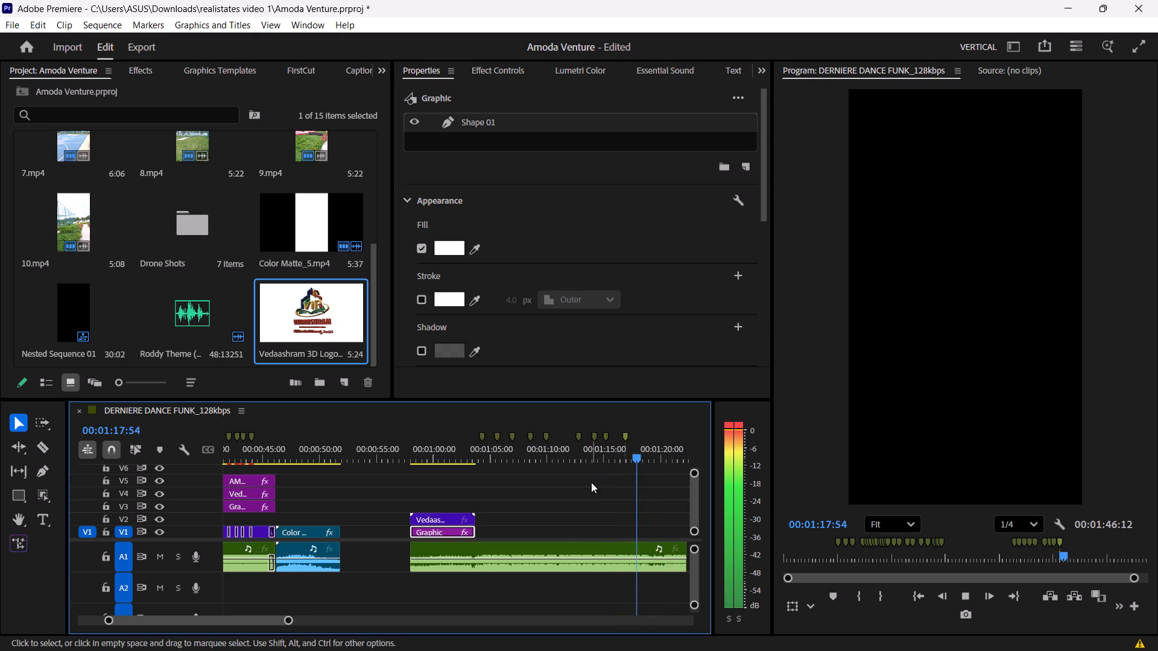
pyautogui.press('space')
pyautogui.write('m')
# Play further through the music, add a sequence marker at about 00:01:21:06, and resume playback.
pyautogui.press('space')
pyautogui.press('space')
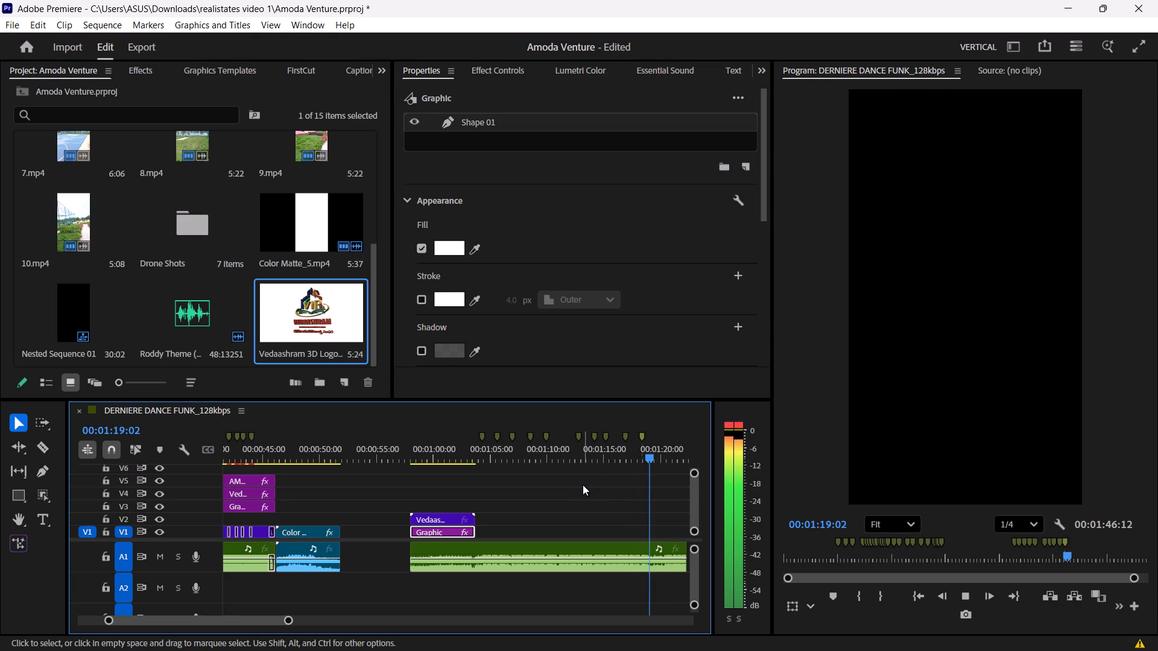
pyautogui.keyDown('alt'); pyautogui.scroll(-14, 571, 489); pyautogui.keyUp('alt')
pyautogui.press('space')
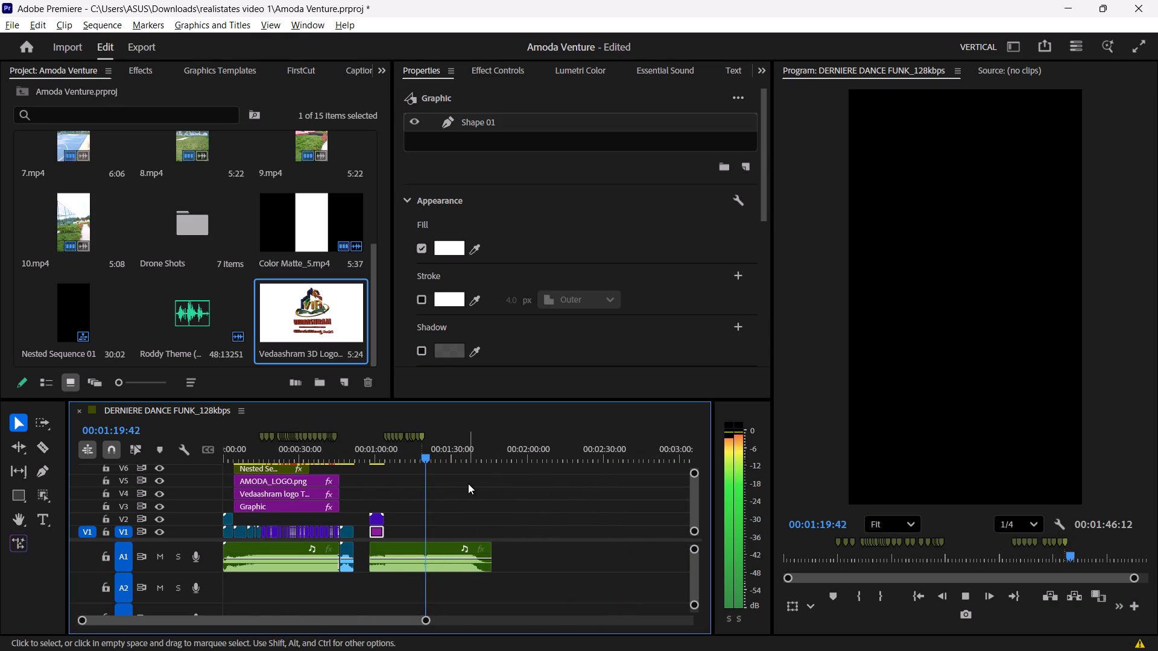
pyautogui.keyDown('alt'); pyautogui.scroll(11, 468, 483); pyautogui.keyUp('alt')
pyautogui.press('space')
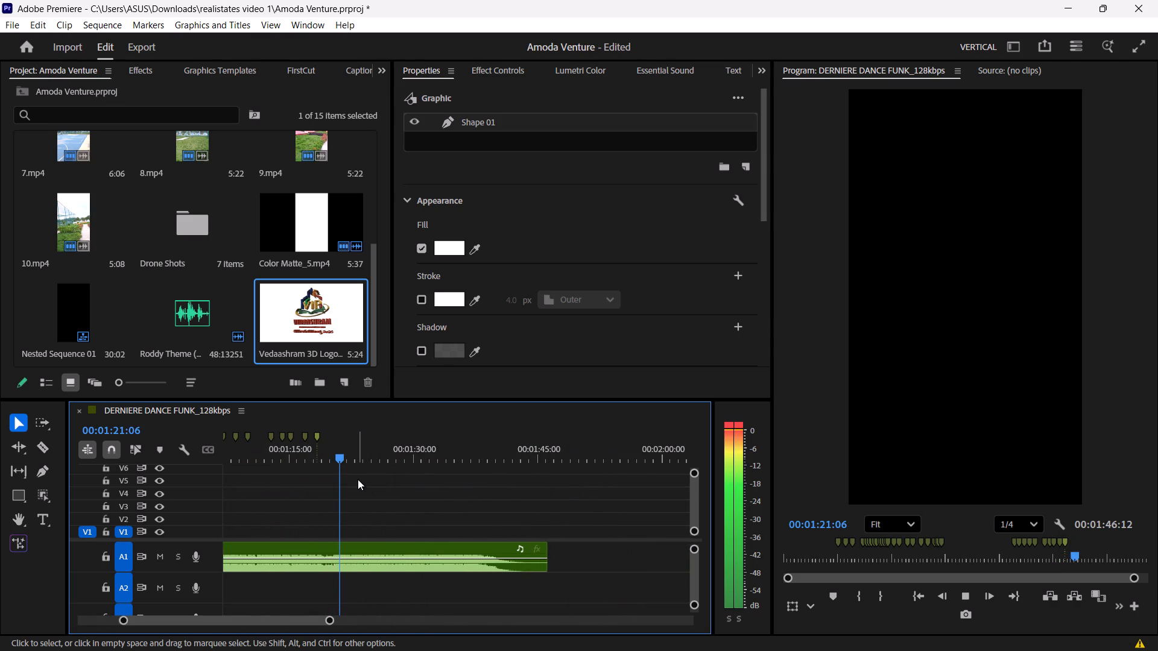
pyautogui.write('m')
pyautogui.press('space')
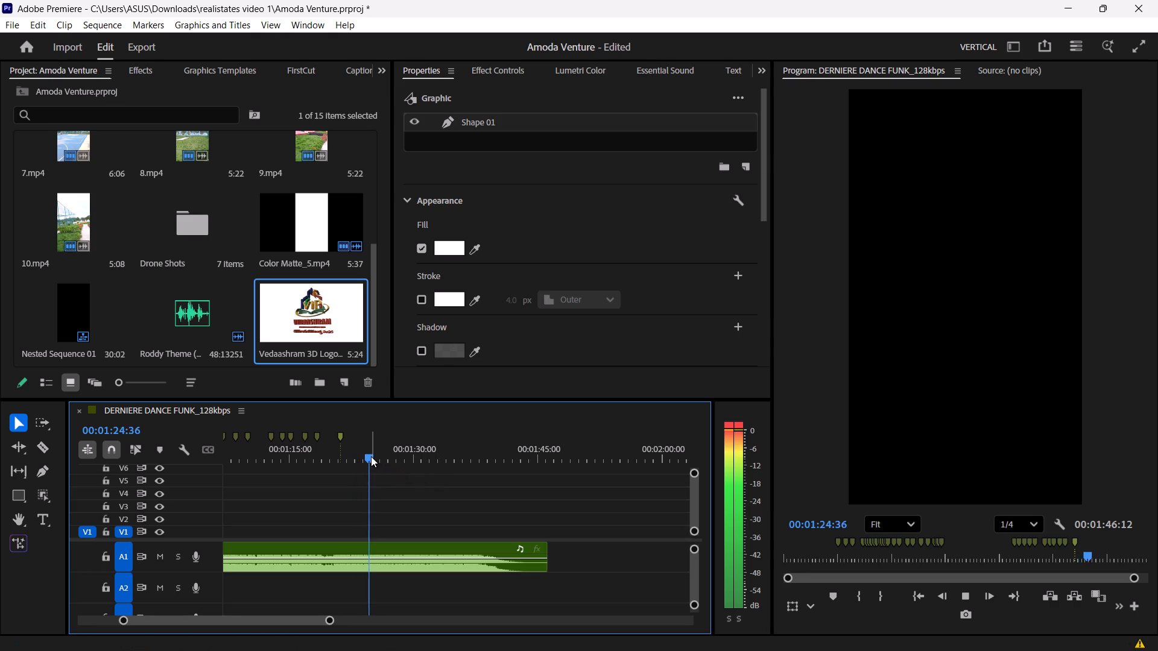
# Replay the music from about 00:01:23:13 and add a sequence marker at about 00:01:25.
pyautogui.press('space')
pyautogui.press('space')
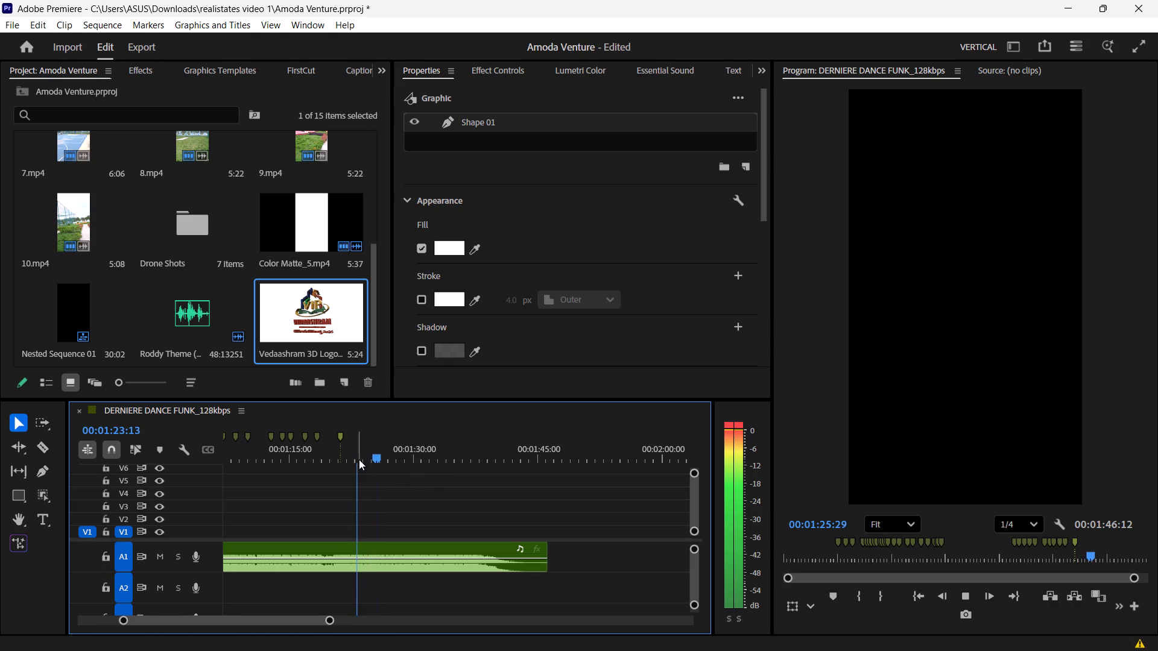
pyautogui.click(359, 459)
pyautogui.press('space')
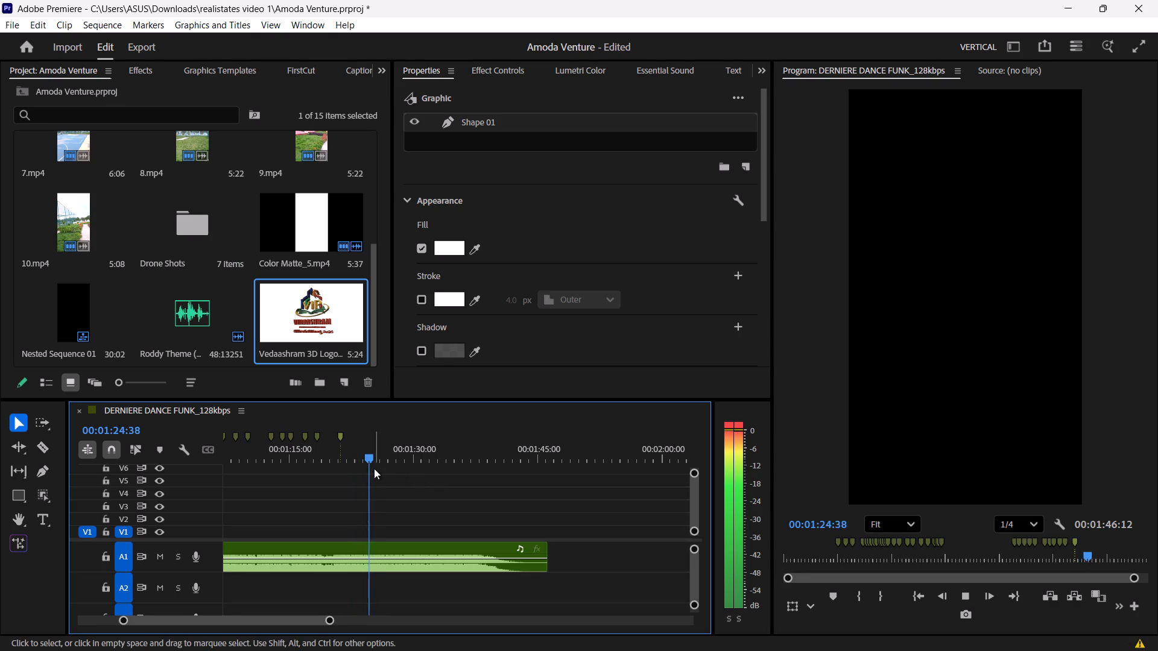
pyautogui.press('space')
pyautogui.write('m')
pyautogui.press('space')
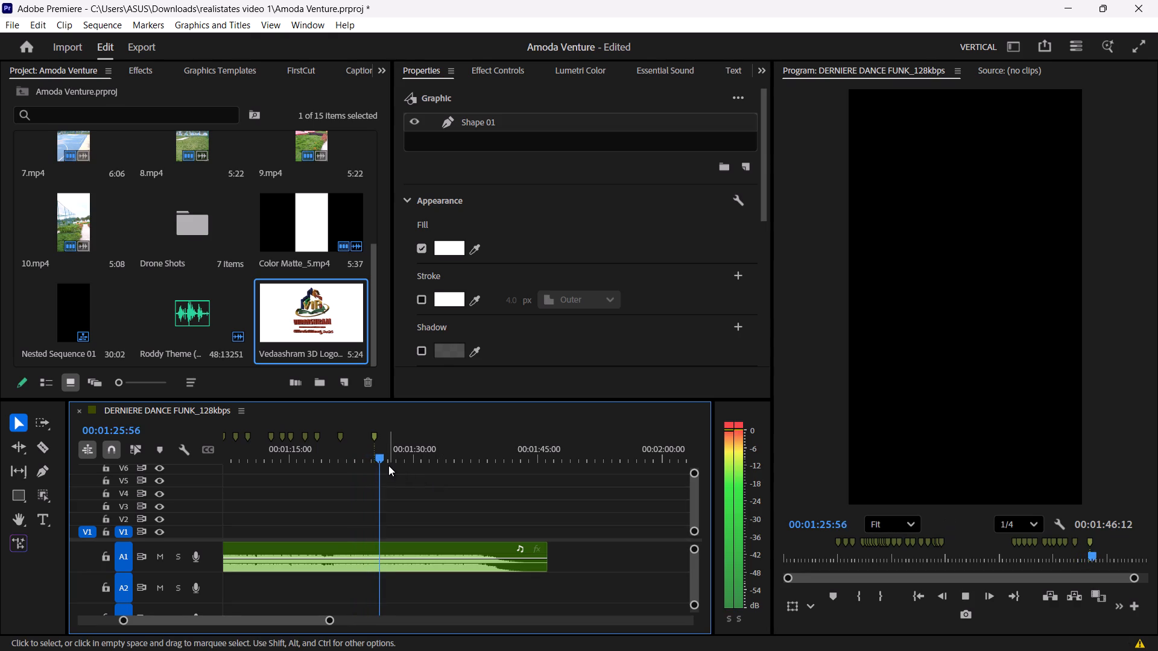
# Continue through the music, adding sequence markers at about 00:01:29 and at 00:01:33:33.
pyautogui.press('space')
pyautogui.press('space')
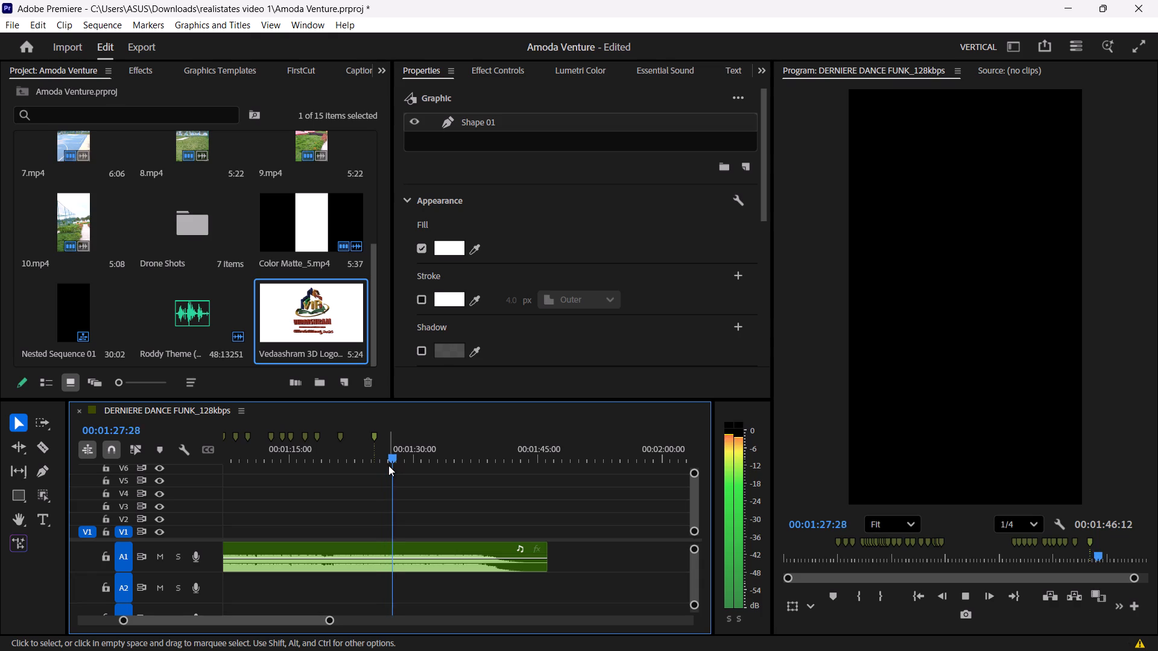
pyautogui.press('space')
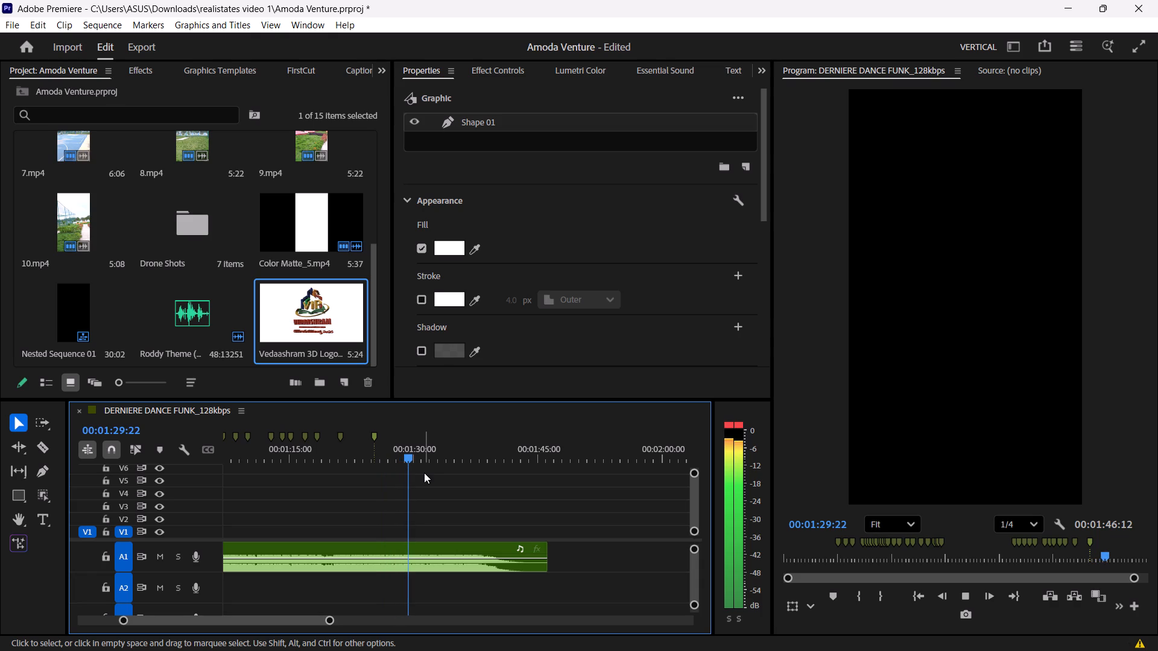
pyautogui.write('m')
pyautogui.press('space')
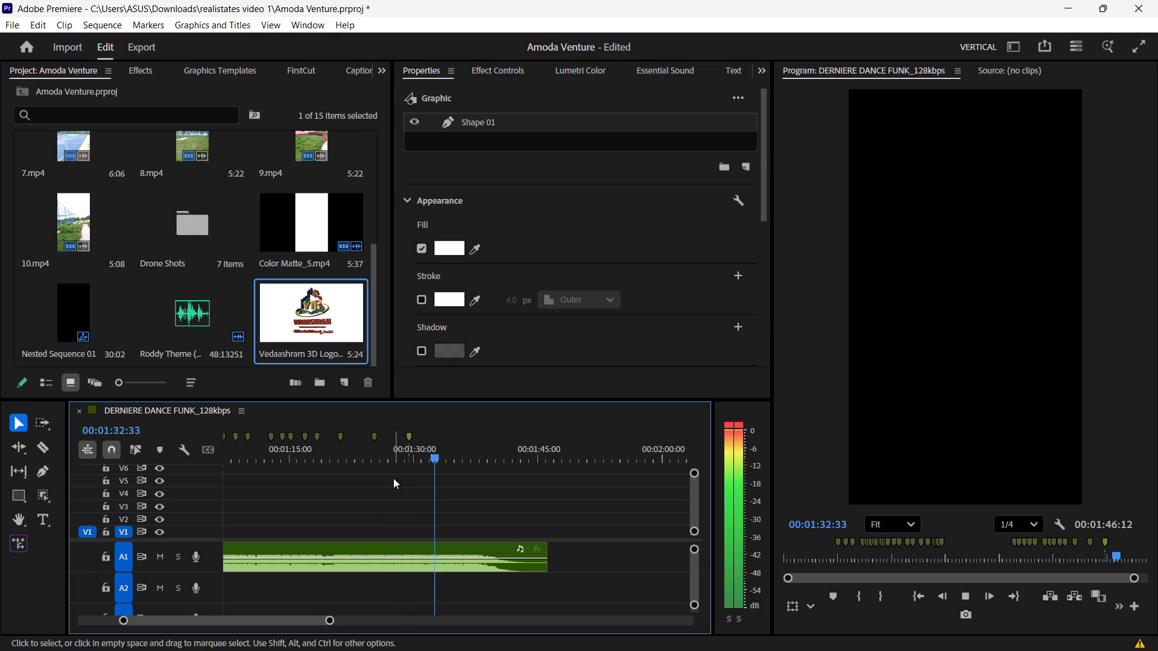
pyautogui.press('space')
pyautogui.write('m')
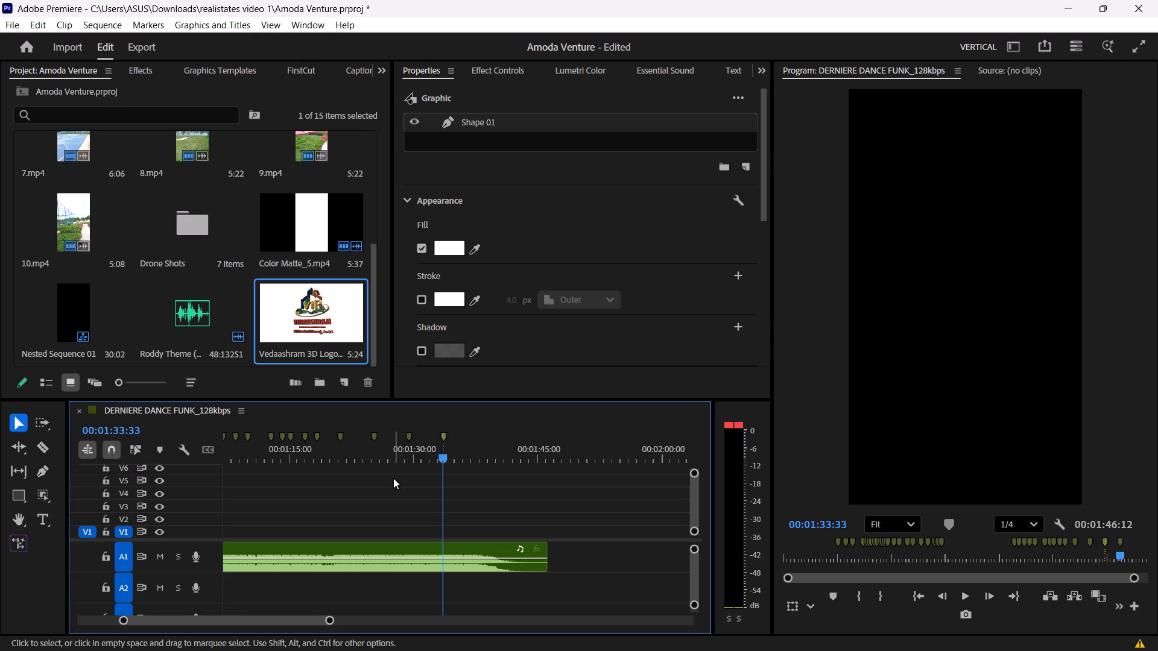
# Listen to the closing part of the music after the last marker, replaying it from about 00:01:35.
pyautogui.press('space')
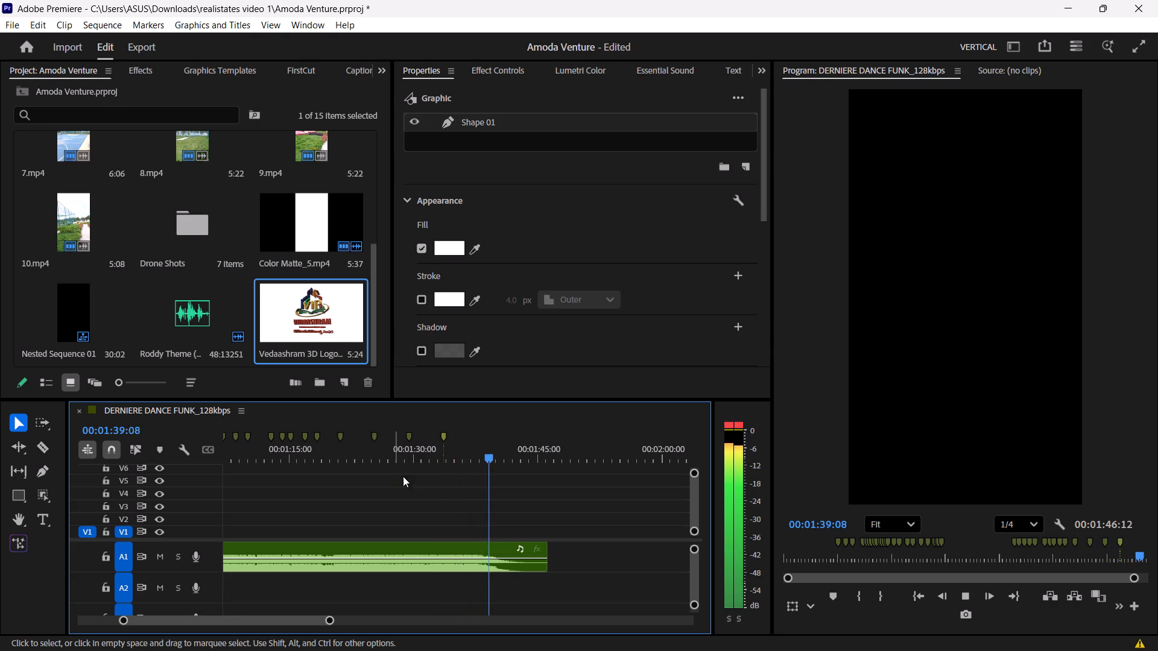
pyautogui.click(457, 453)
pyautogui.press('space')
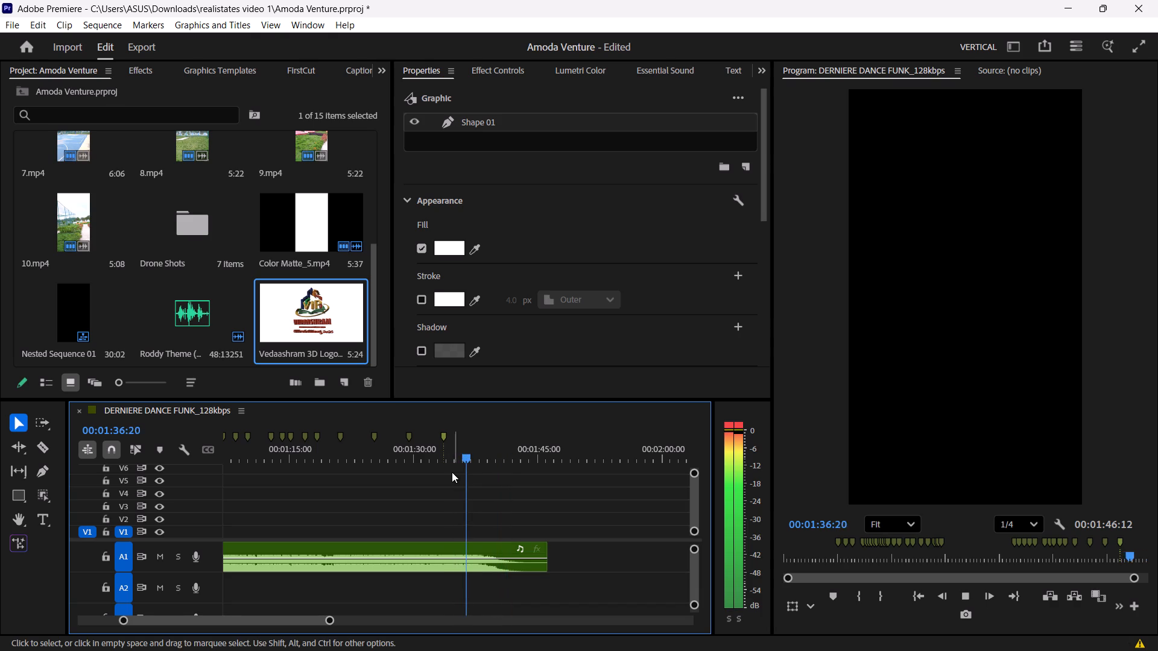
pyautogui.keyDown('alt'); pyautogui.scroll(-2, 459, 465); pyautogui.keyUp('alt')
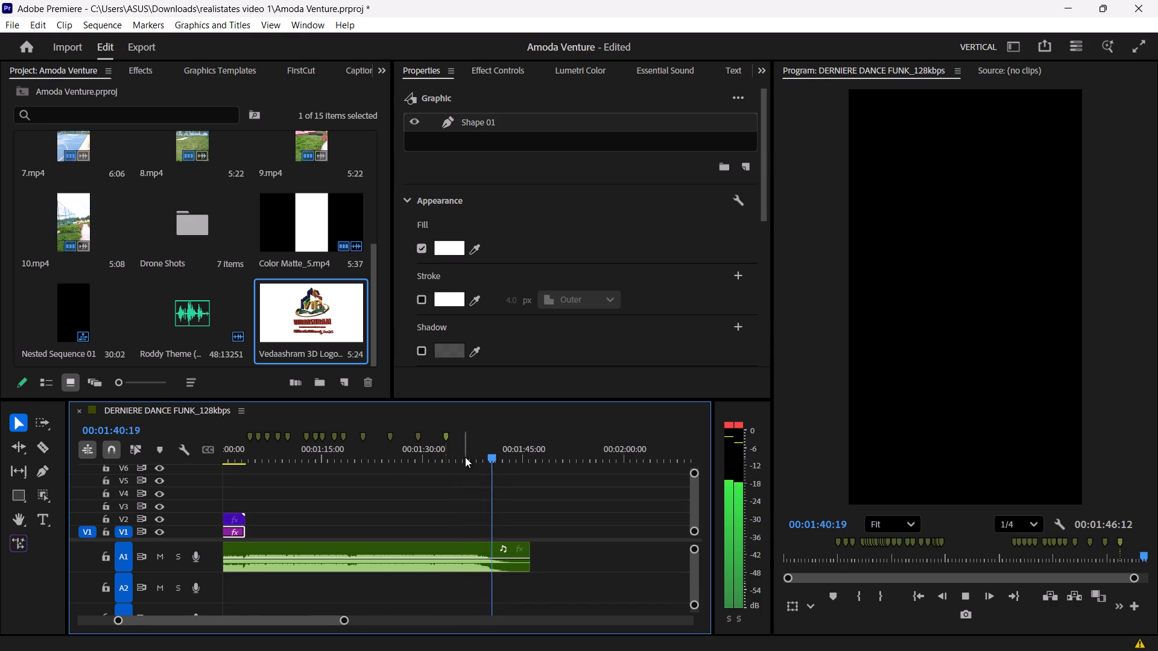
pyautogui.scroll(-7, 465, 457)
# Play the music from the start of the Vedaashram 3D Logo clip and review the marked section of the sequence.
pyautogui.moveTo(329, 454); pyautogui.dragTo(258, 461)
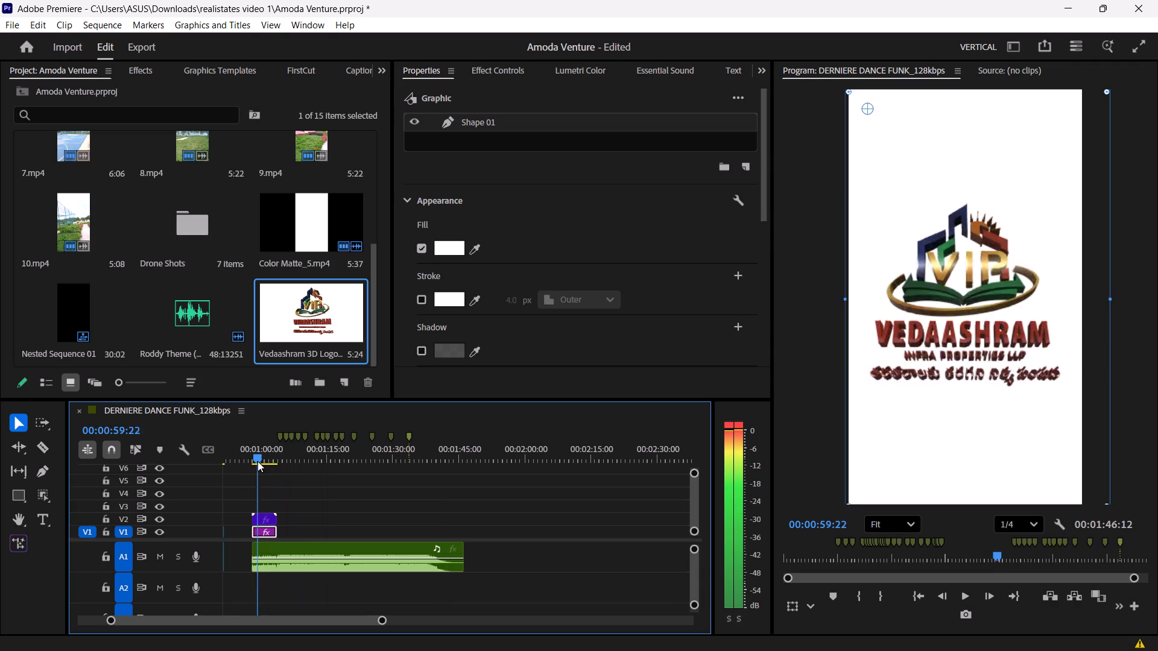
pyautogui.moveTo(258, 461); pyautogui.dragTo(253, 459)
pyautogui.press('space')
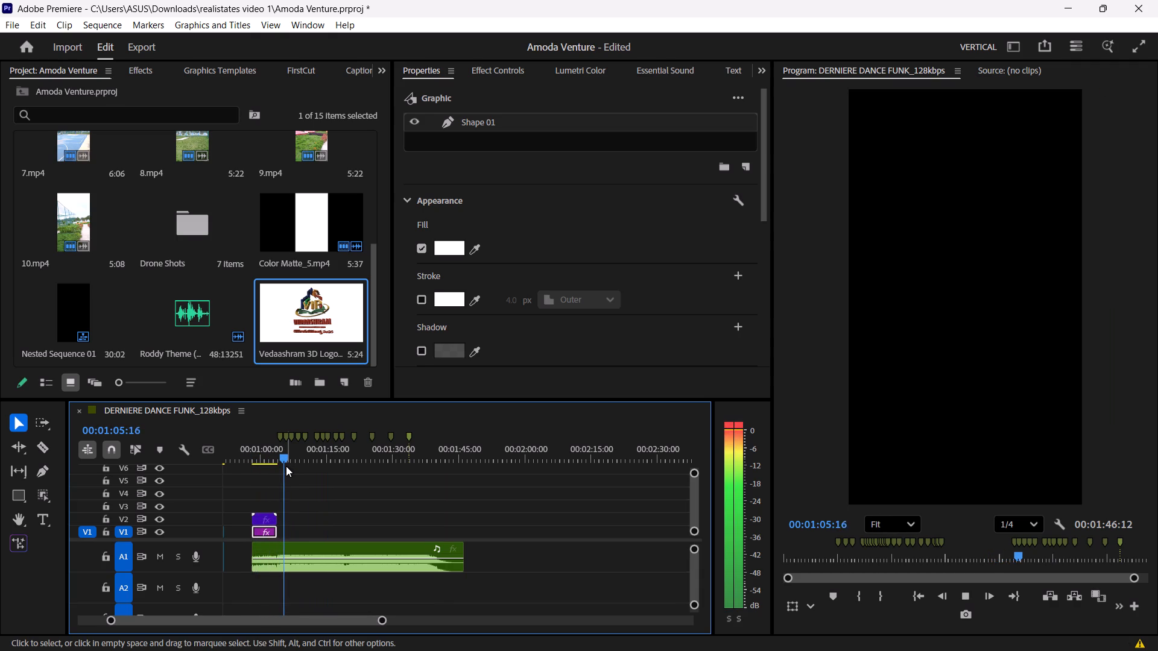
pyautogui.keyDown('alt'); pyautogui.scroll(6, 289, 467); pyautogui.keyUp('alt')
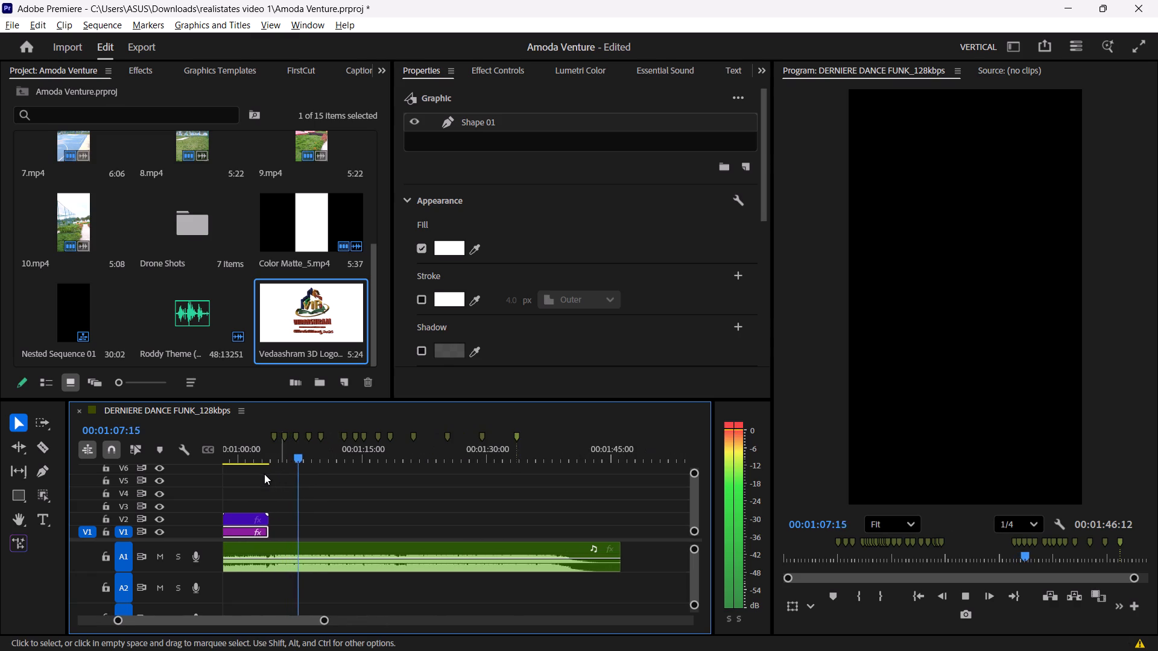
pyautogui.keyDown('alt'); pyautogui.scroll(1, 261, 473); pyautogui.keyUp('alt')
pyautogui.keyDown('alt'); pyautogui.scroll(-2, 261, 473); pyautogui.keyUp('alt')
pyautogui.keyDown('alt'); pyautogui.scroll(-3, 562, 489); pyautogui.keyUp('alt')
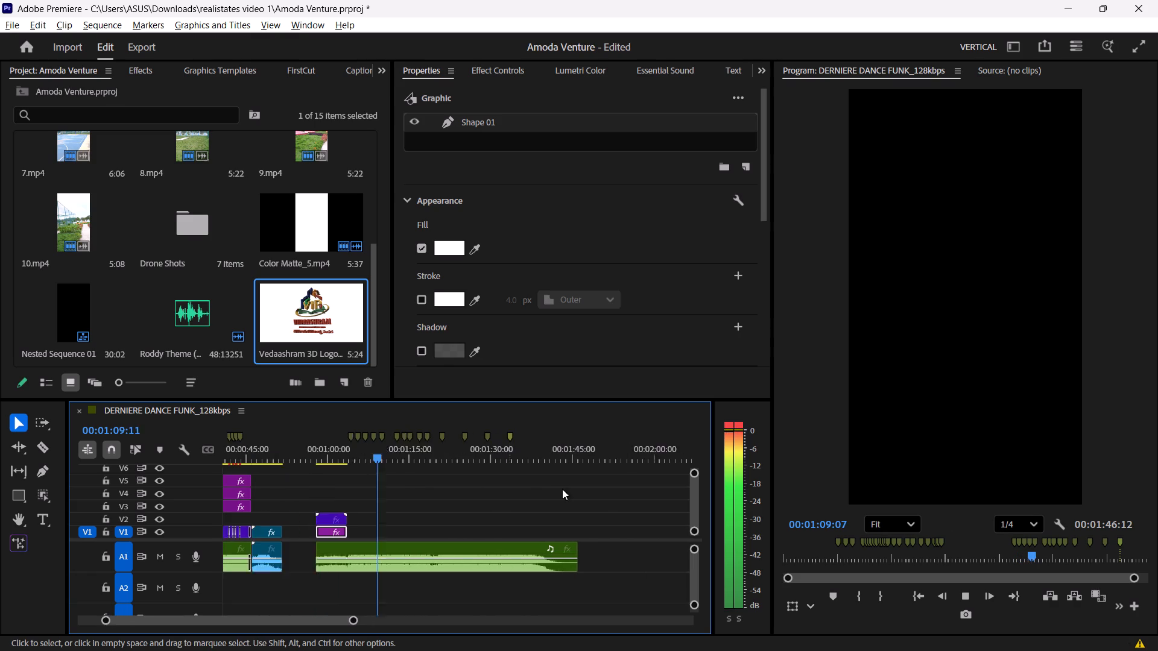
pyautogui.keyDown('alt'); pyautogui.scroll(-4, 562, 489); pyautogui.keyUp('alt')
pyautogui.keyDown('alt'); pyautogui.scroll(8, 364, 485); pyautogui.keyUp('alt')
pyautogui.keyDown('alt'); pyautogui.scroll(-5, 432, 492); pyautogui.keyUp('alt')
pyautogui.keyDown('alt'); pyautogui.scroll(1, 527, 492); pyautogui.keyUp('alt')
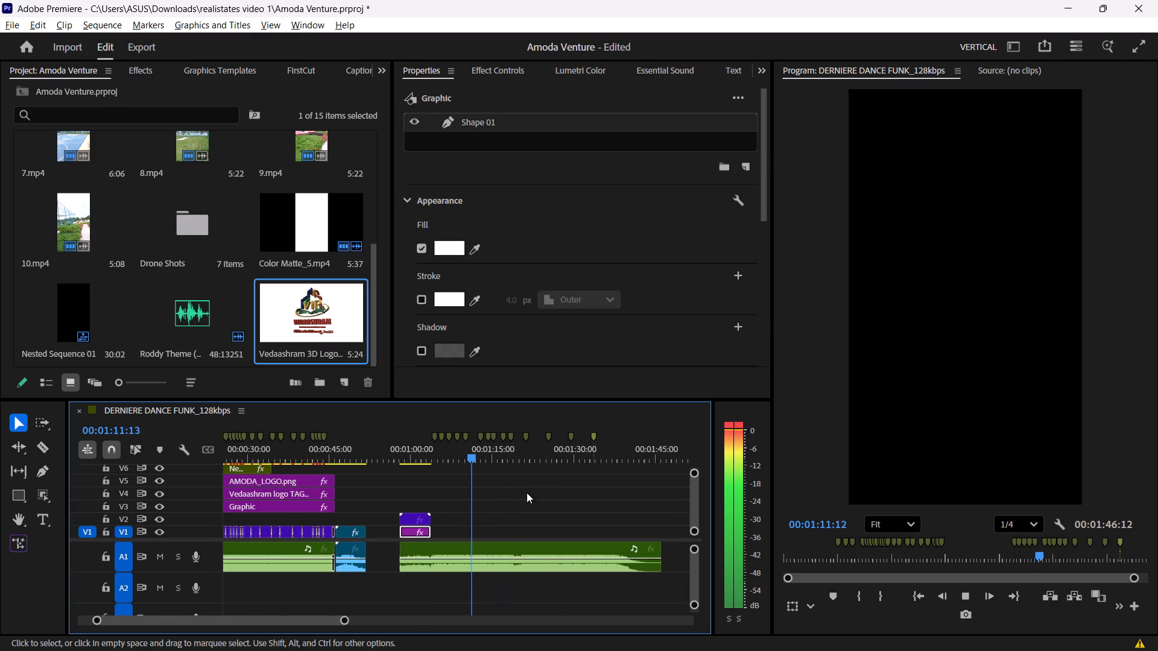
pyautogui.keyDown('alt'); pyautogui.scroll(1, 527, 492); pyautogui.keyUp('alt')
# Find the AMODA TEXT ANIMATION video in the Videos folder of the file explorer and import it into the Premiere project.
pyautogui.click(507, 634)
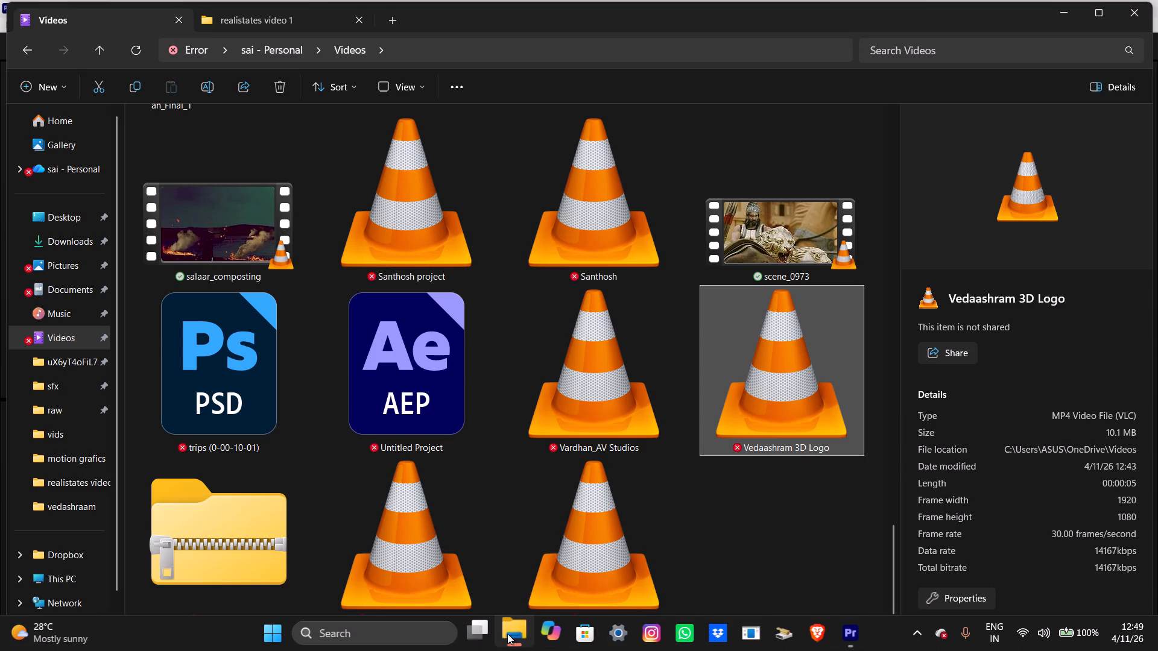
pyautogui.scroll(2, 408, 313)
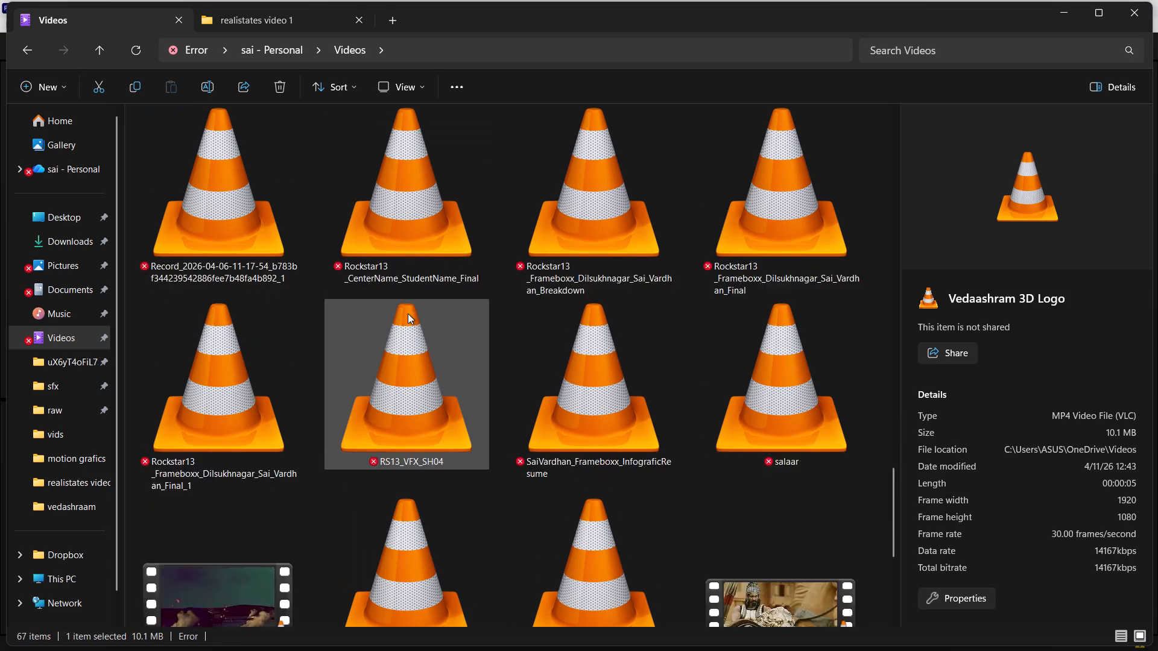
pyautogui.scroll(7, 408, 313)
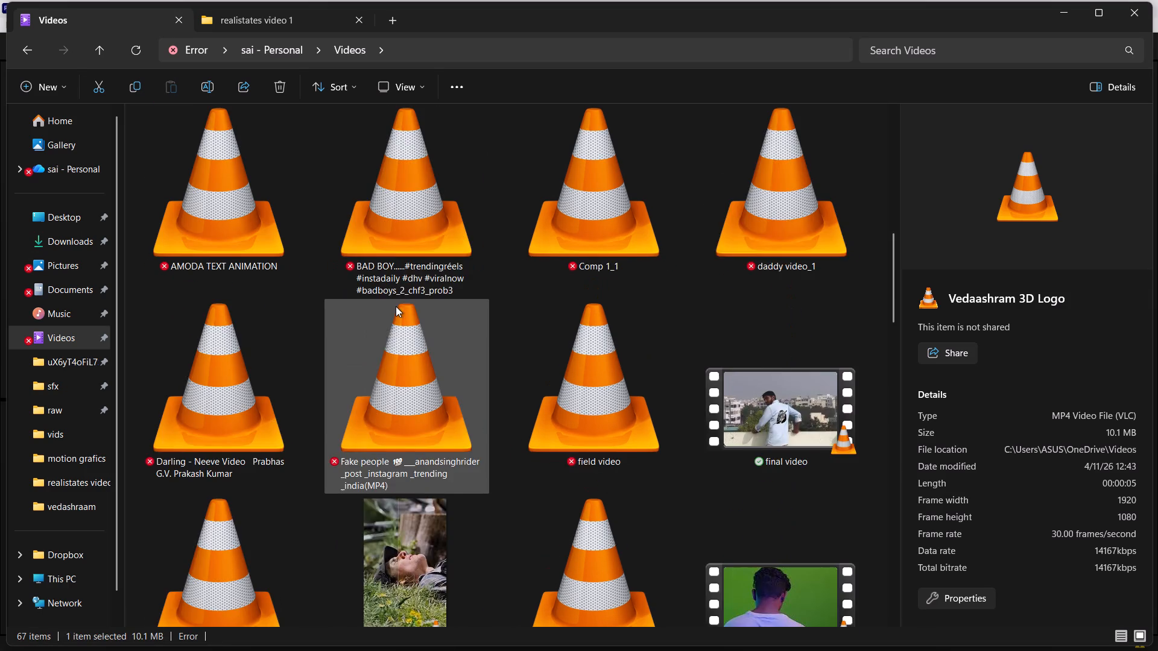
pyautogui.scroll(3, 396, 306)
pyautogui.scroll(-9, 396, 306)
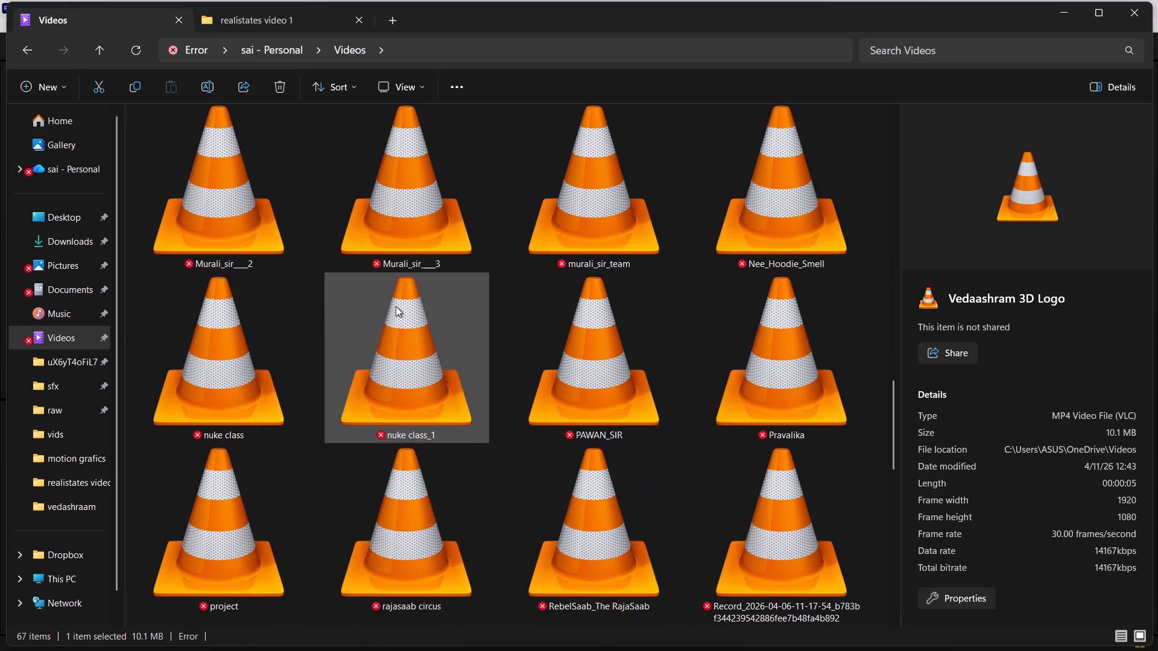
pyautogui.scroll(-5, 396, 306)
pyautogui.scroll(4, 415, 300)
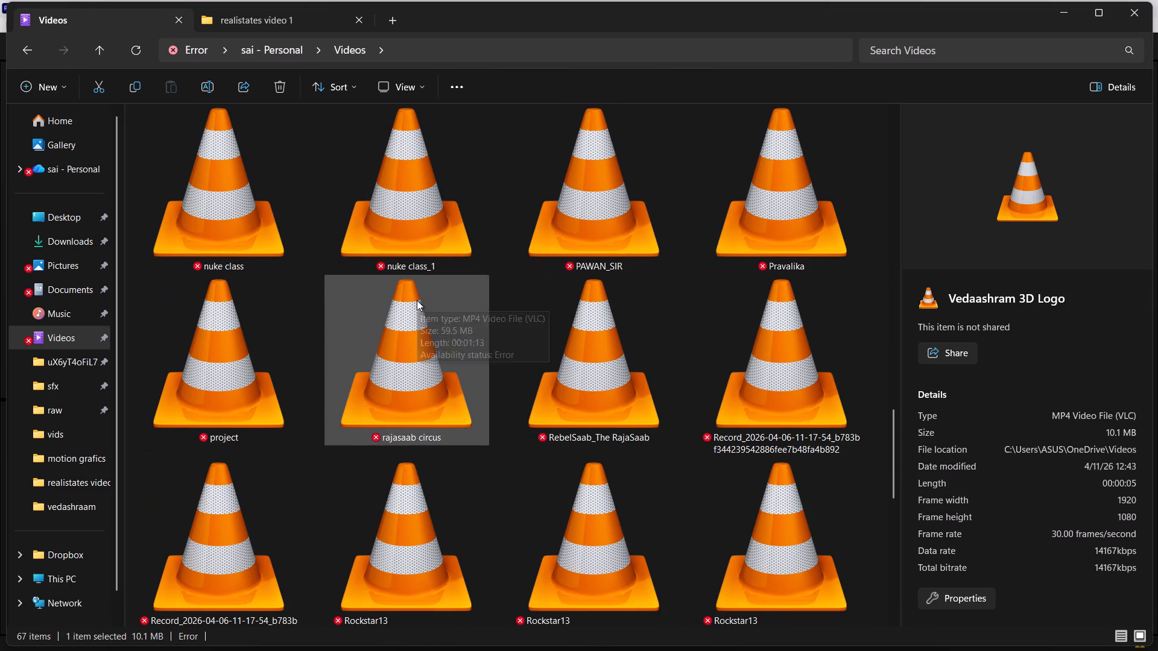
pyautogui.scroll(4, 417, 300)
pyautogui.scroll(-1, 417, 300)
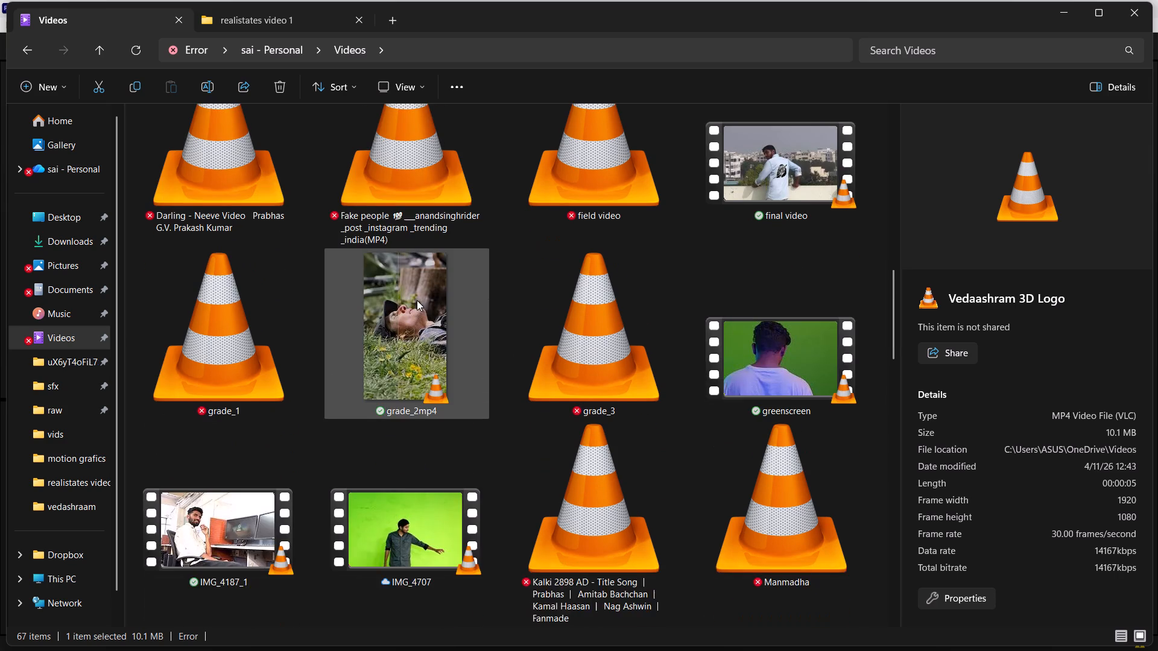
pyautogui.scroll(-2, 417, 300)
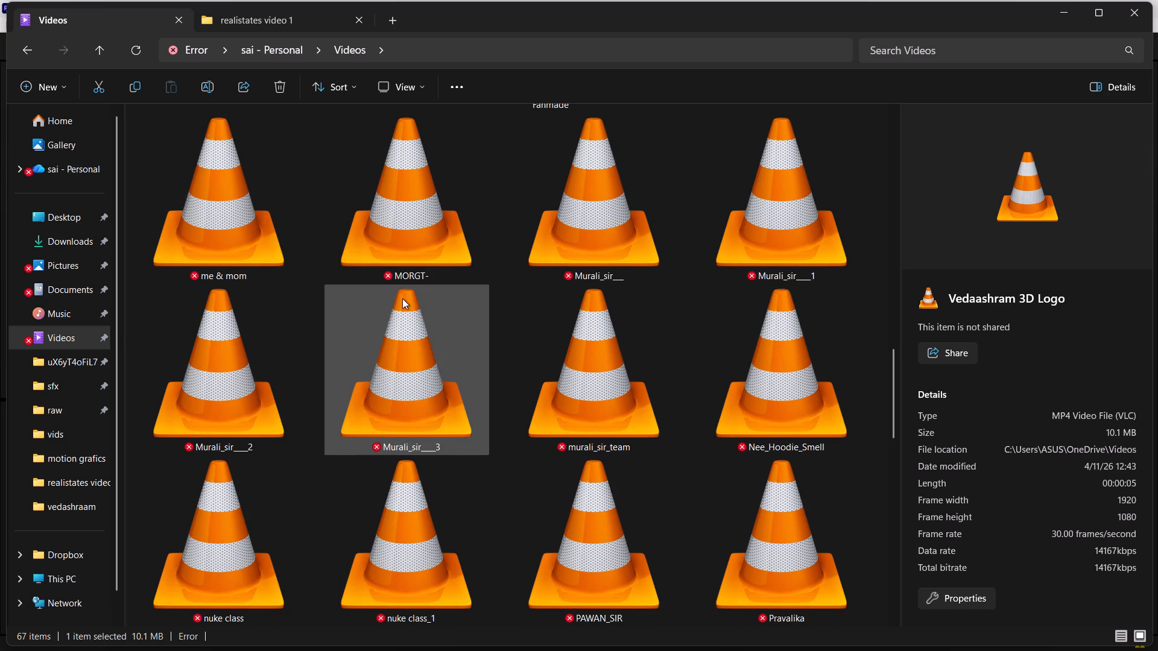
pyautogui.scroll(1, 402, 298)
pyautogui.scroll(1, 516, 388)
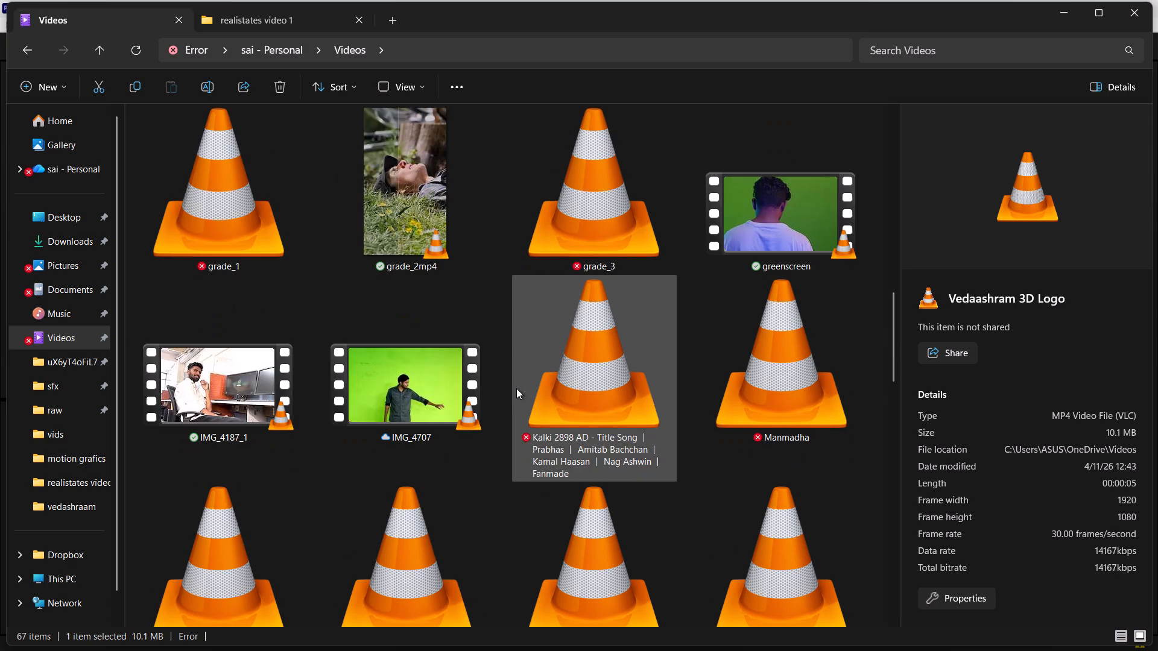
pyautogui.scroll(4, 516, 388)
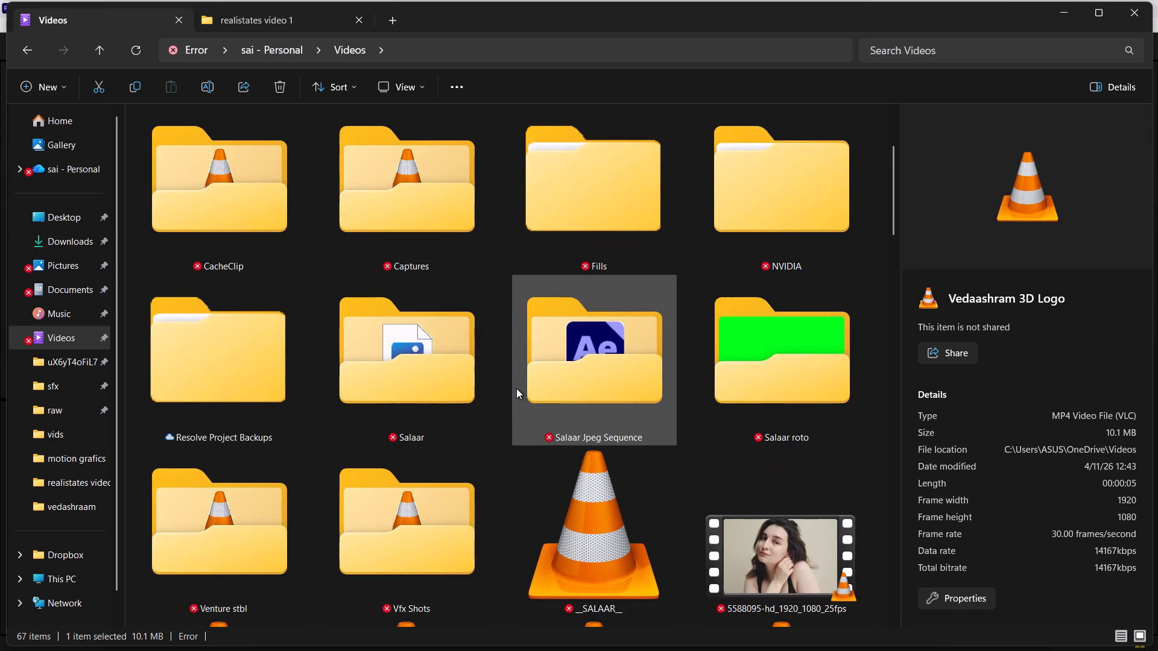
pyautogui.scroll(-3, 516, 388)
pyautogui.scroll(2, 516, 388)
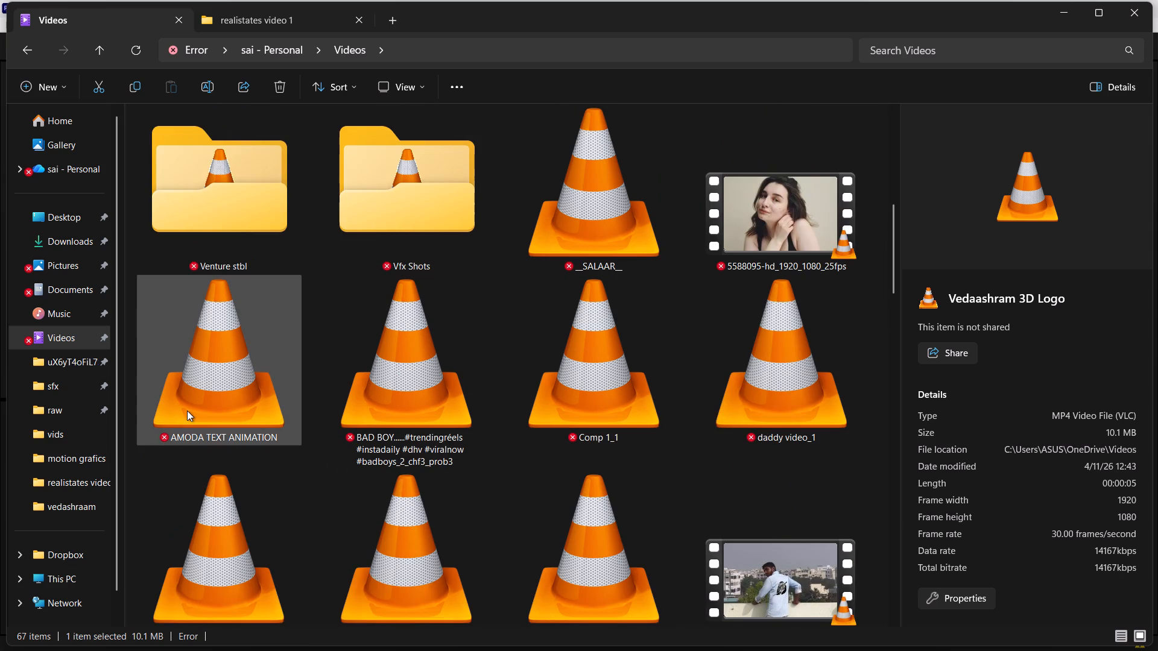
pyautogui.click(187, 410)
pyautogui.moveTo(204, 400); pyautogui.dragTo(378, 401)
pyautogui.hotkey('alt', 'Tab')
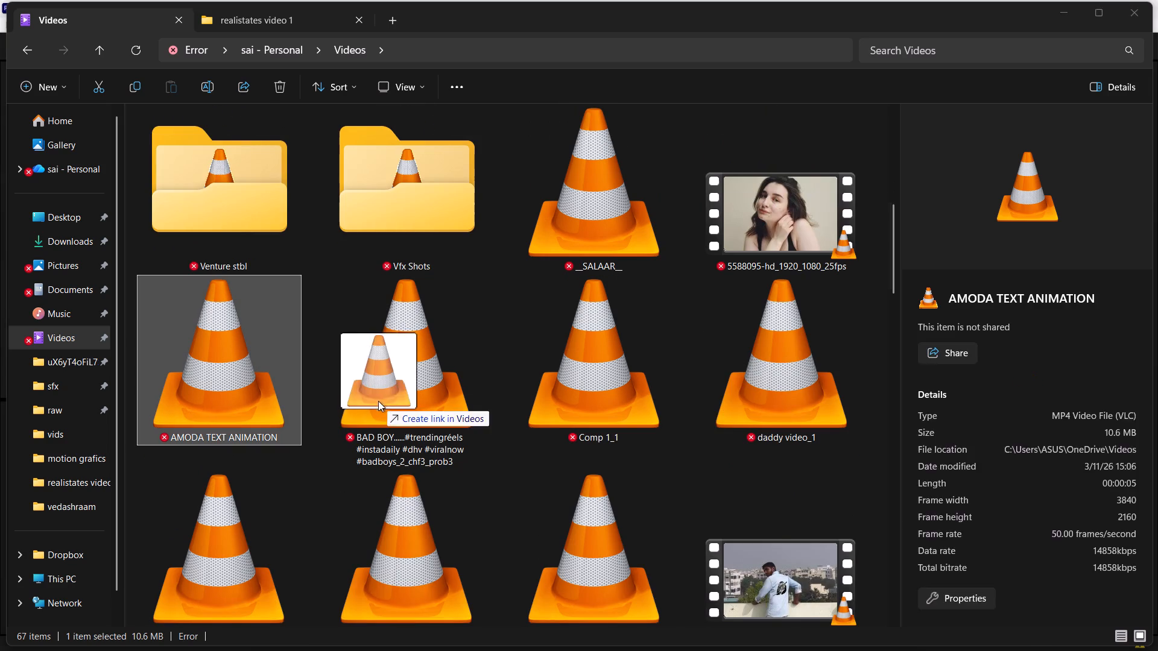
pyautogui.moveTo(378, 401); pyautogui.dragTo(358, 356)
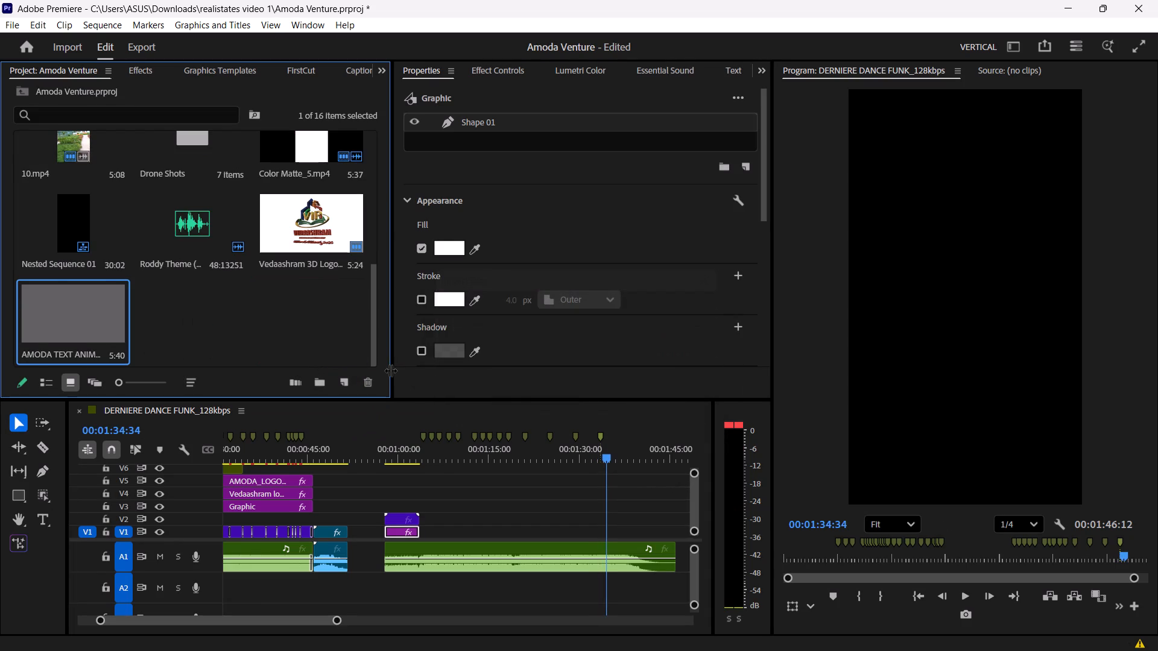
# Place the video of AMODA TEXT ANIMATION.mp4 on track V1, starting at the first marker after the logo clip, 00:01:04:15.
pyautogui.doubleClick(70, 320)
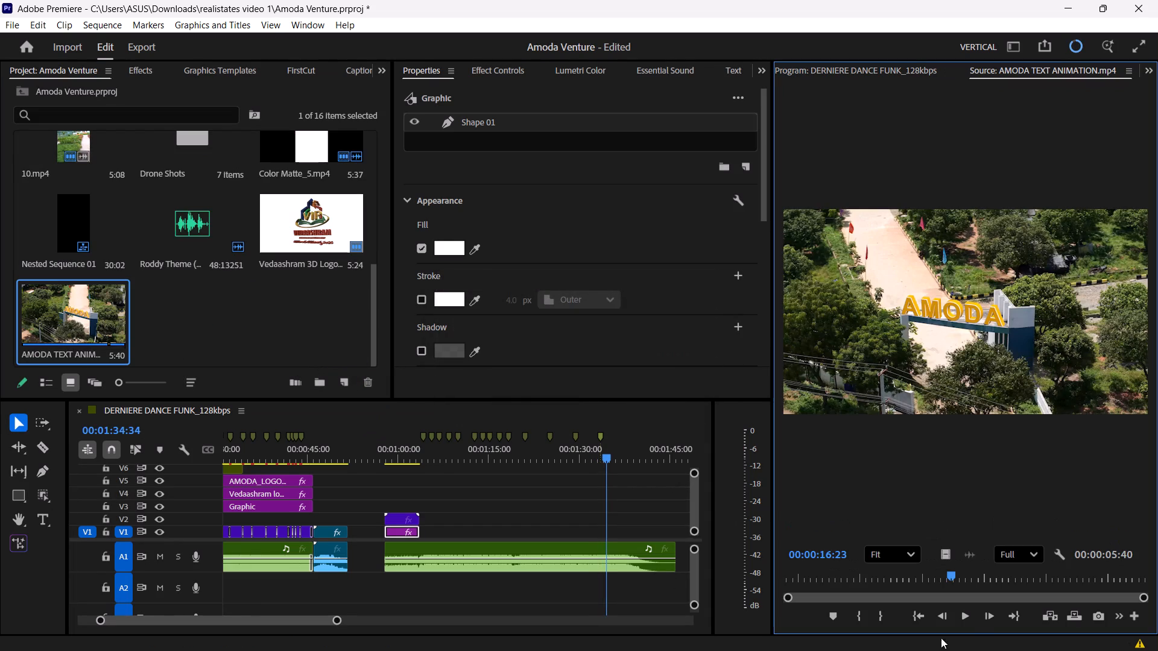
pyautogui.moveTo(941, 556); pyautogui.dragTo(430, 503)
pyautogui.moveTo(430, 503); pyautogui.dragTo(428, 510)
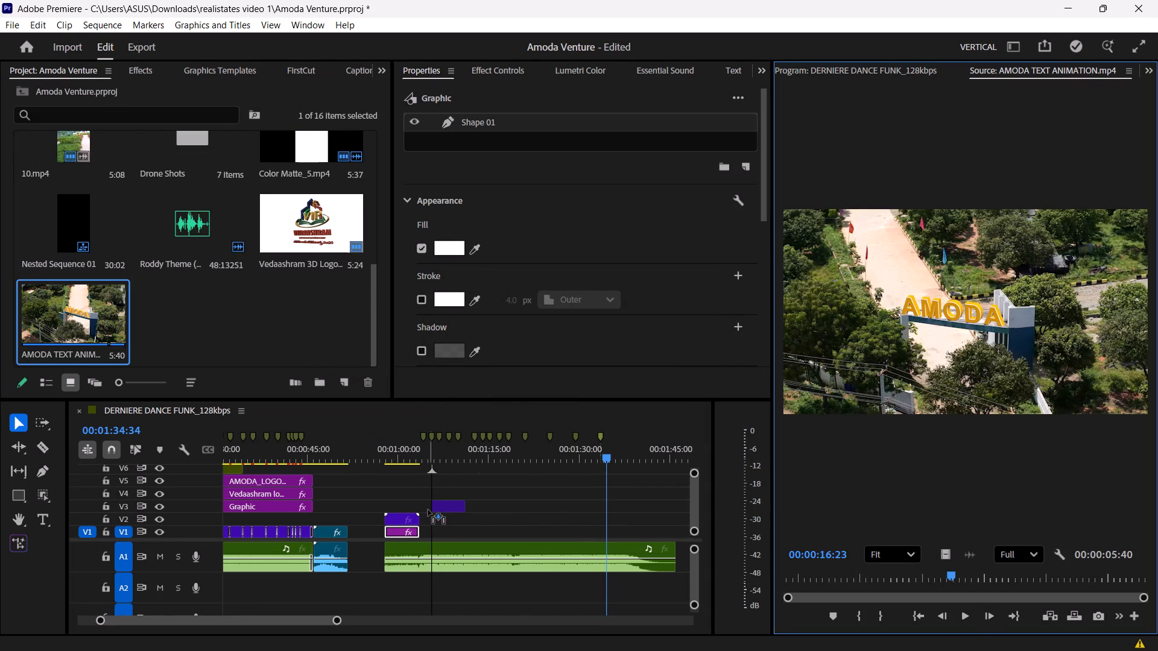
pyautogui.moveTo(428, 510); pyautogui.dragTo(425, 517)
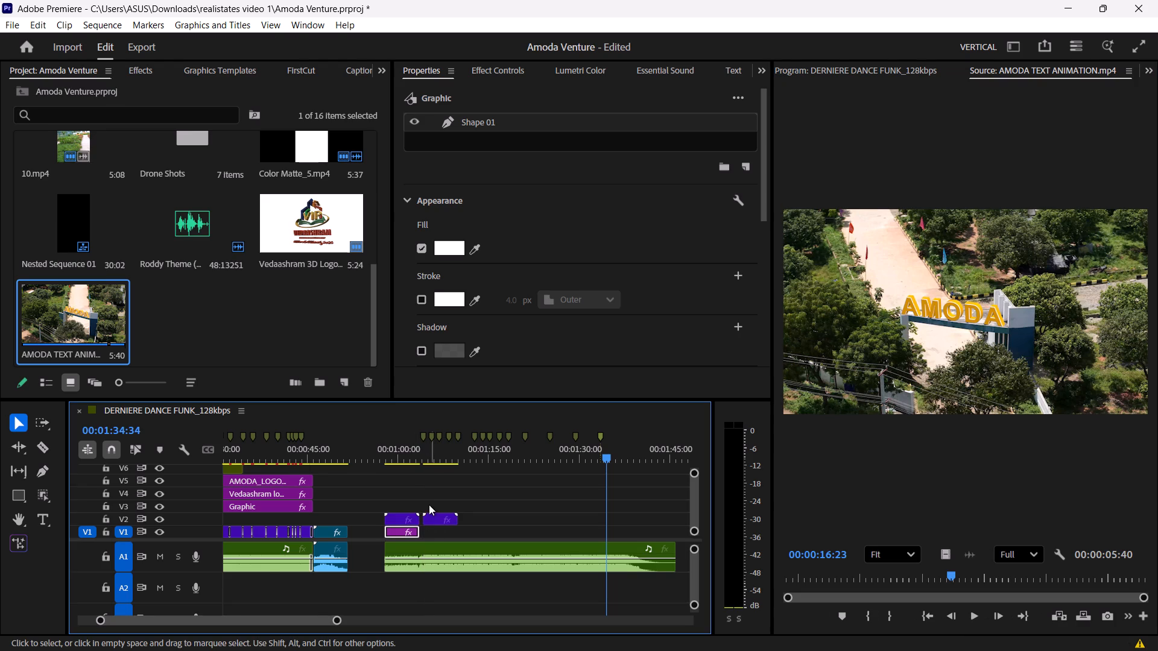
pyautogui.keyDown('alt'); pyautogui.scroll(12, 428, 505); pyautogui.keyUp('alt')
pyautogui.moveTo(475, 519); pyautogui.dragTo(475, 523)
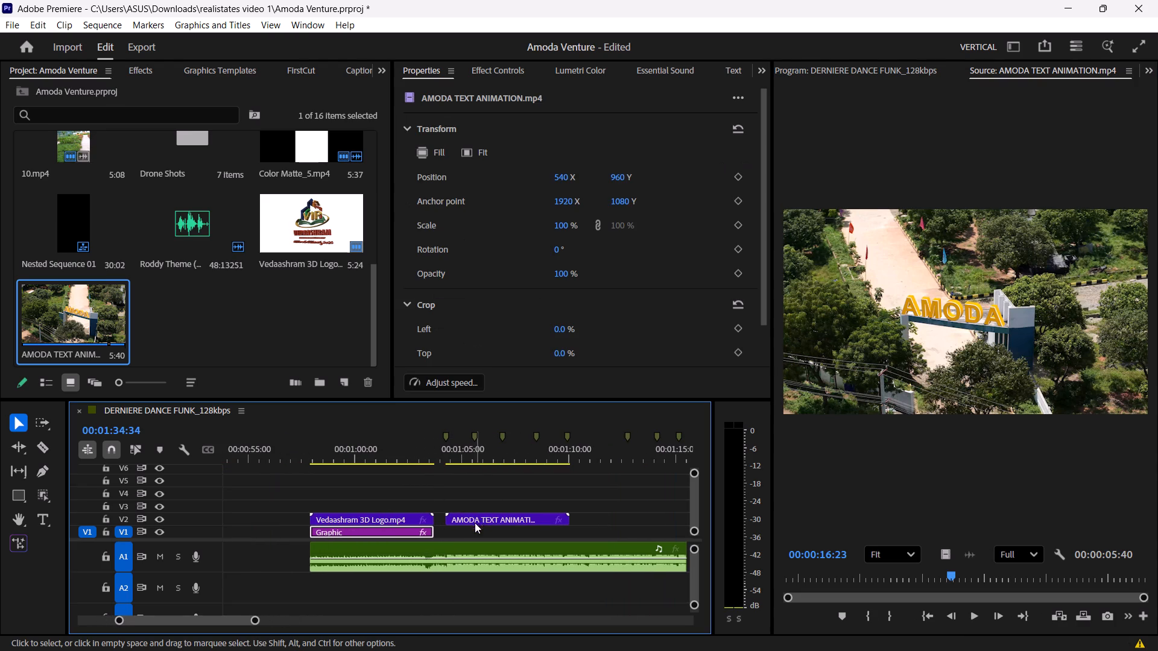
pyautogui.moveTo(475, 523); pyautogui.dragTo(454, 529)
# Play the AMODA TEXT ANIMATION clip from its starting marker at 00:01:04:15 to check its framing in the vertical frame.
pyautogui.click(445, 436)
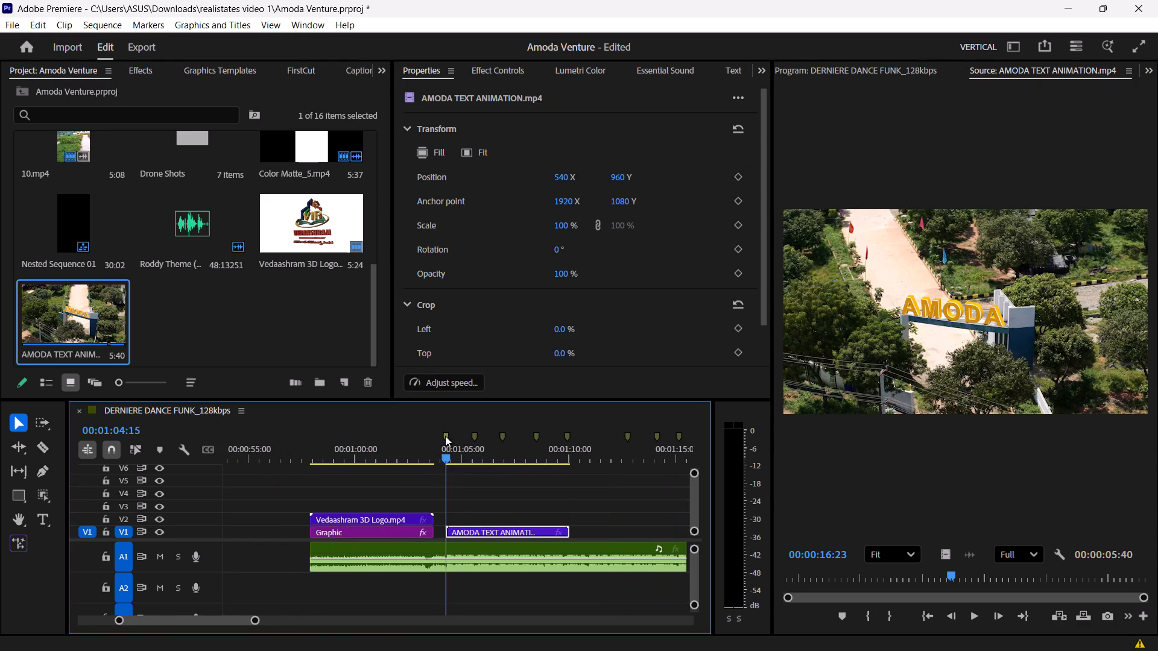
pyautogui.press('space')
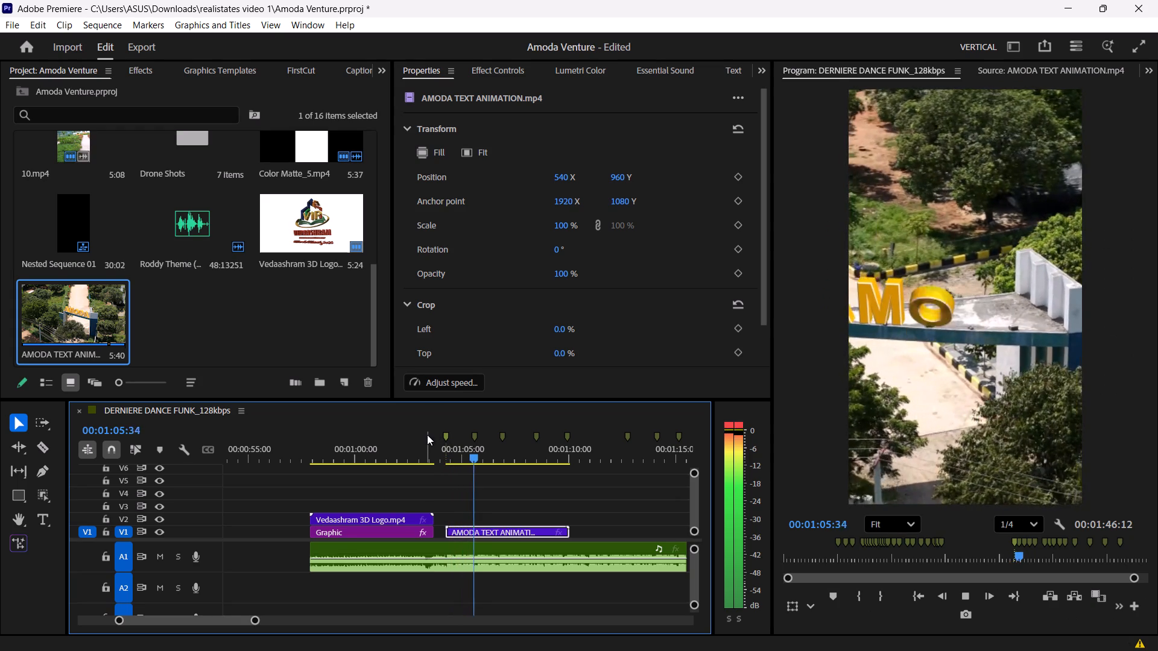
pyautogui.press('space')
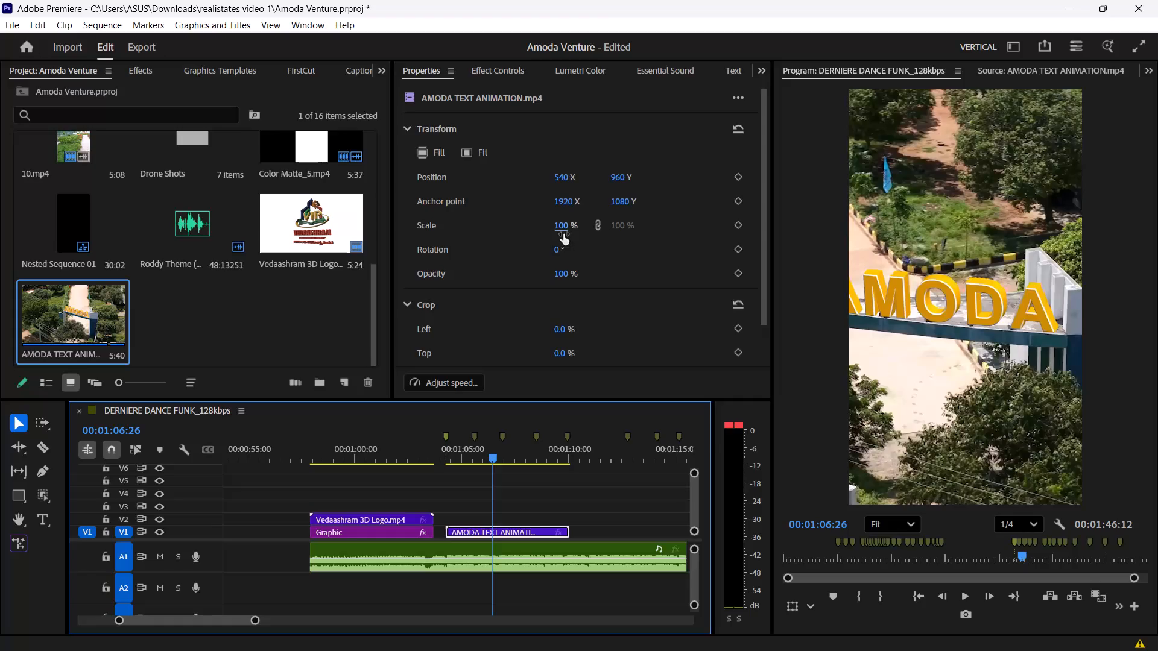
# Set the scale of the AMODA TEXT ANIMATION clip to 92%.
pyautogui.moveTo(563, 234); pyautogui.dragTo(543, 235)
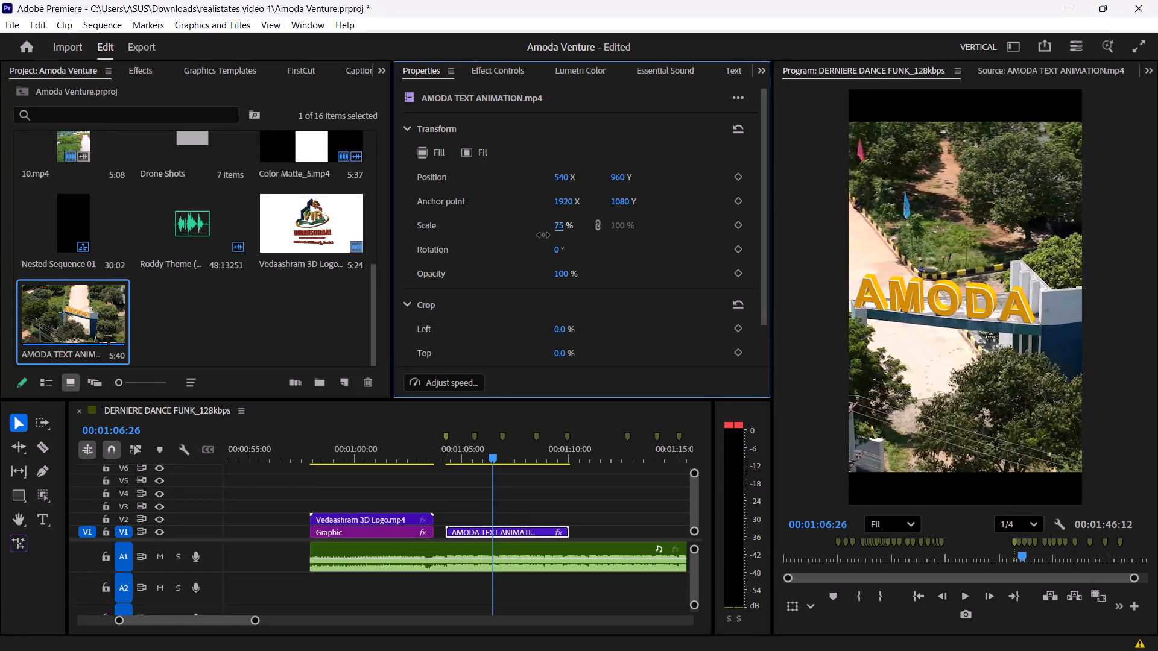
pyautogui.moveTo(543, 235); pyautogui.dragTo(554, 236)
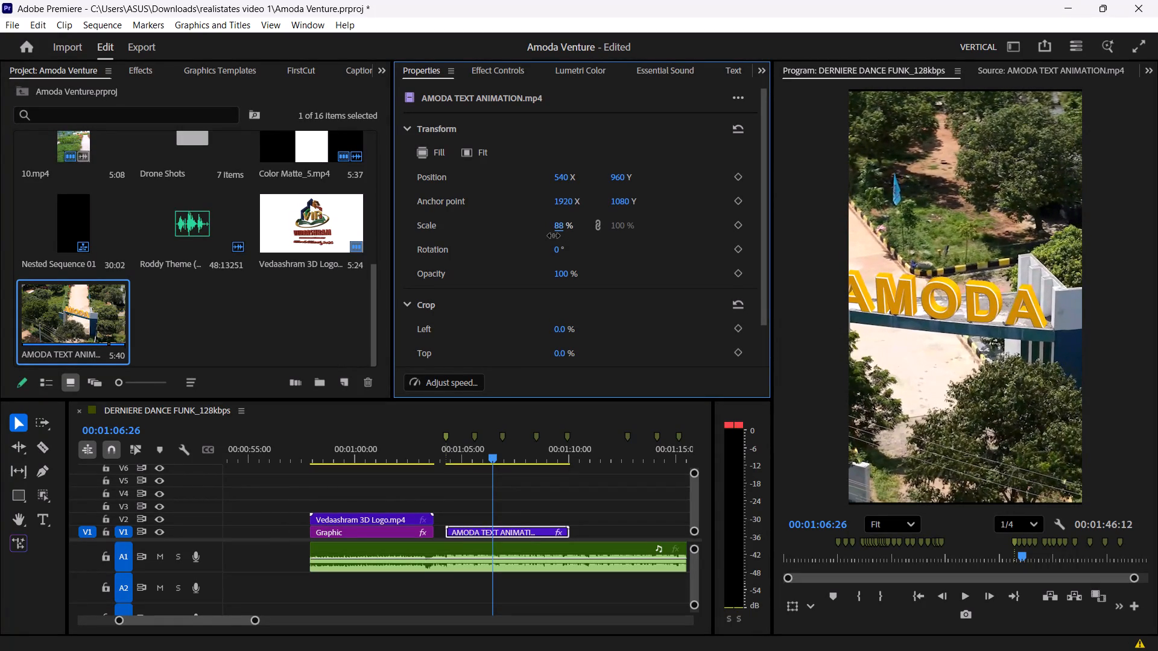
pyautogui.moveTo(554, 236); pyautogui.dragTo(556, 236)
# Play the AMODA TEXT ANIMATION clip from its starting marker and from the following marker to check the new framing.
pyautogui.press('space')
pyautogui.moveTo(484, 455); pyautogui.dragTo(445, 455)
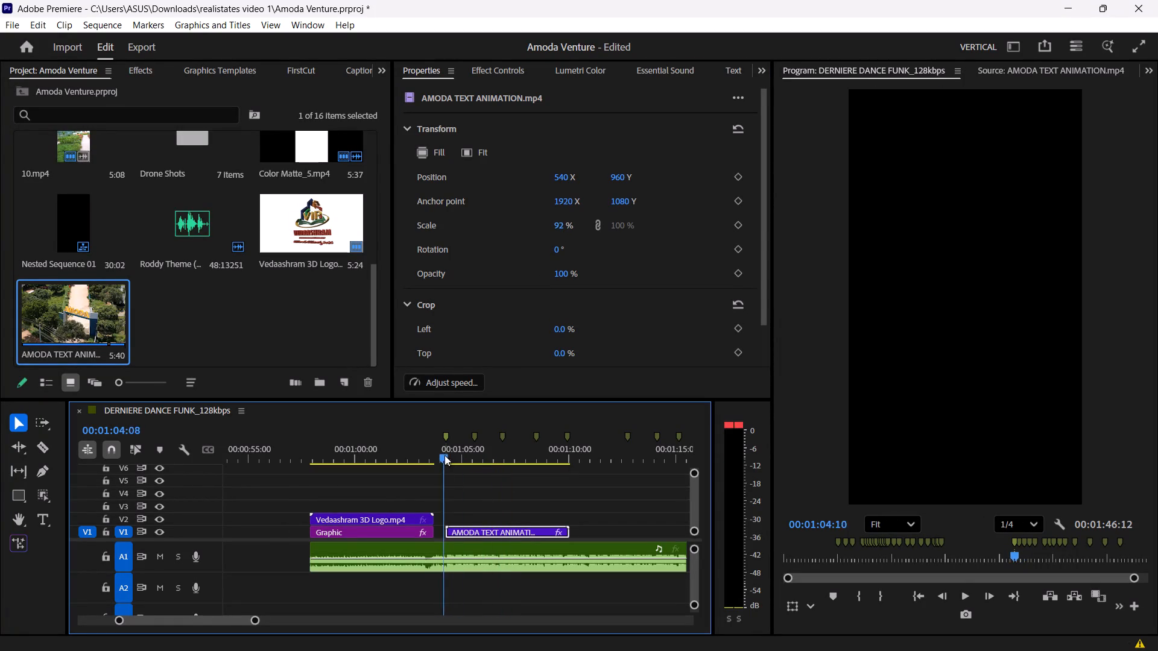
pyautogui.moveTo(445, 455); pyautogui.dragTo(439, 454)
pyautogui.click(448, 435)
pyautogui.press('space')
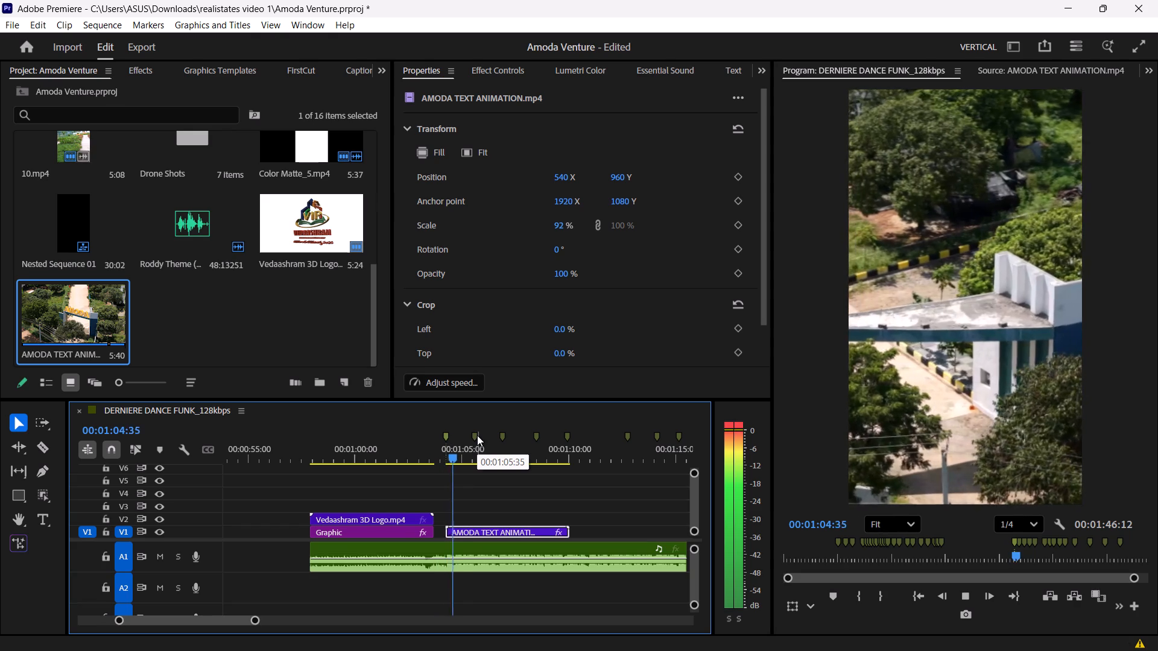
pyautogui.press('space')
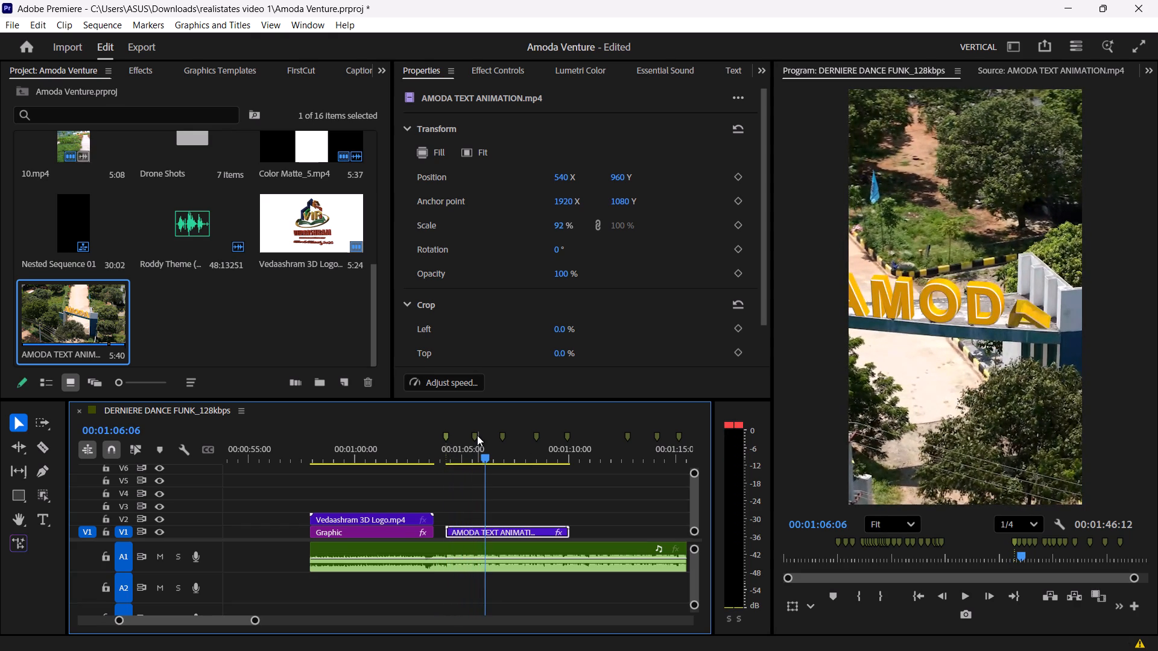
pyautogui.click(477, 435)
pyautogui.press('space')
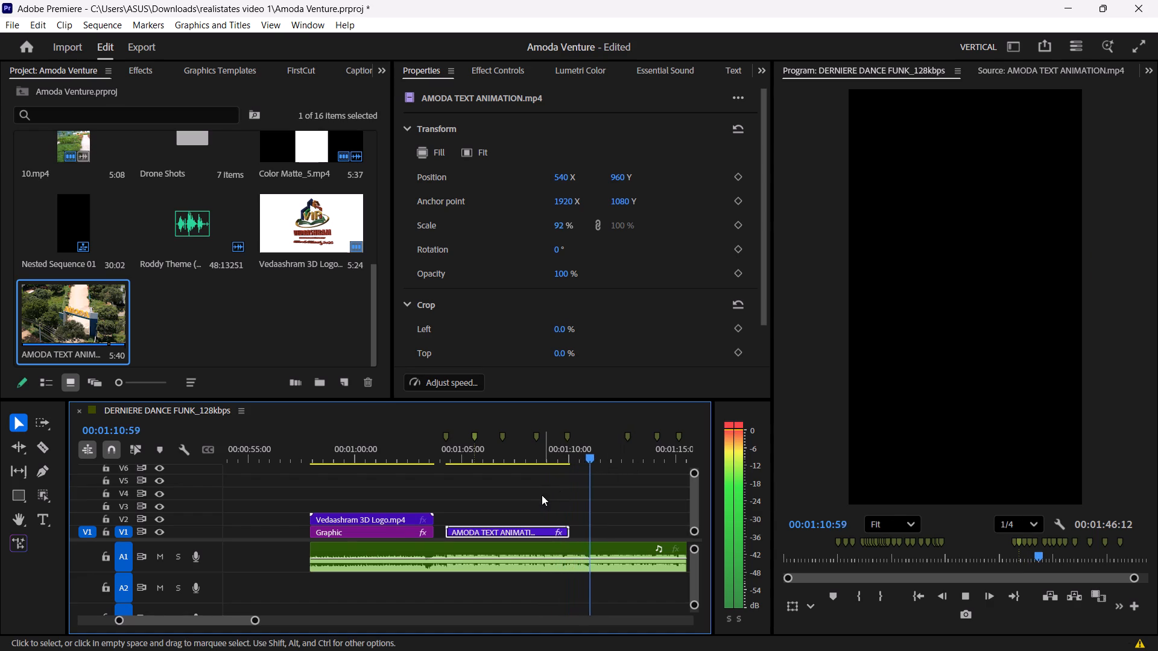
# Replay from the start of the AMODA TEXT ANIMATION clip and listen to the marked music that follows it.
pyautogui.keyDown('alt'); pyautogui.scroll(-14, 539, 497); pyautogui.keyUp('alt')
pyautogui.keyDown('alt'); pyautogui.scroll(7, 556, 490); pyautogui.keyUp('alt')
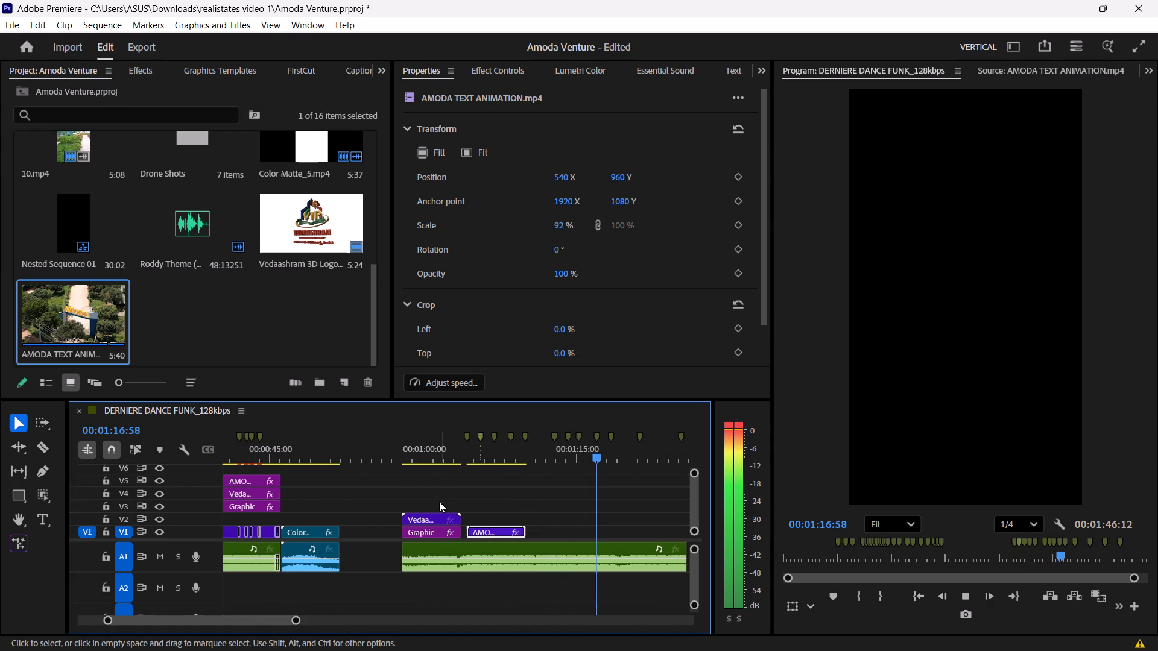
pyautogui.keyDown('alt'); pyautogui.scroll(-7, 406, 517); pyautogui.keyUp('alt')
pyautogui.keyDown('alt'); pyautogui.scroll(5, 621, 488); pyautogui.keyUp('alt')
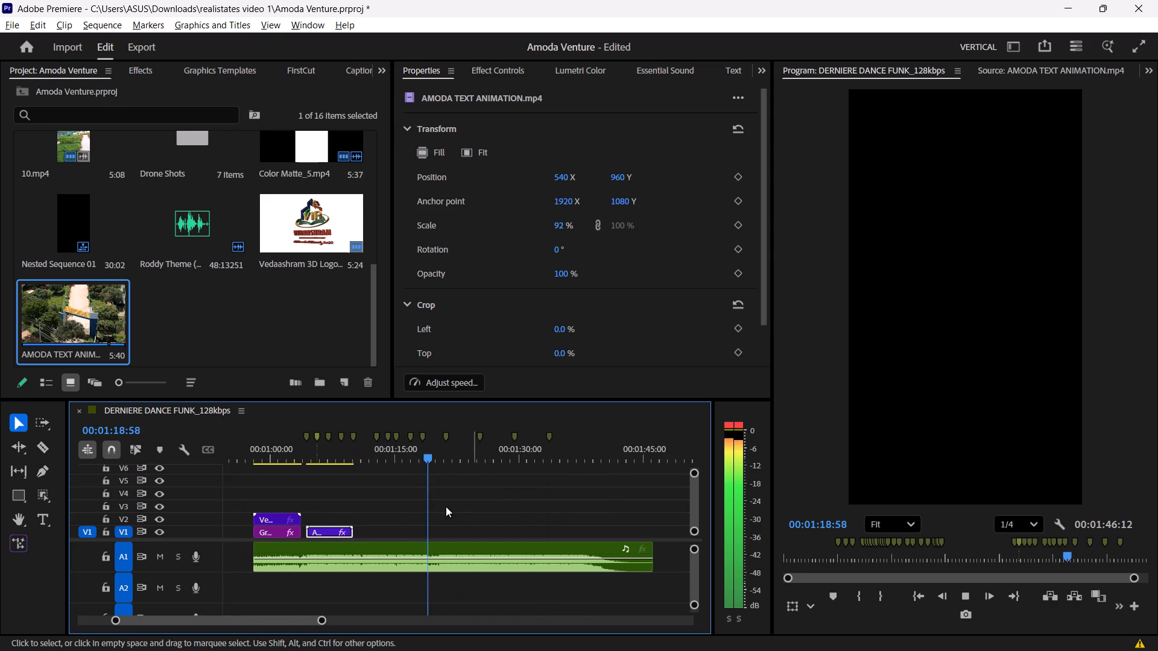
pyautogui.keyDown('alt'); pyautogui.scroll(-4, 445, 506); pyautogui.keyUp('alt')
pyautogui.keyDown('alt'); pyautogui.scroll(10, 359, 497); pyautogui.keyUp('alt')
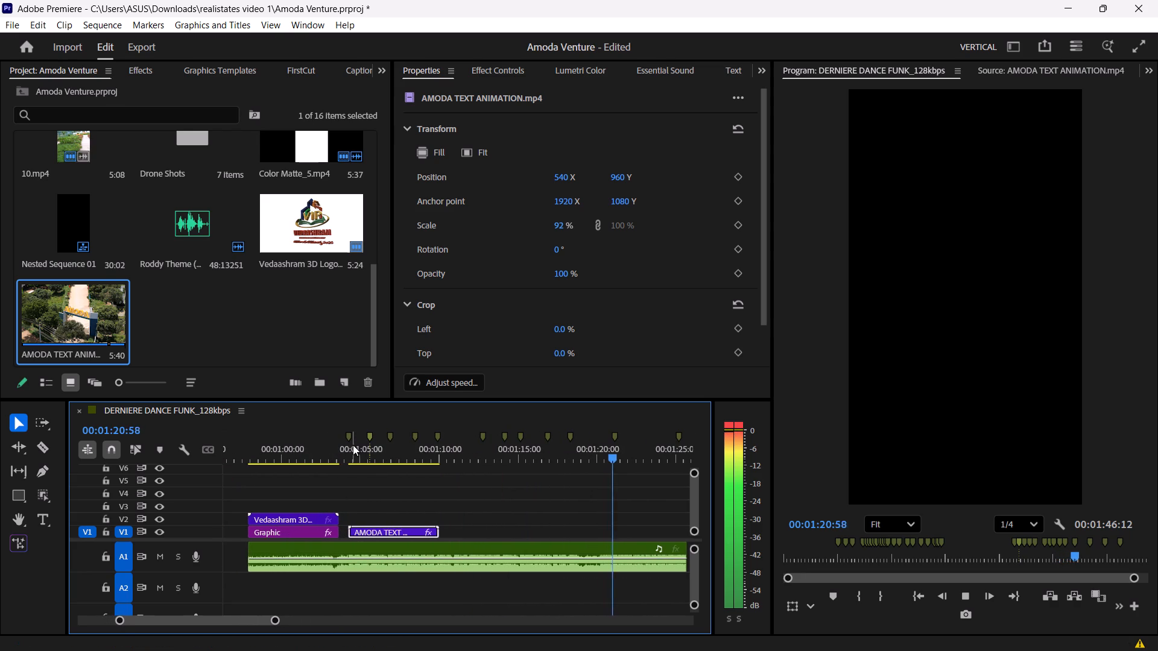
pyautogui.click(351, 436)
pyautogui.click(349, 436)
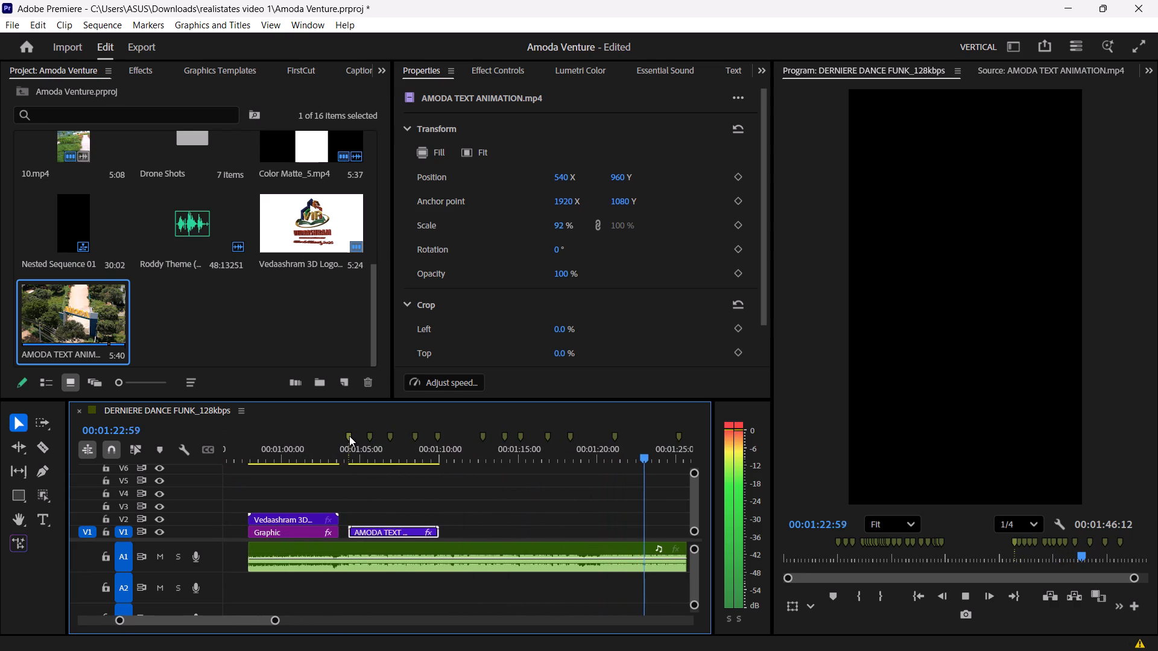
pyautogui.keyDown('alt'); pyautogui.scroll(-4, 349, 436); pyautogui.keyUp('alt')
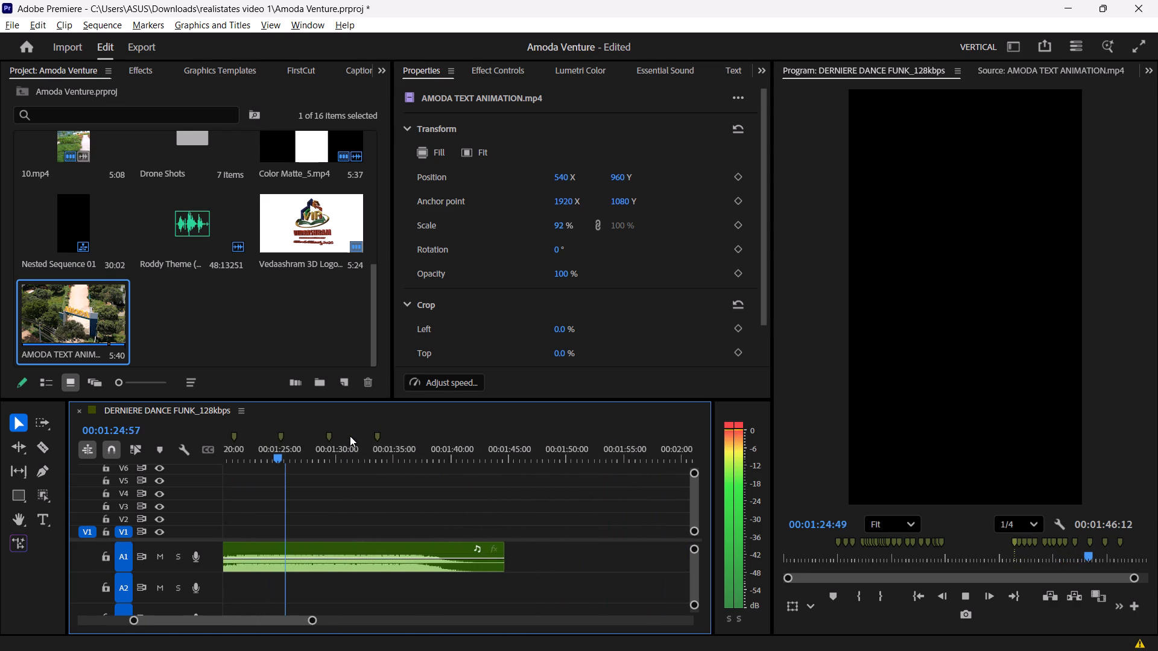
pyautogui.keyDown('alt'); pyautogui.scroll(-1, 350, 436); pyautogui.keyUp('alt')
pyautogui.moveTo(397, 462); pyautogui.dragTo(204, 444)
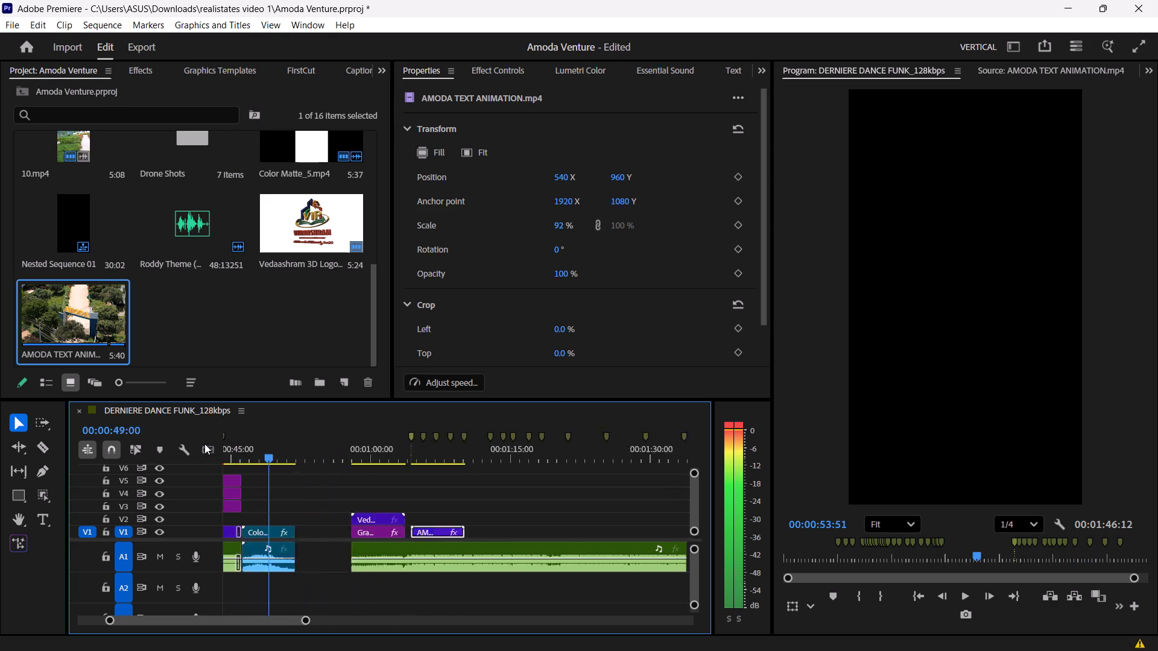
pyautogui.moveTo(204, 444); pyautogui.dragTo(449, 467)
pyautogui.click(472, 435)
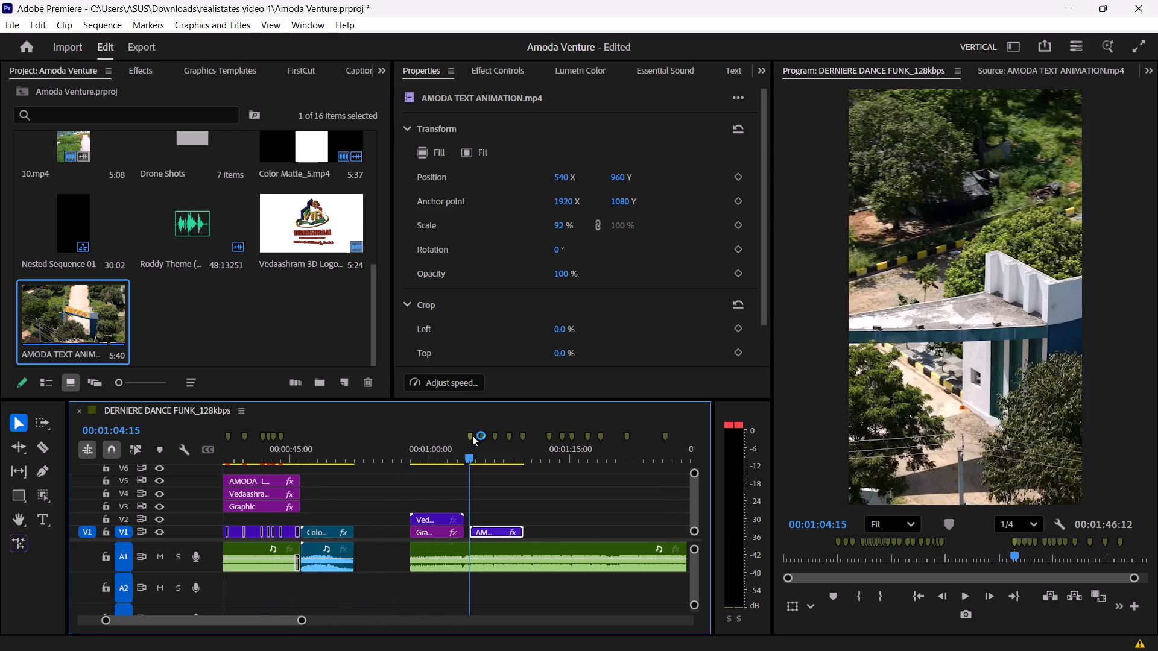
pyautogui.press('space')
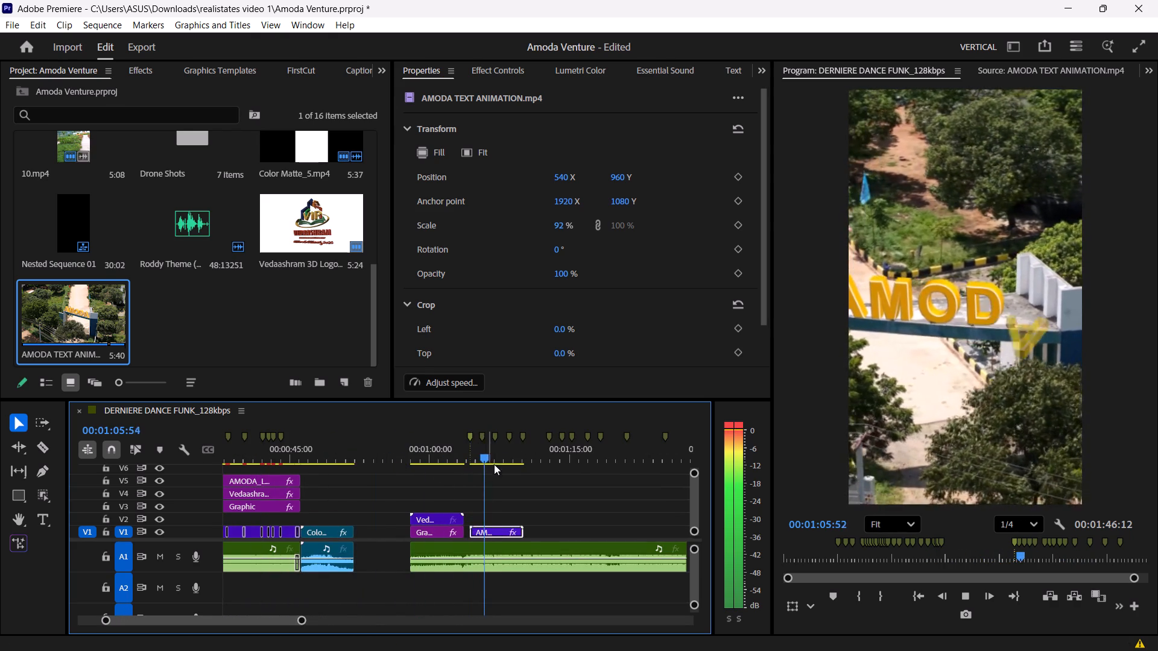
pyautogui.click(515, 487)
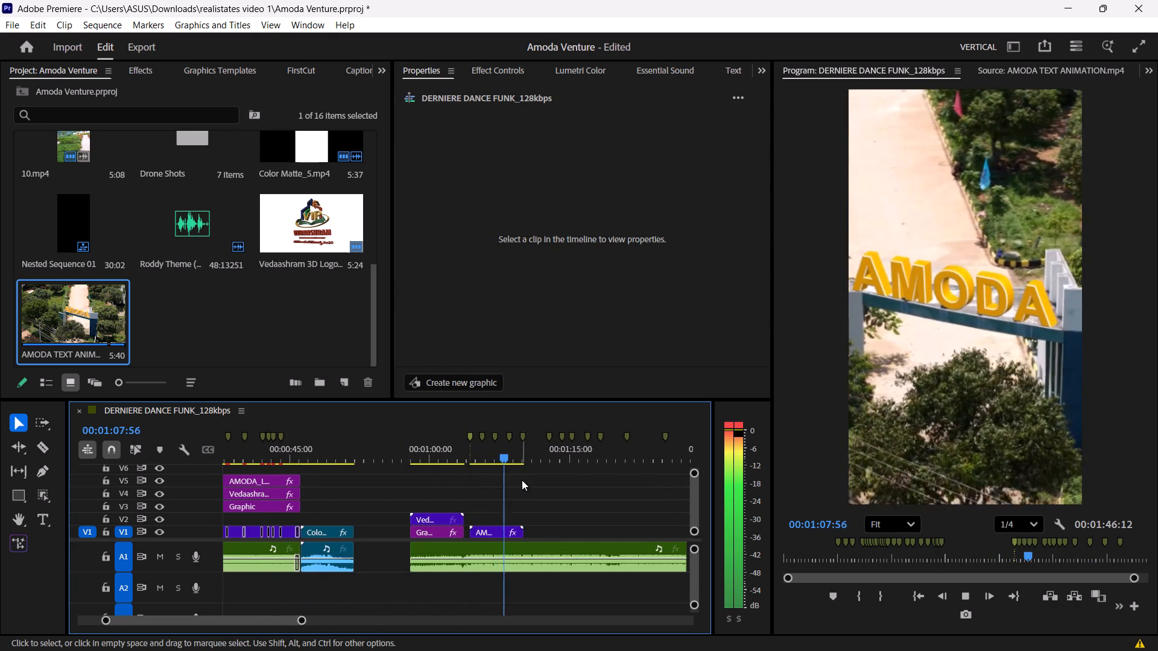
pyautogui.press('space')
pyautogui.moveTo(513, 454); pyautogui.dragTo(474, 448)
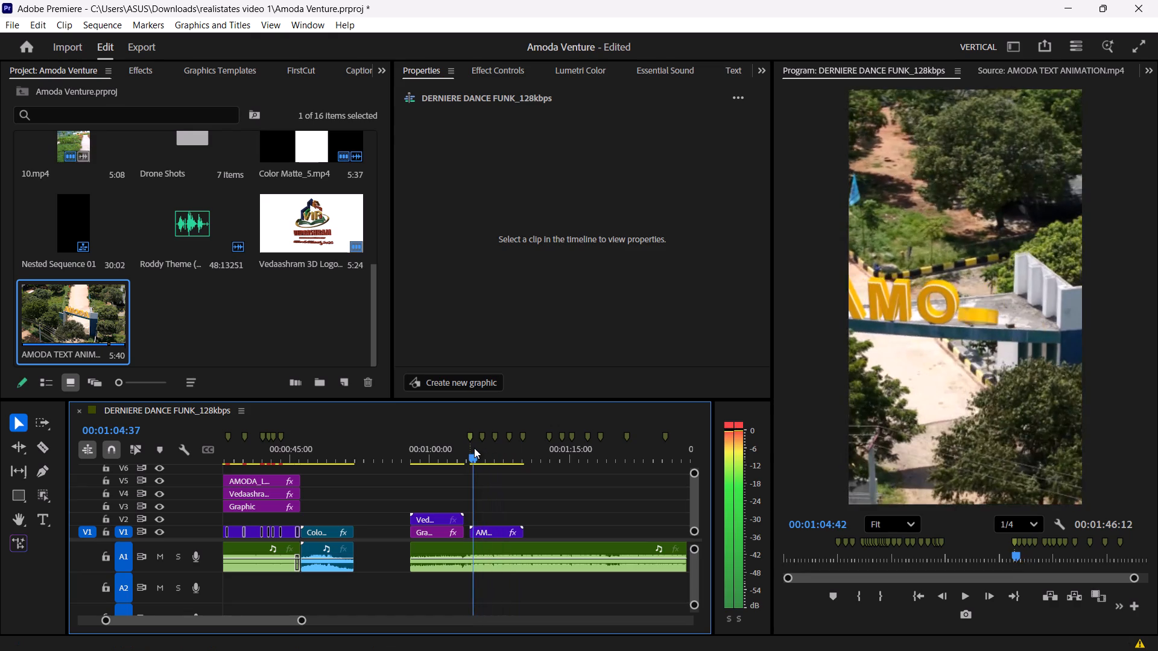
pyautogui.moveTo(474, 448); pyautogui.dragTo(473, 447)
pyautogui.press('space')
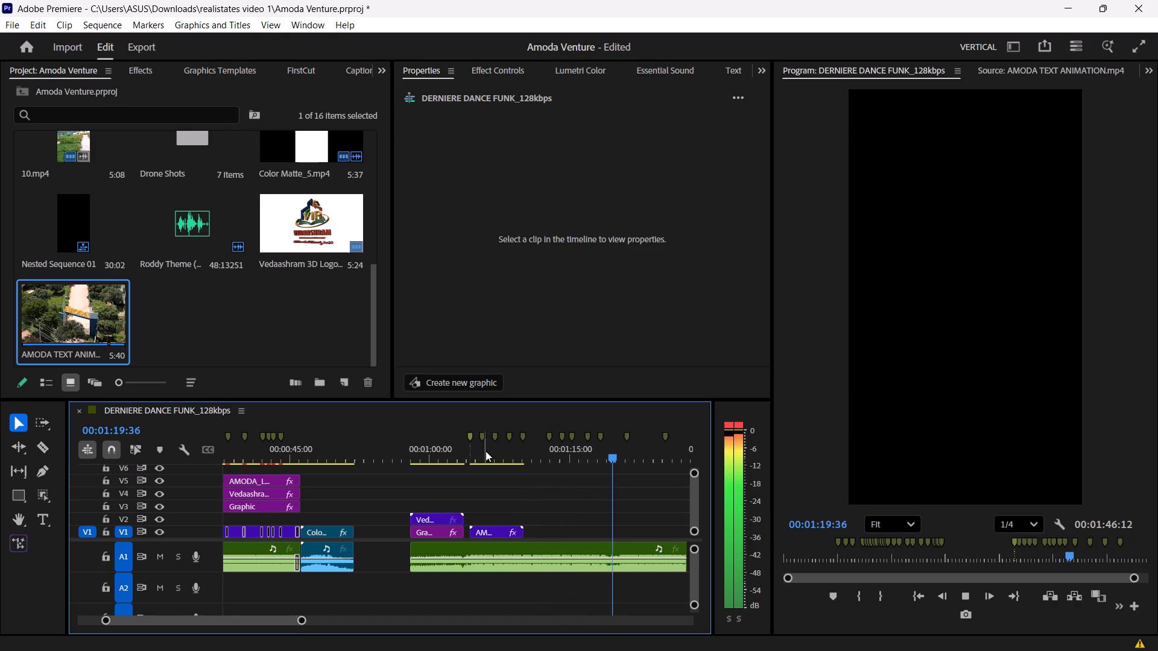
pyautogui.press('space')
# Listen to the music around the markers at 00:01:09:54 and 00:01:12:44 to judge where the AMODA TEXT ANIMATION clip should end.
pyautogui.click(547, 436)
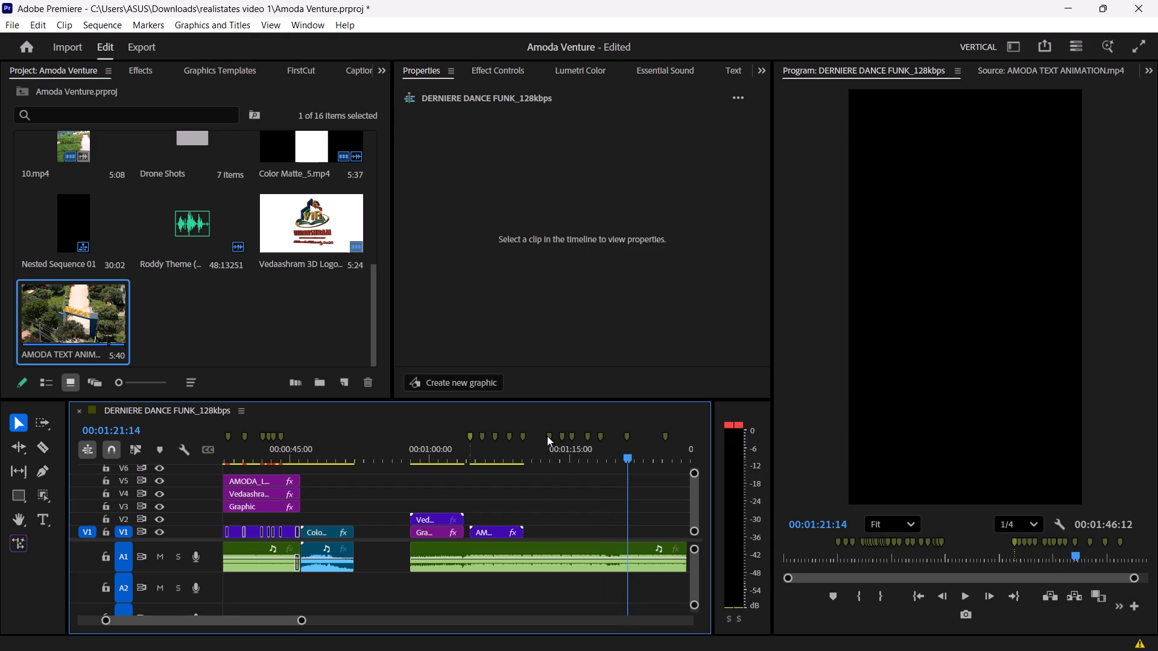
pyautogui.press('space')
pyautogui.click(520, 437)
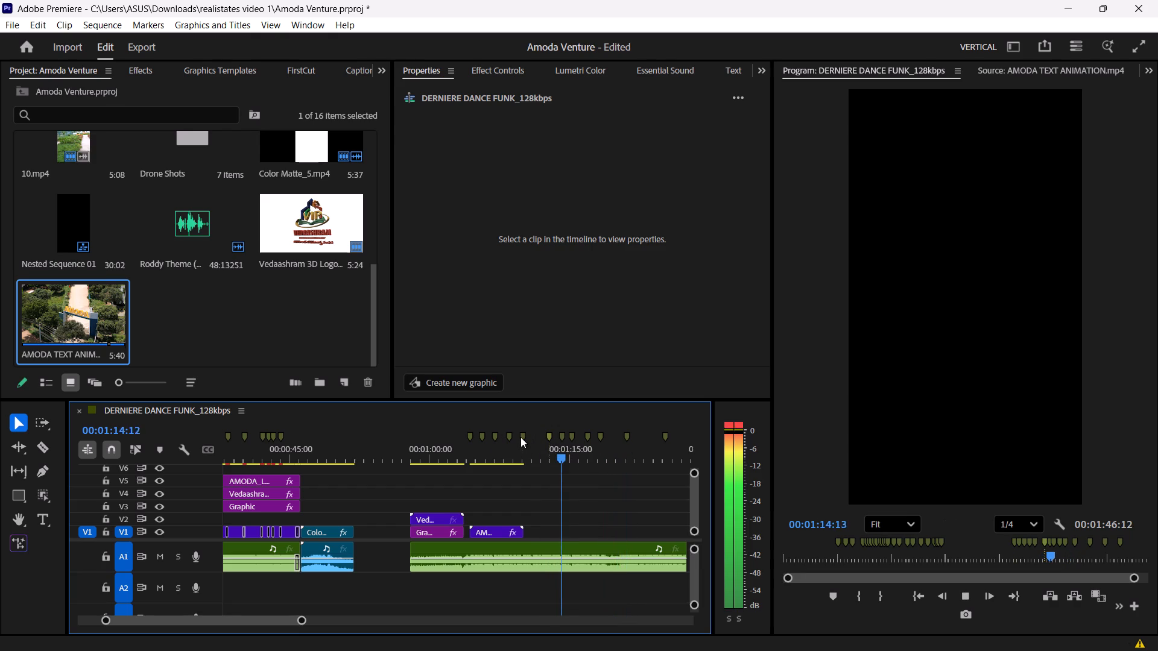
pyautogui.click(524, 438)
pyautogui.press('space')
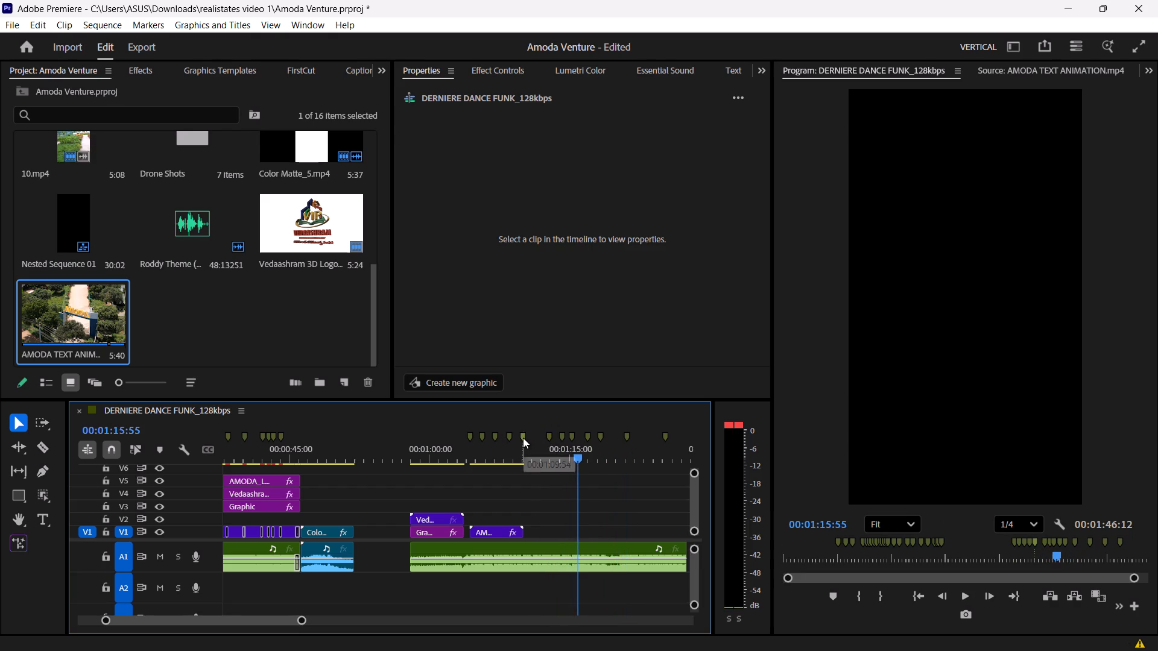
pyautogui.click(523, 438)
pyautogui.press('space')
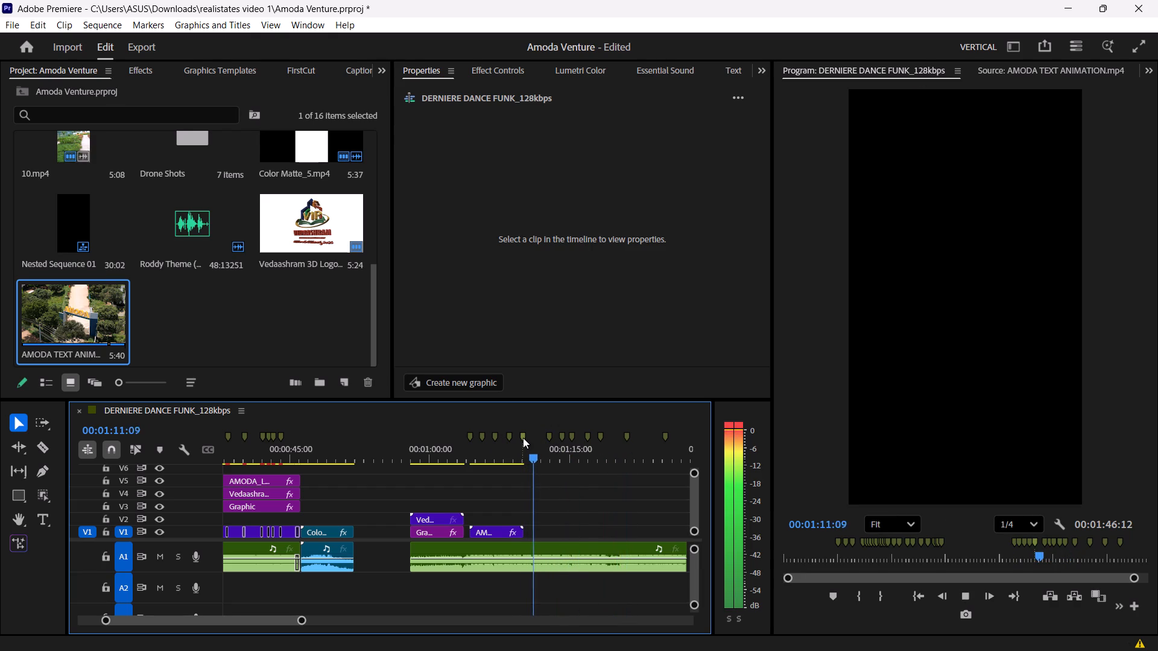
pyautogui.press('space')
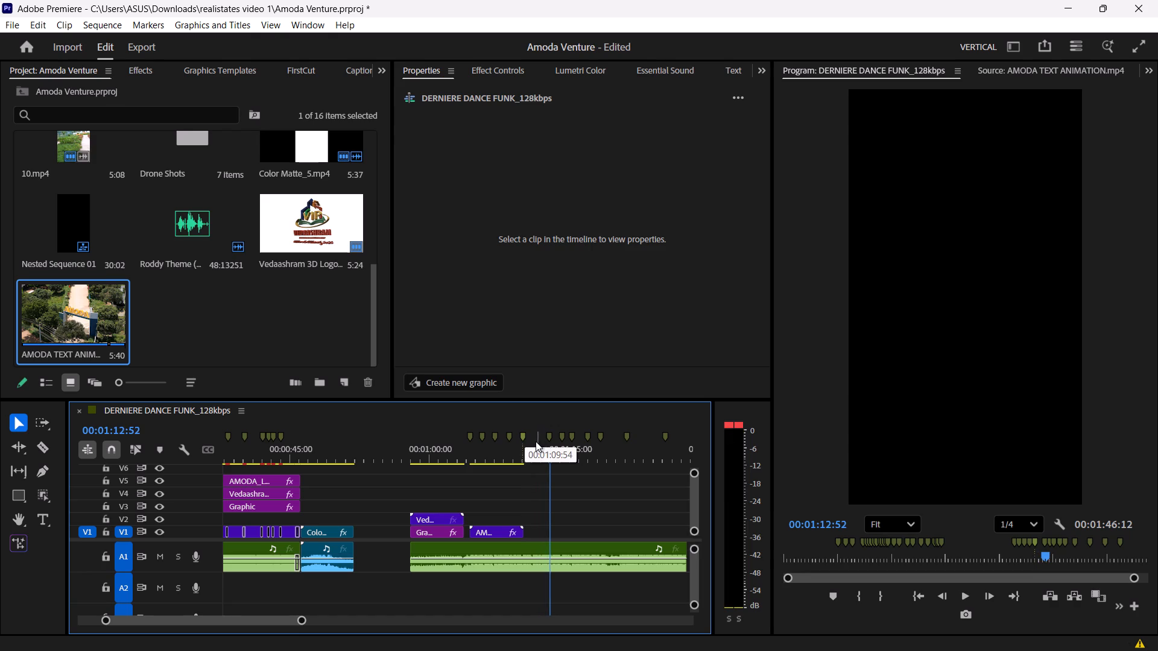
pyautogui.click(522, 438)
pyautogui.press('space')
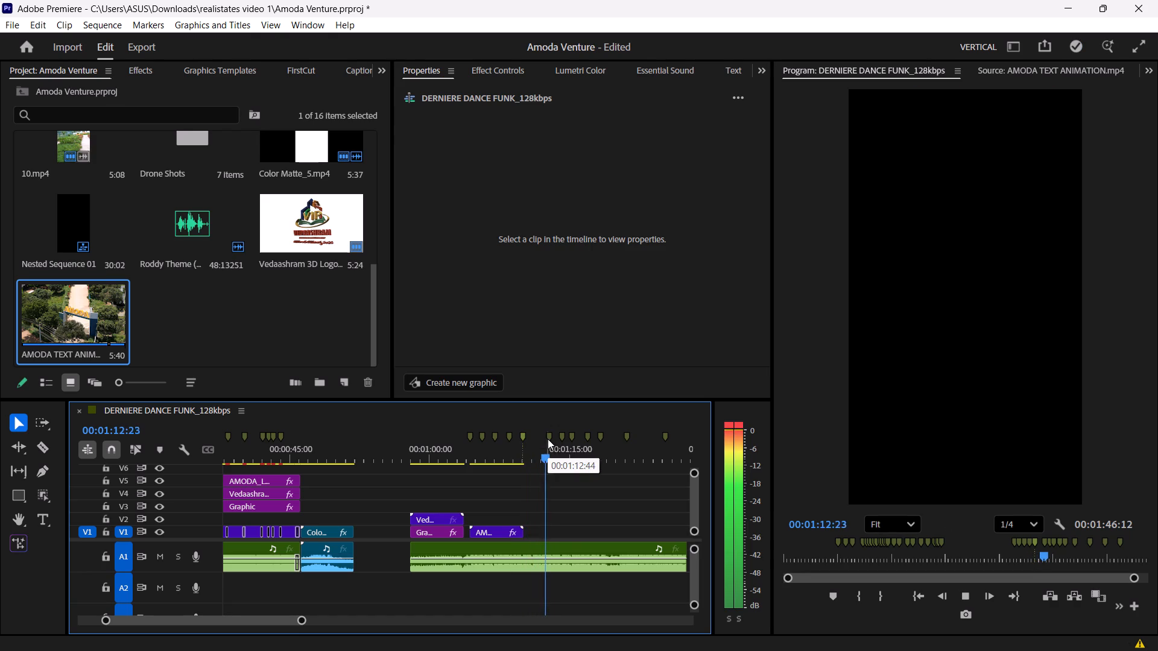
pyautogui.press('space')
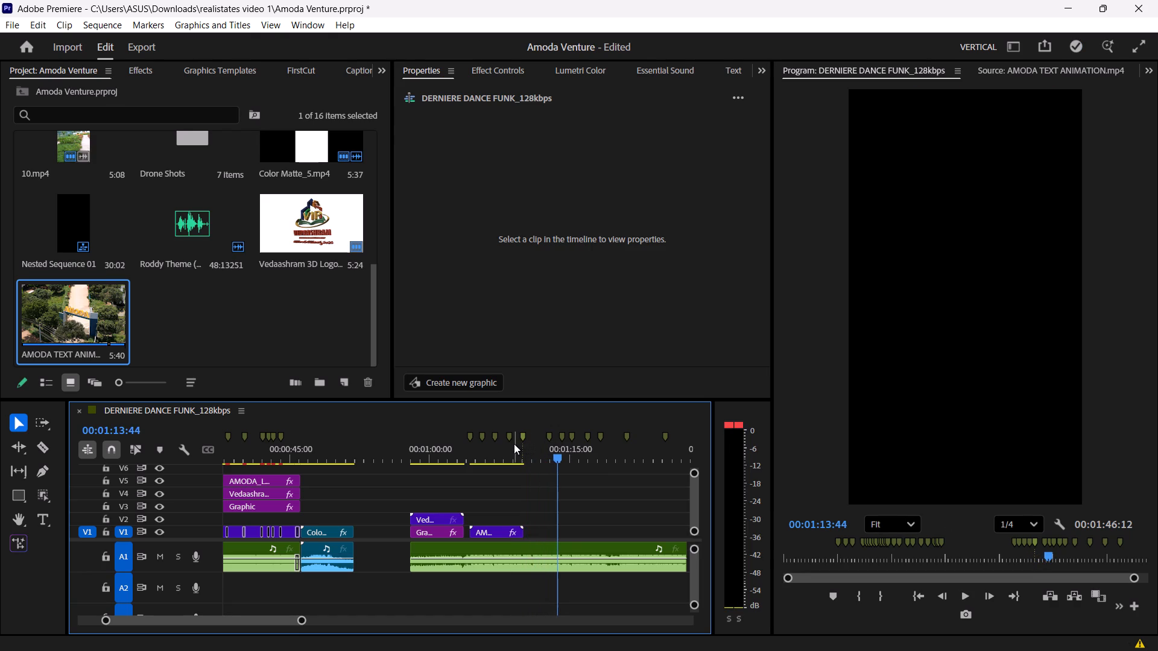
pyautogui.click(514, 444)
pyautogui.click(546, 437)
pyautogui.press('space')
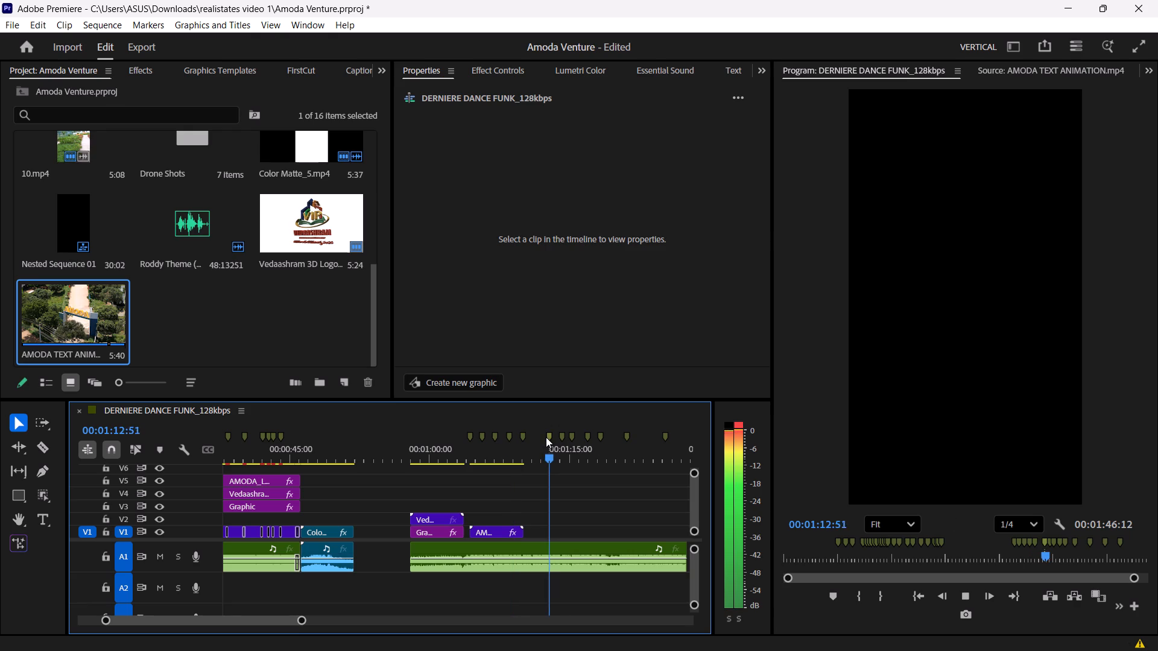
pyautogui.moveTo(530, 464); pyautogui.dragTo(515, 462)
pyautogui.click(510, 451)
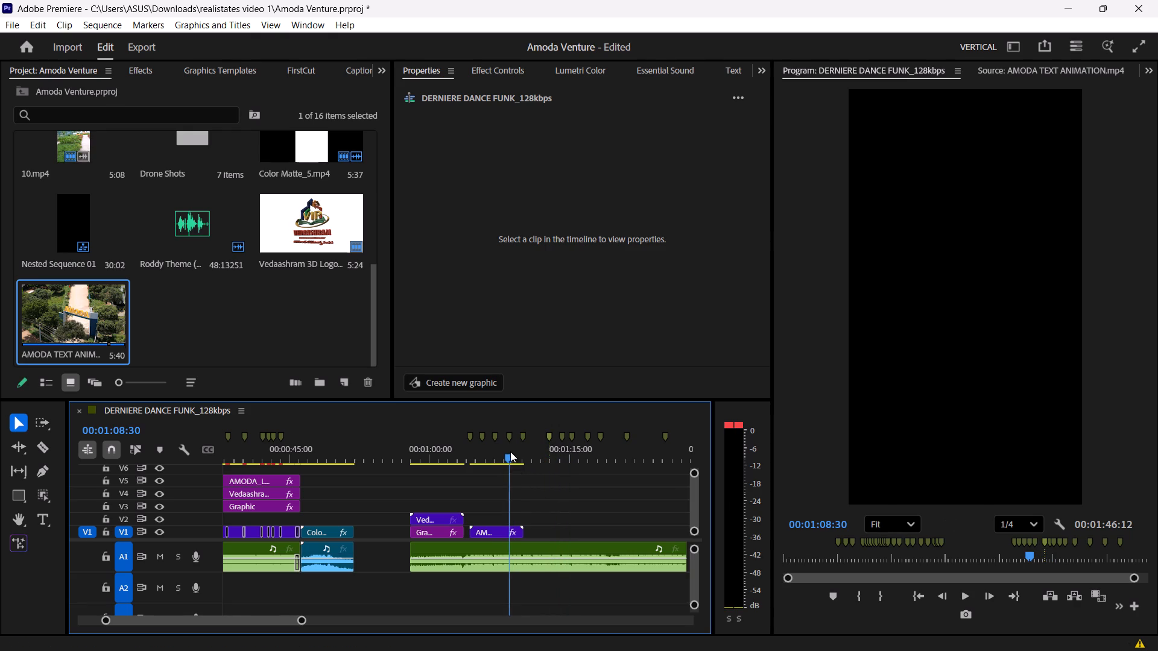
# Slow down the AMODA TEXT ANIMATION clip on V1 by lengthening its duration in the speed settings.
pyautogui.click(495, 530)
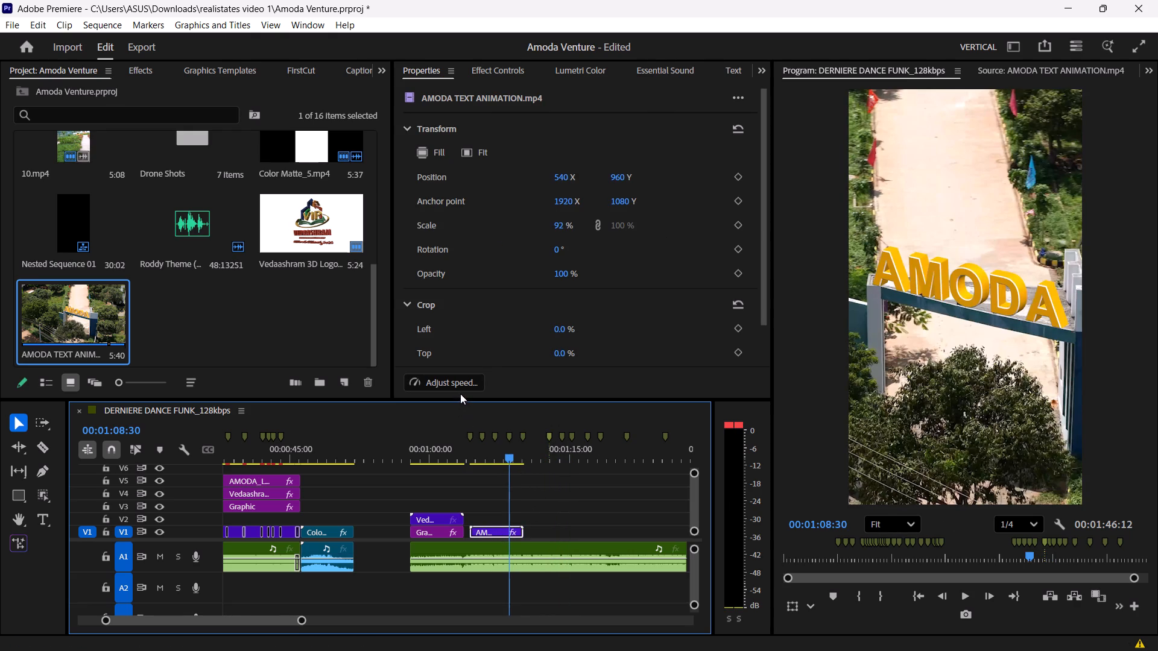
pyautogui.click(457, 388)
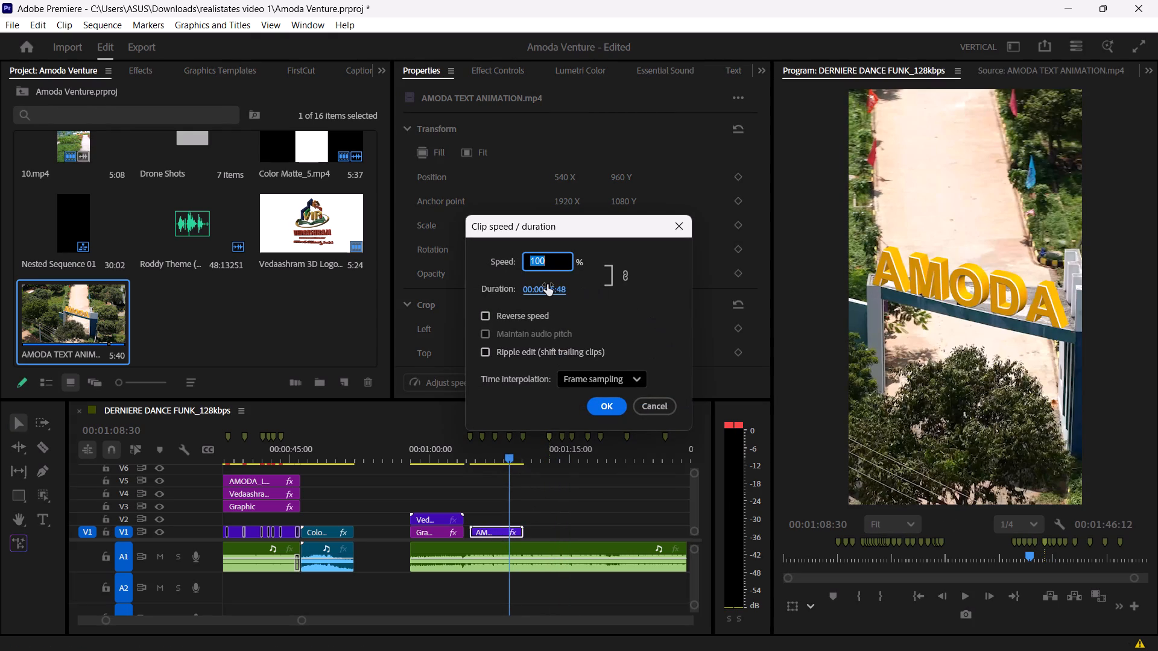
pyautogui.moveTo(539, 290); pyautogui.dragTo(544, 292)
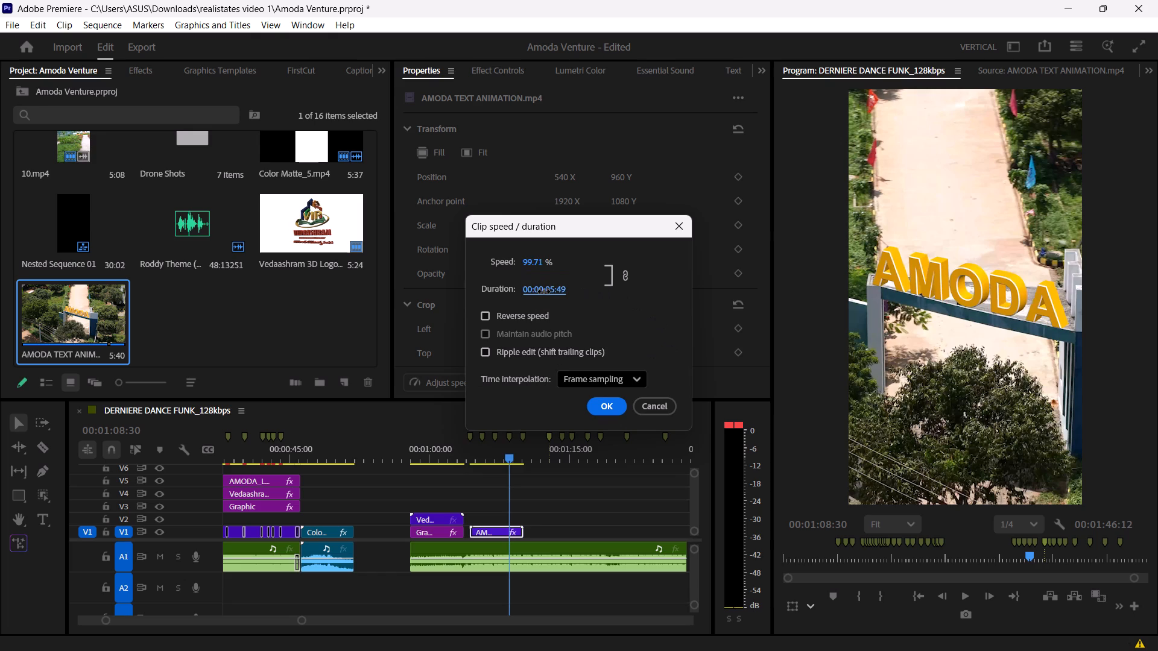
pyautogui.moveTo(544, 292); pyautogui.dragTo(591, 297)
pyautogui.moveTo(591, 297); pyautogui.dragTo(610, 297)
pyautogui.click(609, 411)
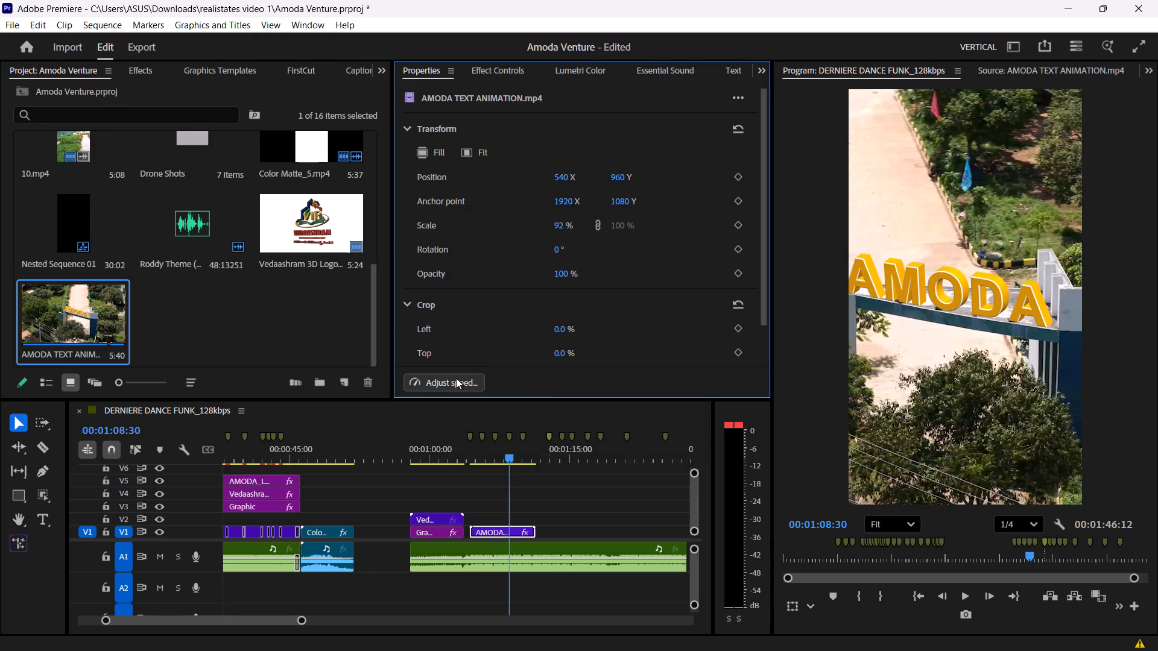
# Lengthen the AMODA TEXT ANIMATION clip's duration to 00:00:08:06, at 71.6% speed.
pyautogui.click(456, 378)
pyautogui.moveTo(549, 295); pyautogui.dragTo(605, 292)
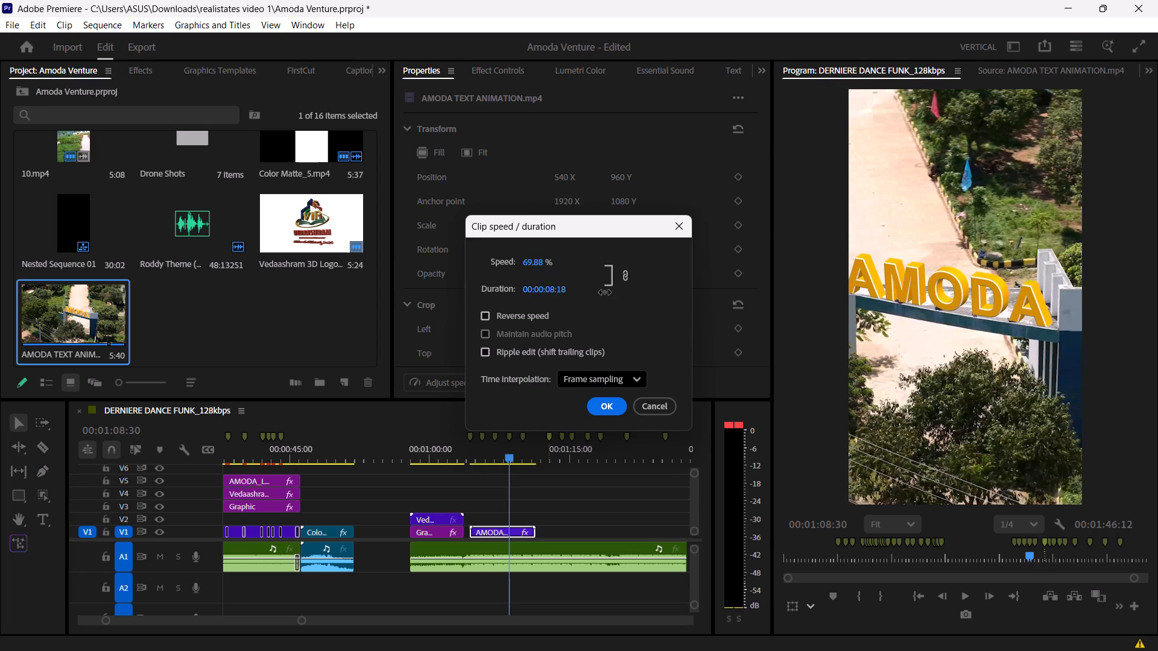
pyautogui.moveTo(605, 292); pyautogui.dragTo(596, 292)
pyautogui.moveTo(596, 292); pyautogui.dragTo(591, 291)
pyautogui.click(606, 409)
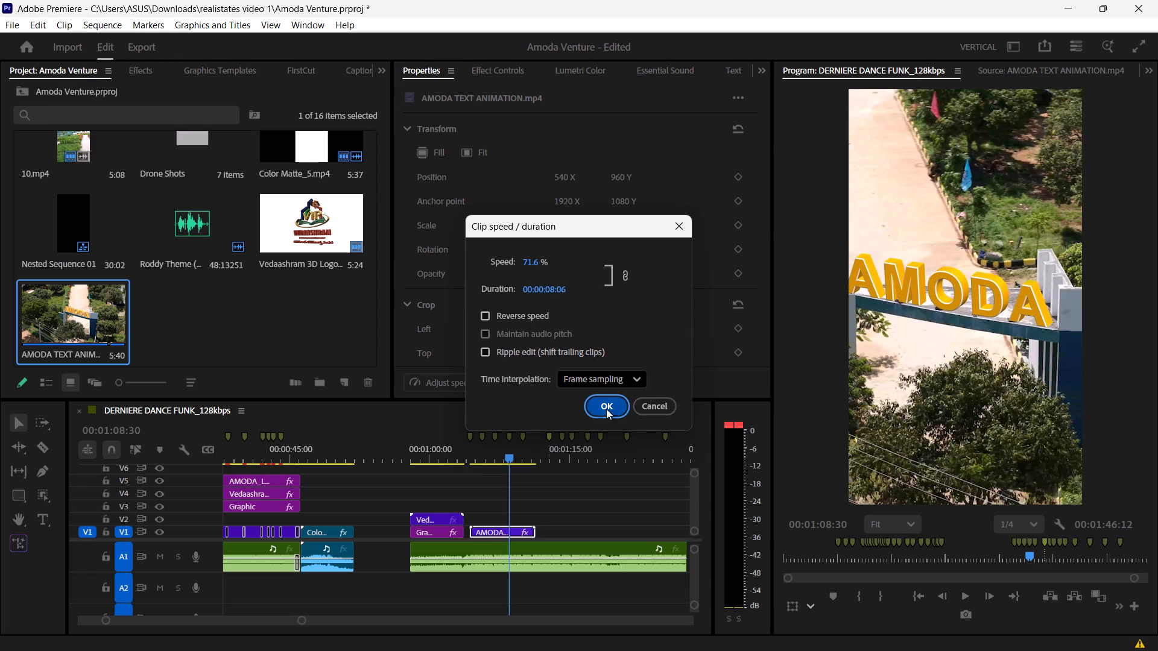
# Lengthen the AMODA TEXT ANIMATION clip toward the marker at 00:01:12:44, setting its duration to 00:00:08:21 with Optical flow time interpolation.
pyautogui.click(548, 435)
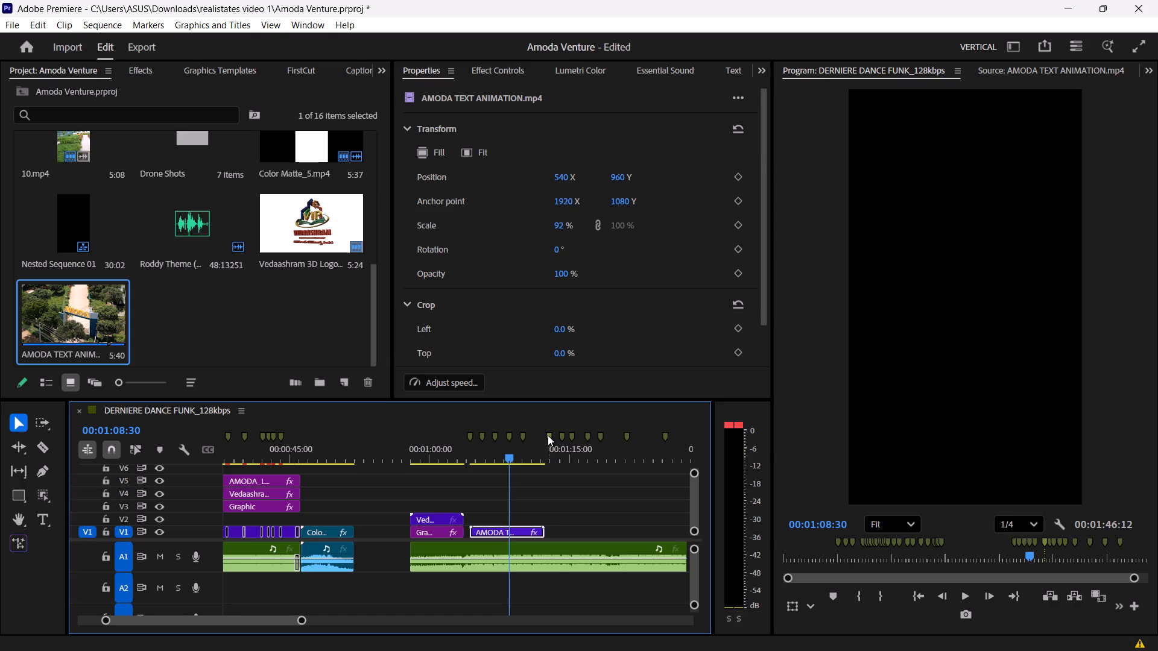
pyautogui.click(460, 391)
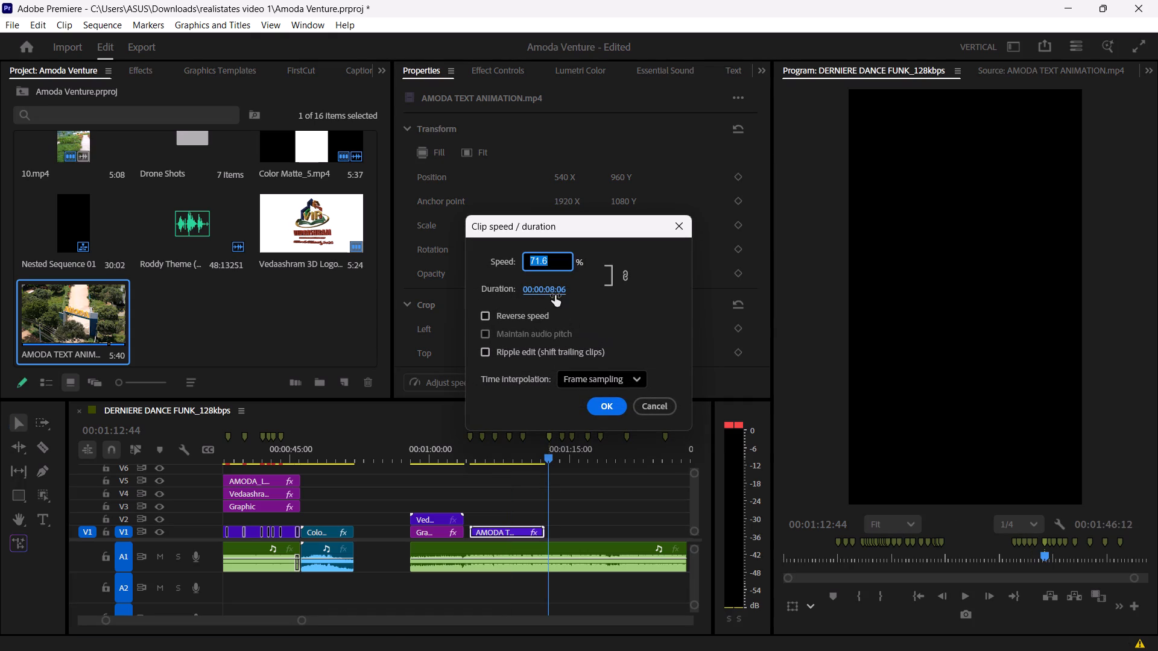
pyautogui.moveTo(555, 295); pyautogui.dragTo(561, 295)
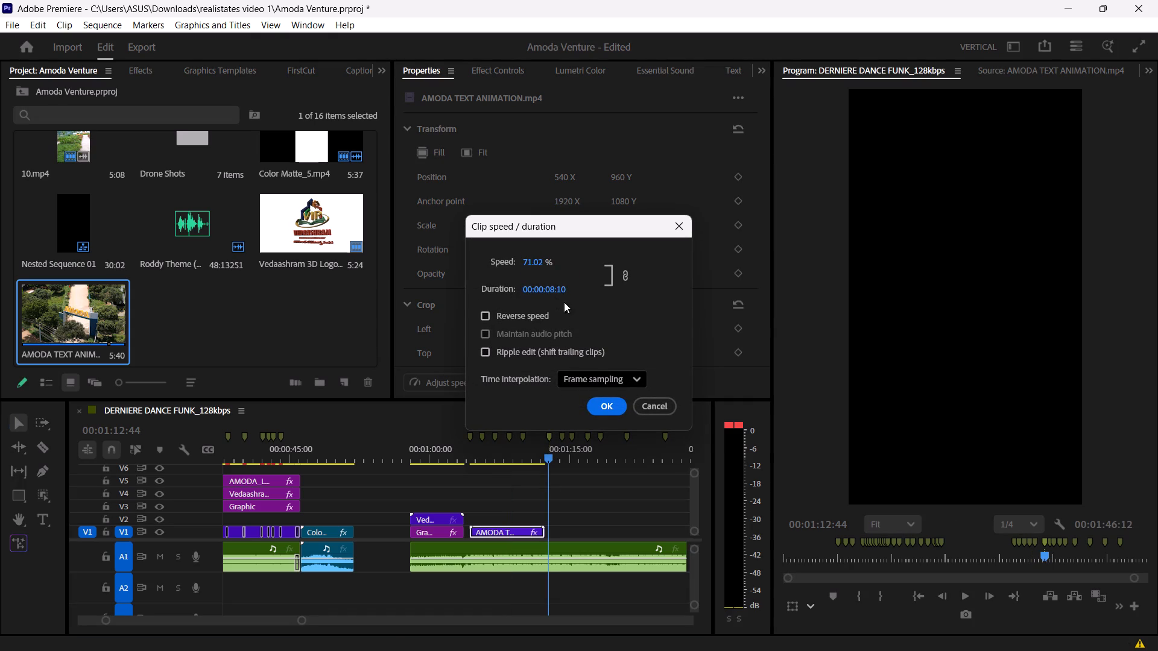
pyautogui.click(608, 415)
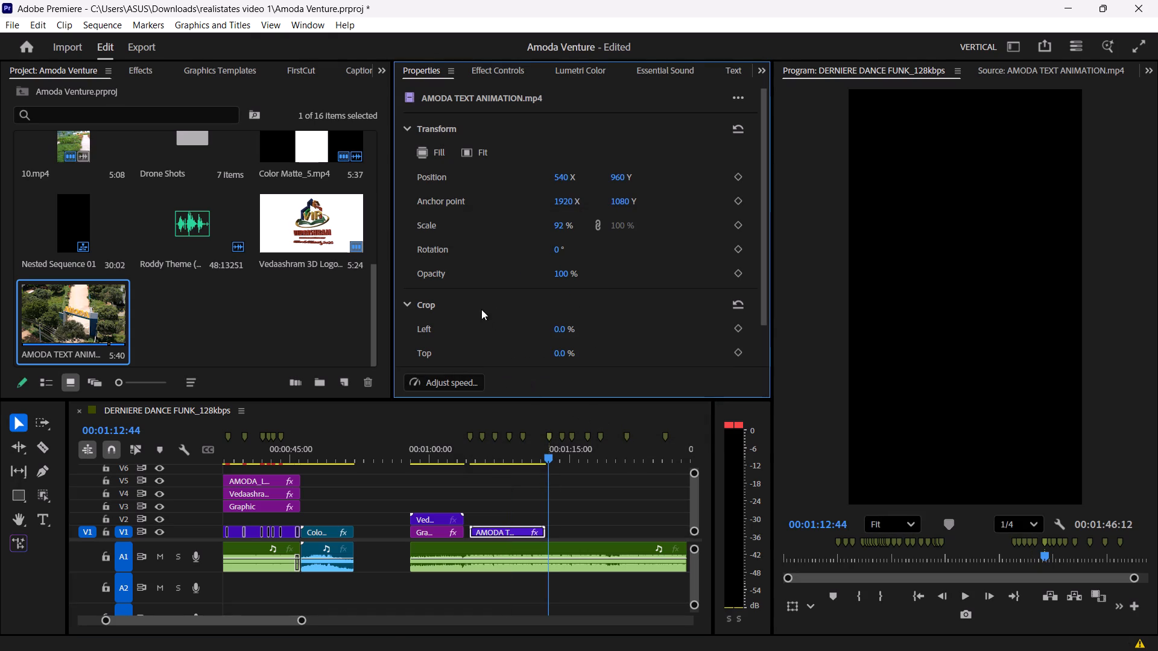
pyautogui.click(470, 377)
pyautogui.moveTo(546, 292); pyautogui.dragTo(556, 293)
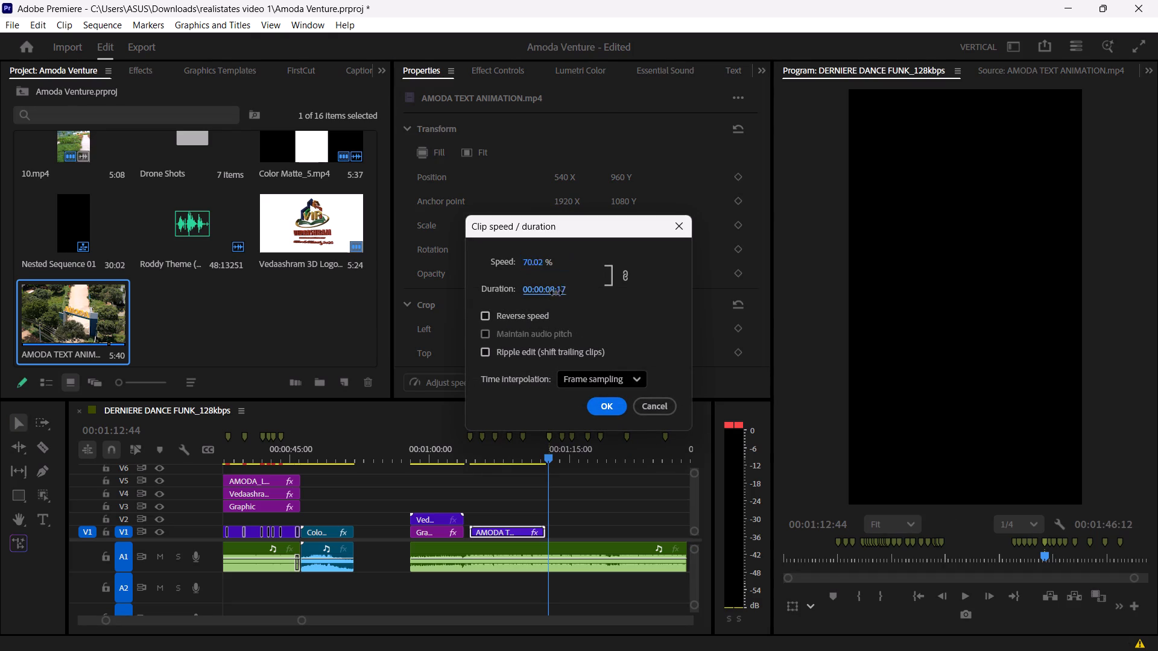
pyautogui.moveTo(556, 293); pyautogui.dragTo(567, 302)
pyautogui.click(584, 382)
pyautogui.click(584, 440)
pyautogui.click(595, 406)
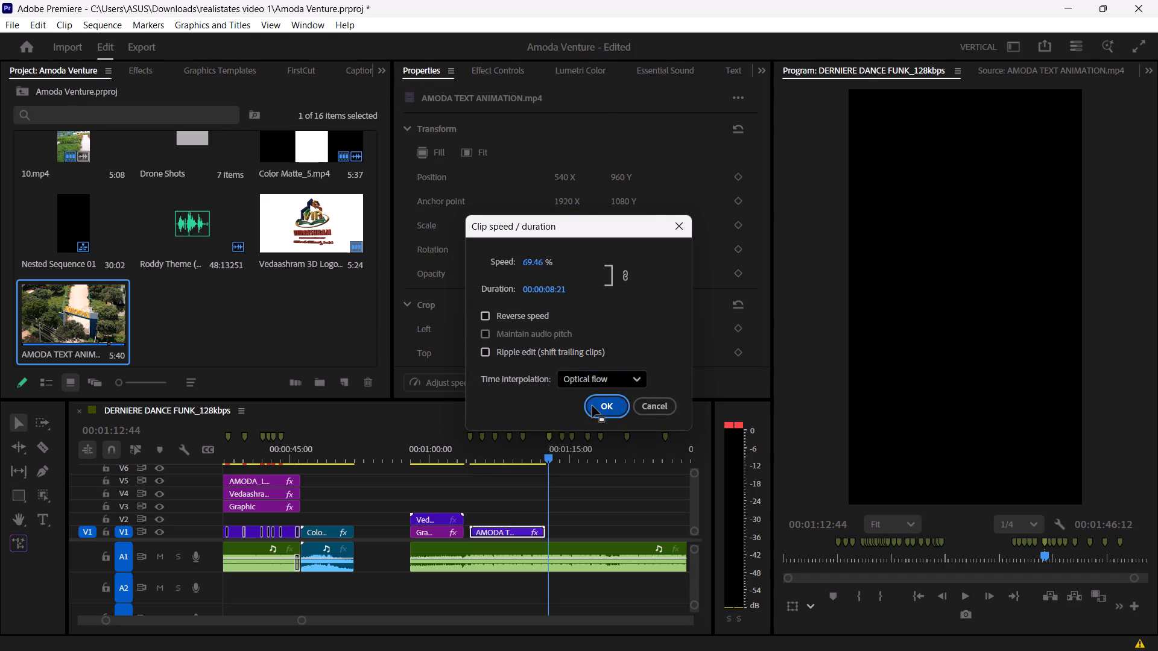
# Slow the AMODA TEXT ANIMATION clip slightly further, to about 68.2% speed, so it ends at the 00:01:12:44 marker.
pyautogui.click(461, 387)
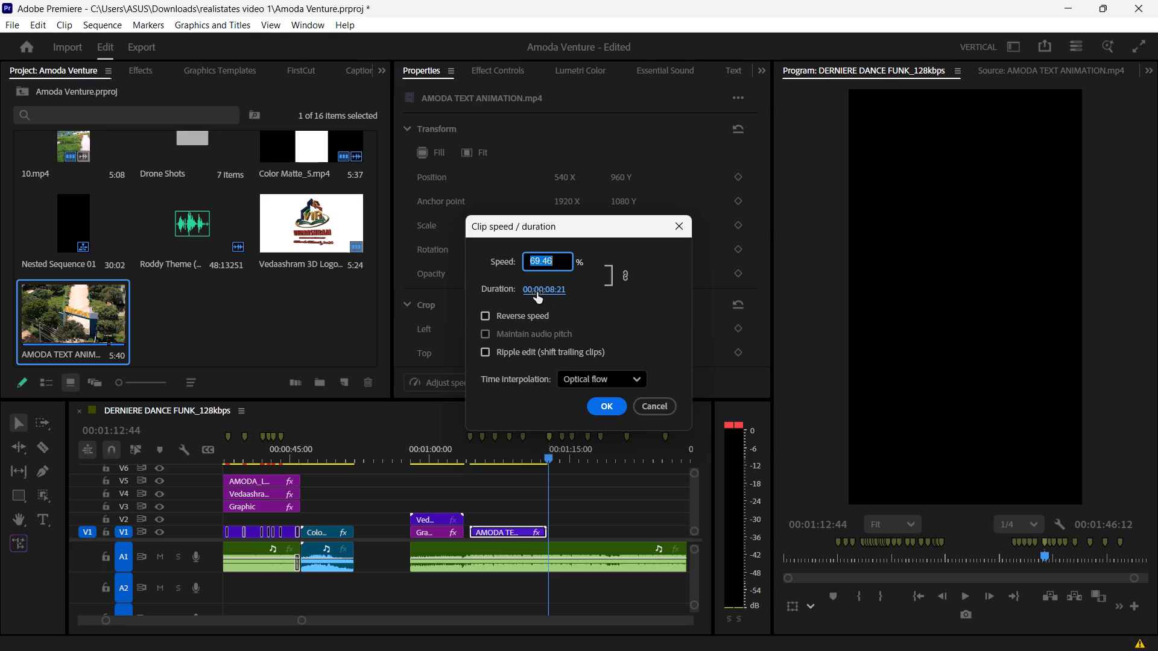
pyautogui.moveTo(537, 292); pyautogui.dragTo(544, 292)
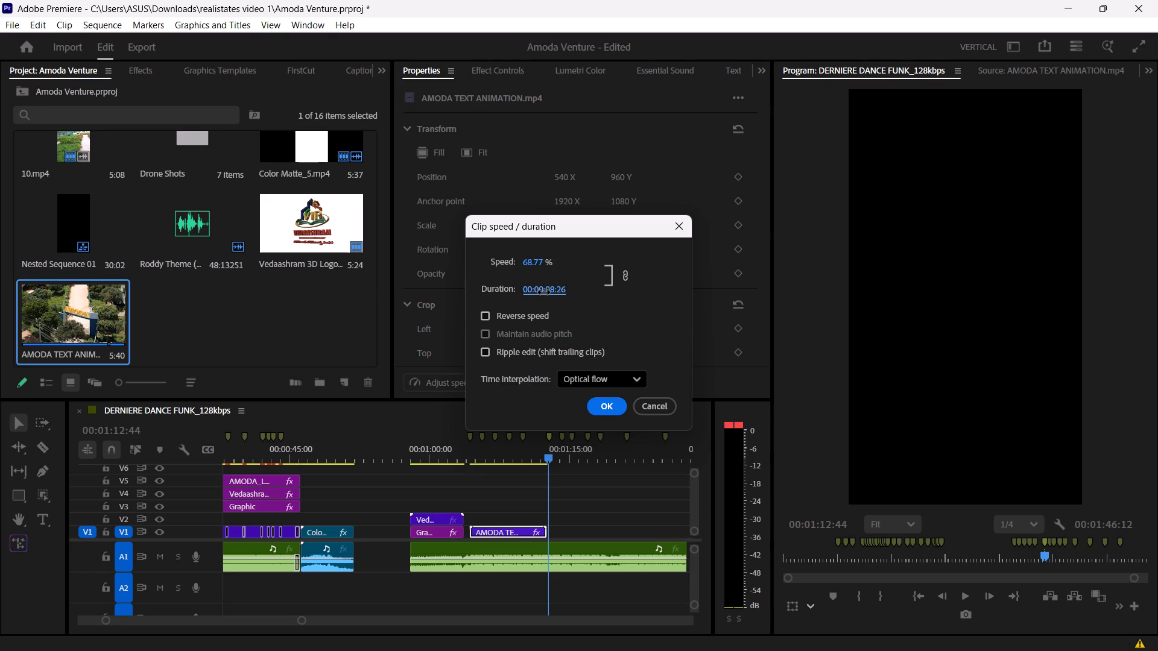
pyautogui.moveTo(544, 292); pyautogui.dragTo(547, 292)
pyautogui.click(607, 410)
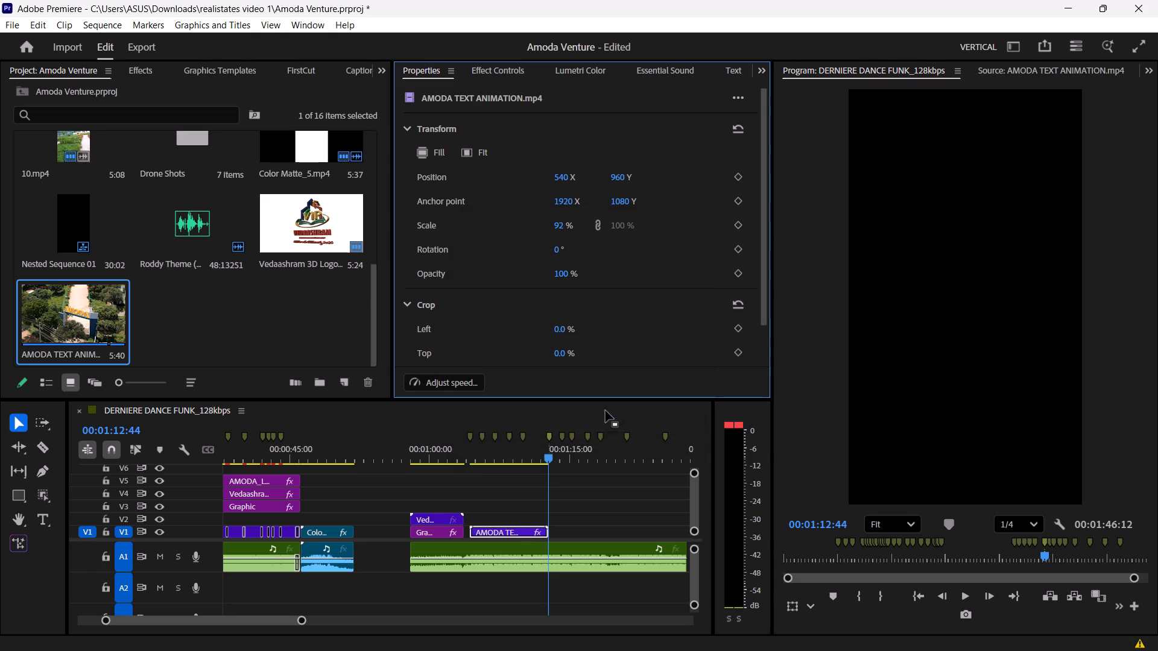
# Play back the retimed AMODA TEXT ANIMATION clip from about 00:01:06:13 to check its ending against the beat marker.
pyautogui.keyDown('alt'); pyautogui.scroll(7, 534, 490); pyautogui.keyUp('alt')
pyautogui.press('space')
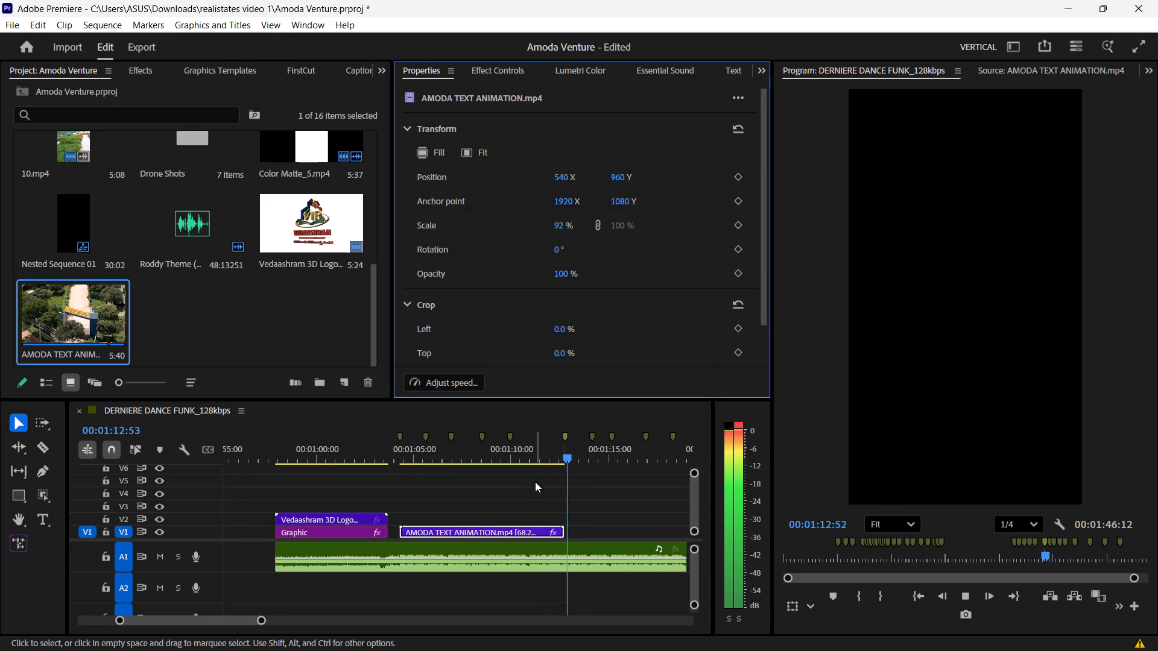
pyautogui.click(440, 447)
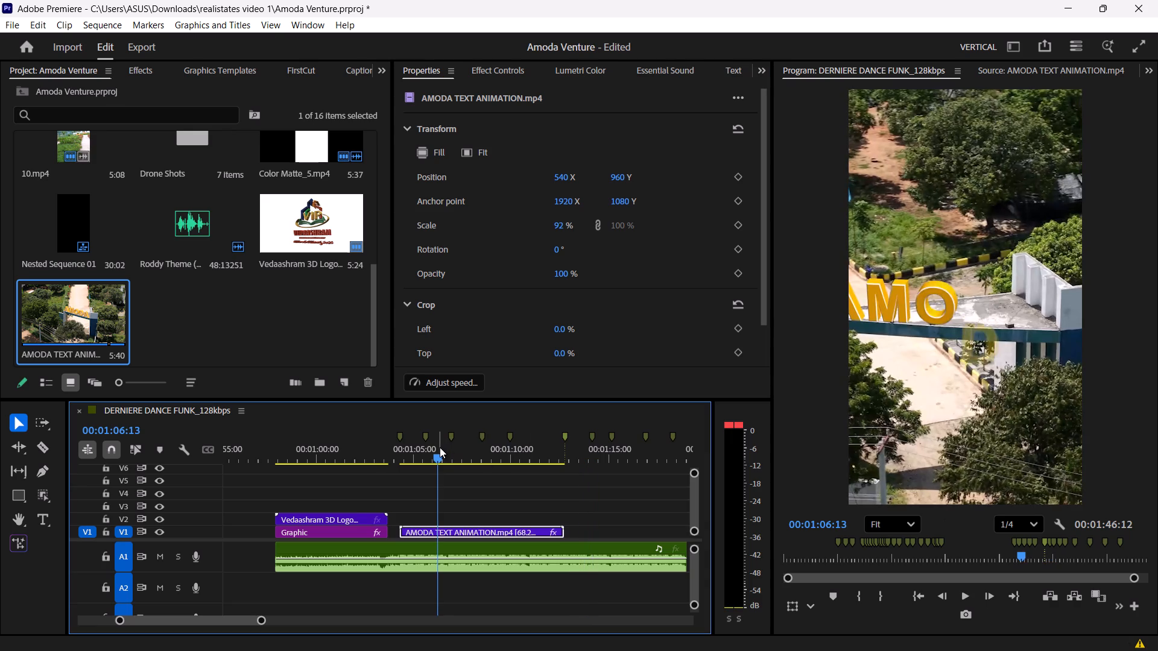
pyautogui.press('space')
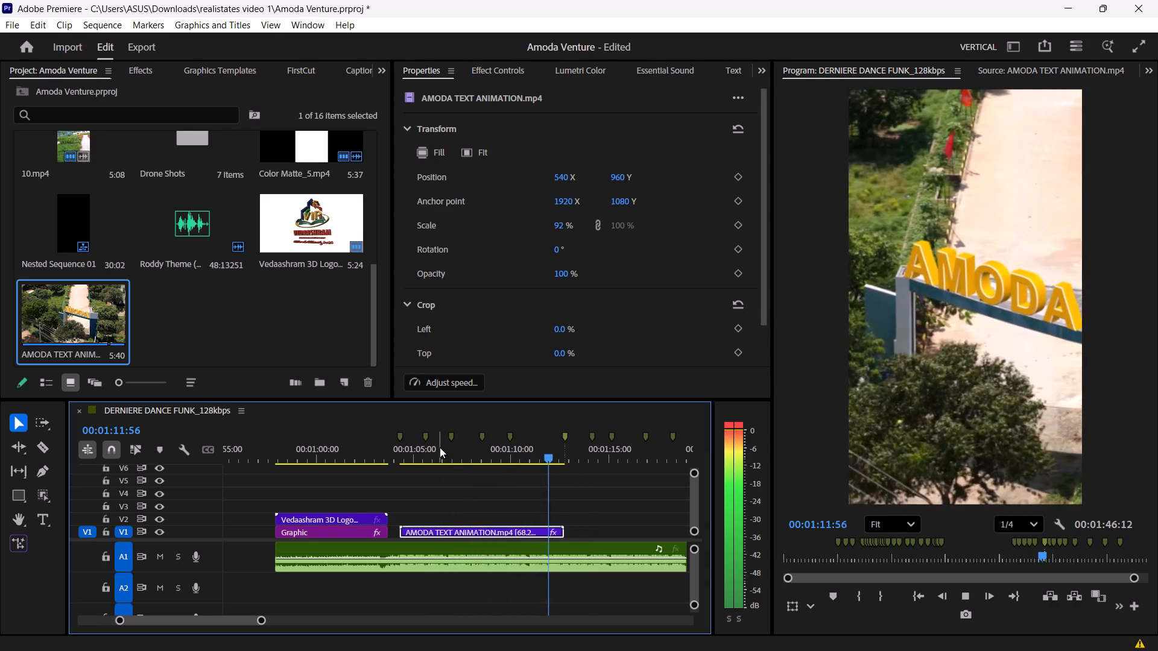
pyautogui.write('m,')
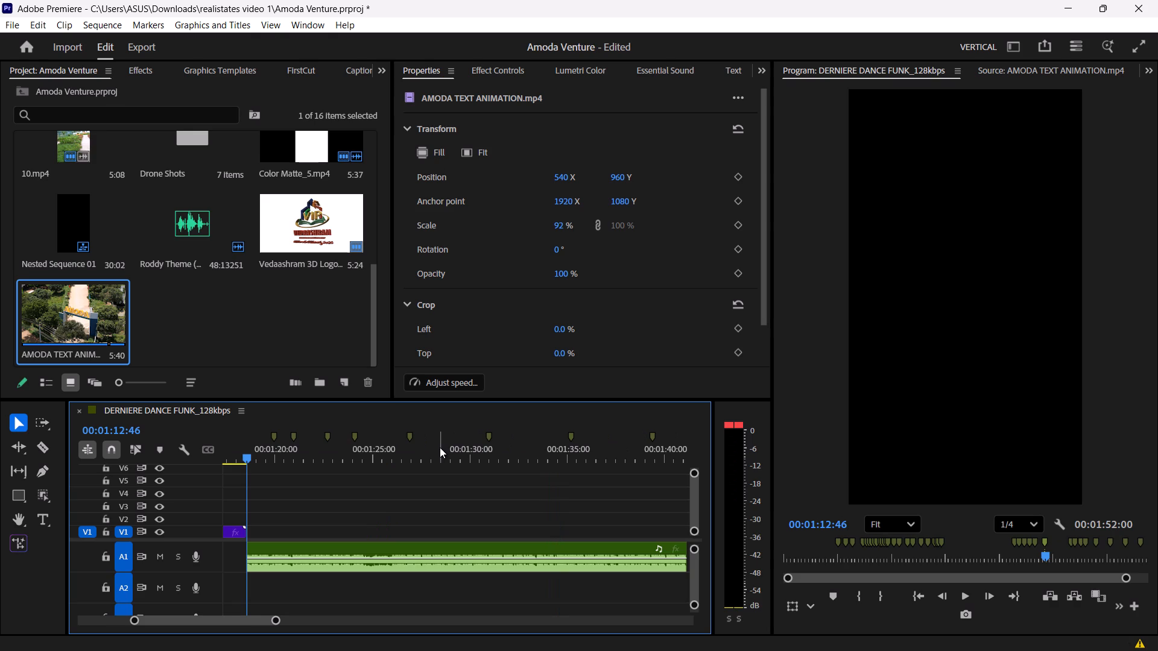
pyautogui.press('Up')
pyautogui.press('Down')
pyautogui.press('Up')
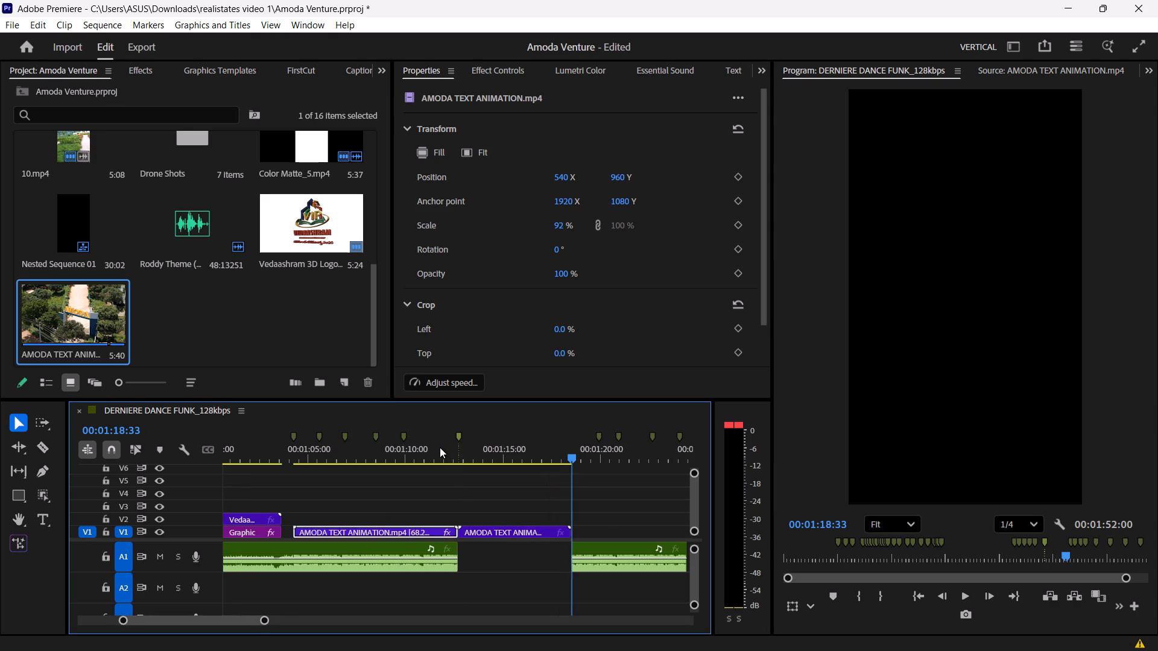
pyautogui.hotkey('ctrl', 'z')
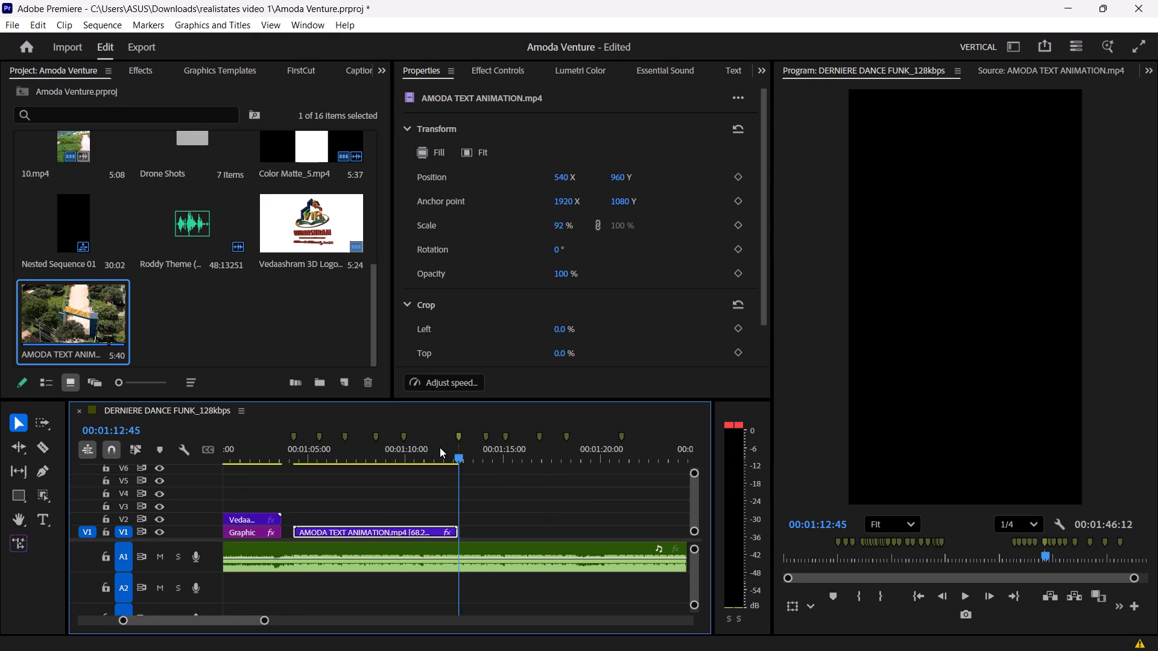
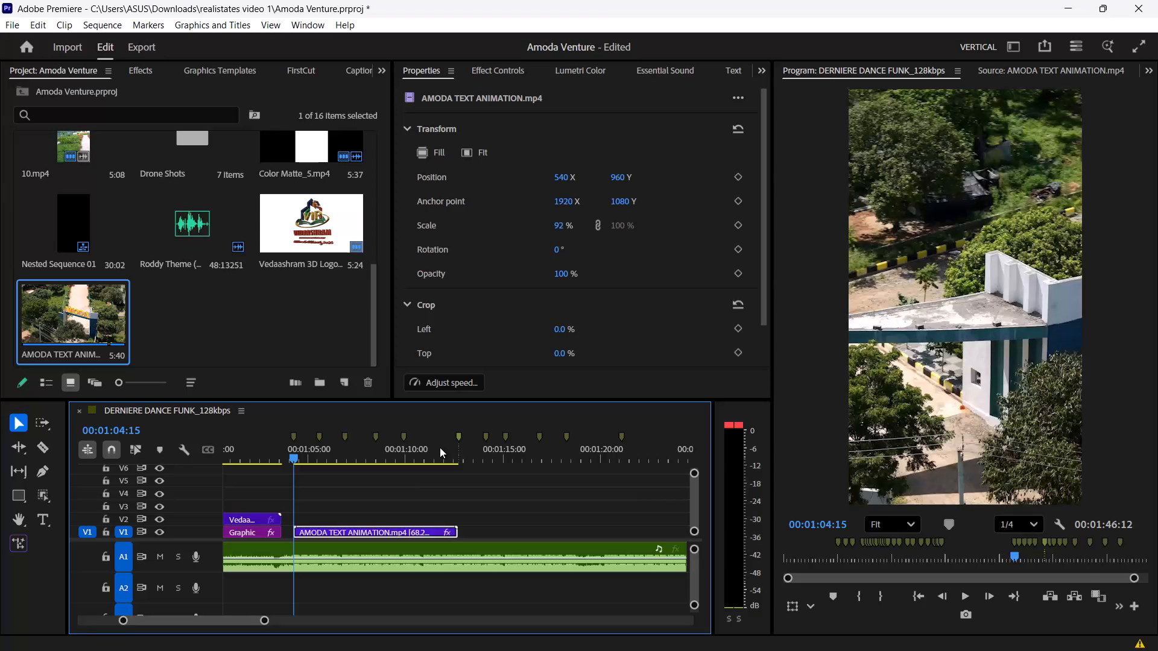
# Play the sequence from before the AMODA TEXT ANIMATION clip to about 00:01:44:24, browsing the project clips, and return to that clip's start at 00:01:04:15.
pyautogui.press('Up')
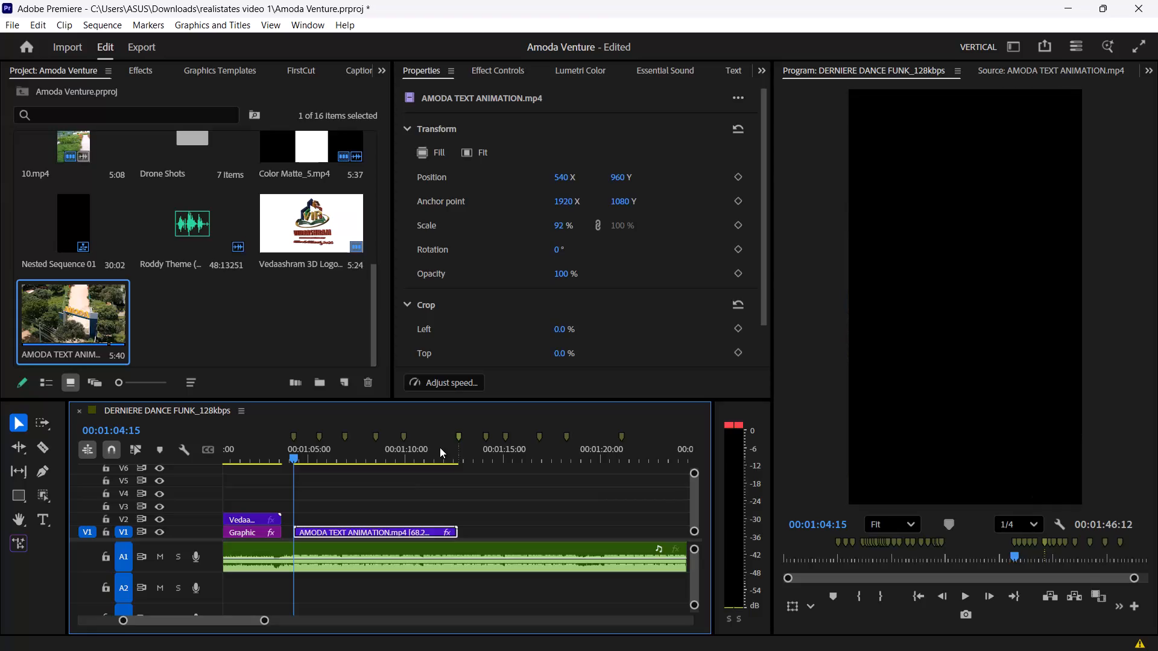
pyautogui.press('Up')
pyautogui.press('space')
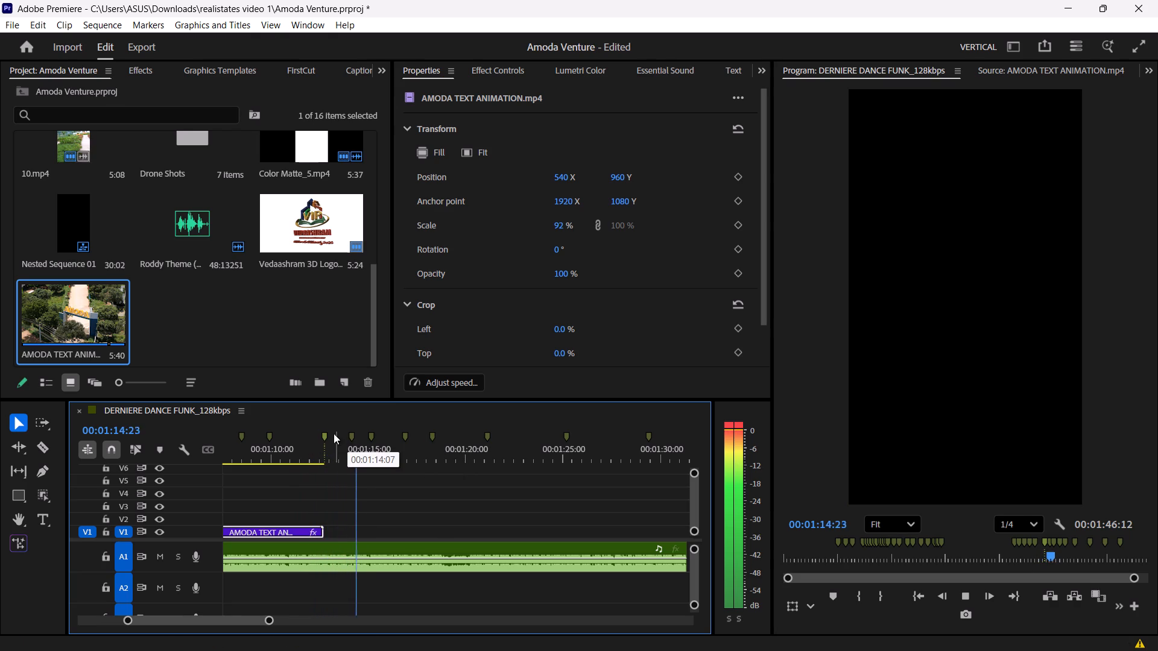
pyautogui.scroll(5, 287, 315)
pyautogui.scroll(-1, 287, 315)
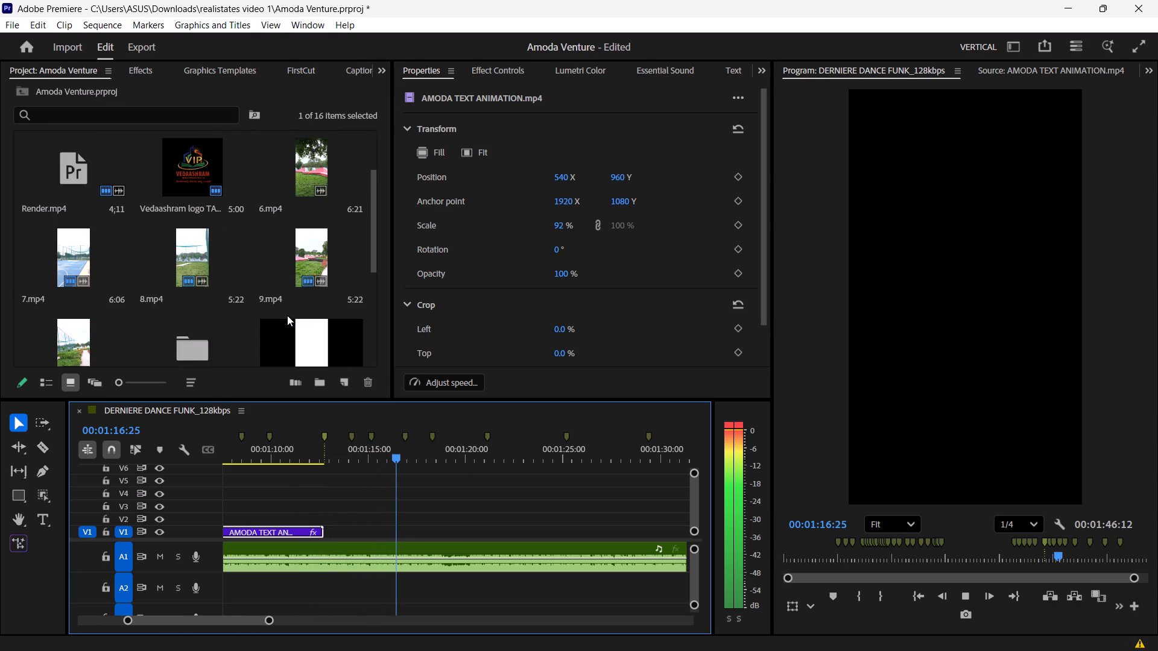
pyautogui.scroll(-2, 287, 315)
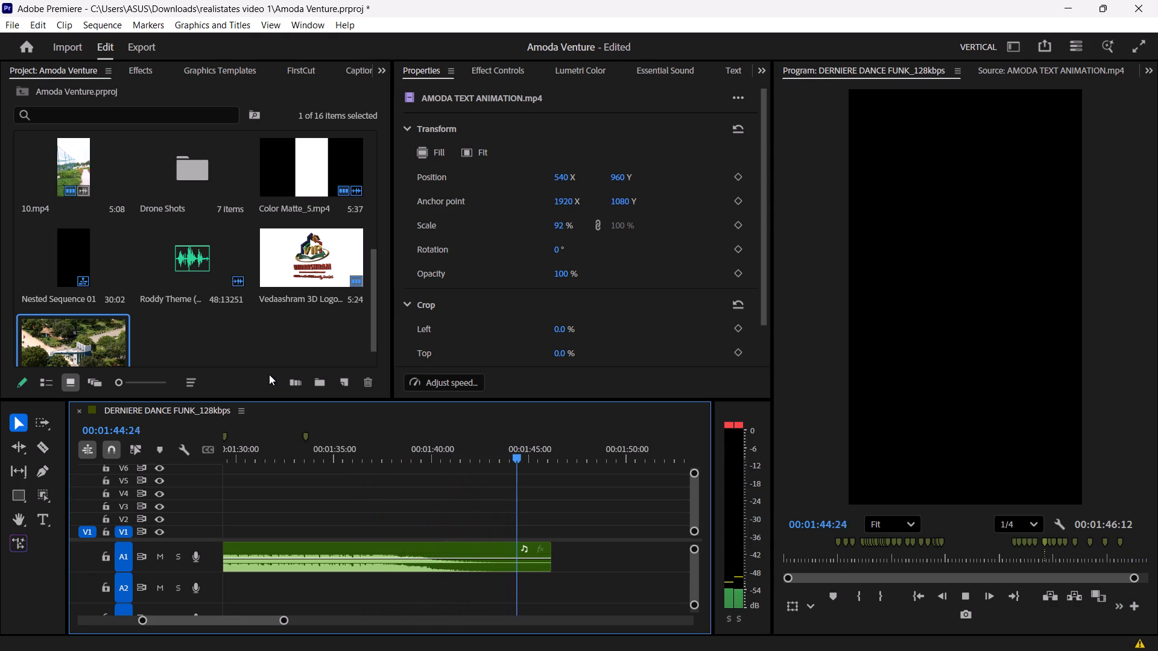
pyautogui.press('space')
pyautogui.press('Up')
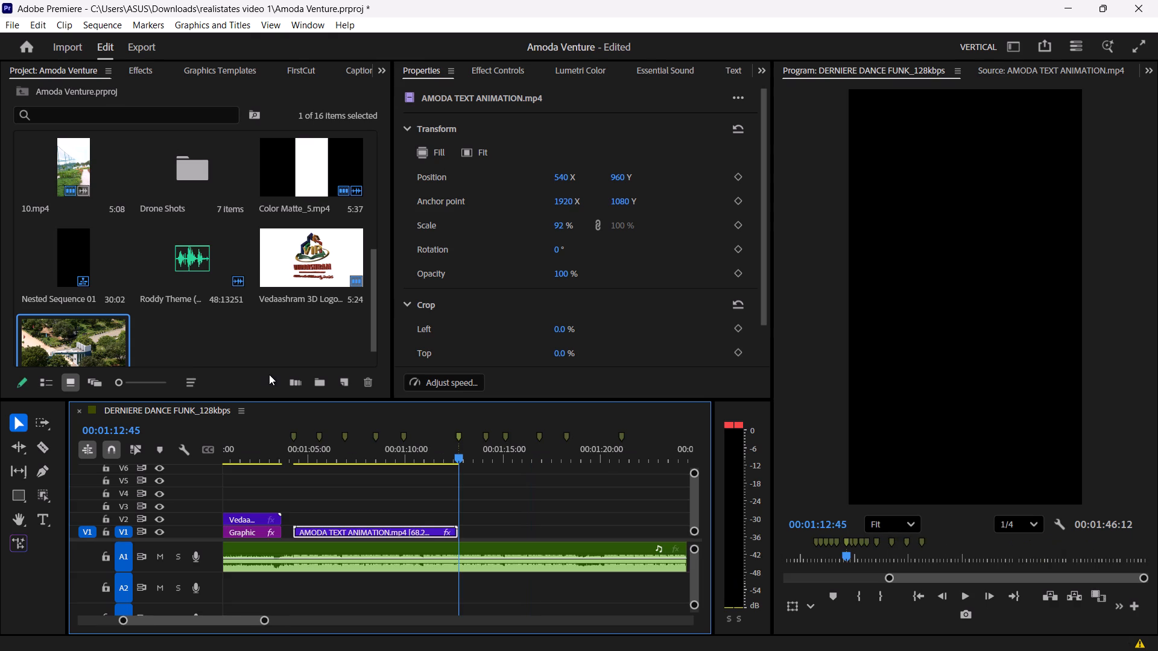
pyautogui.press('Up')
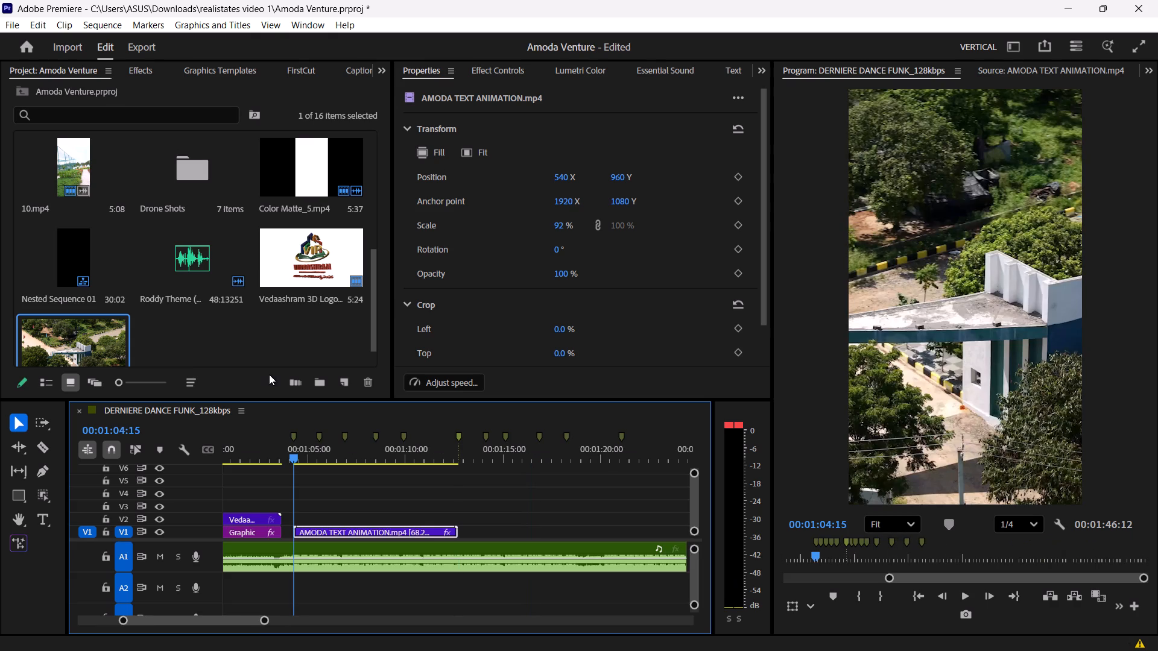
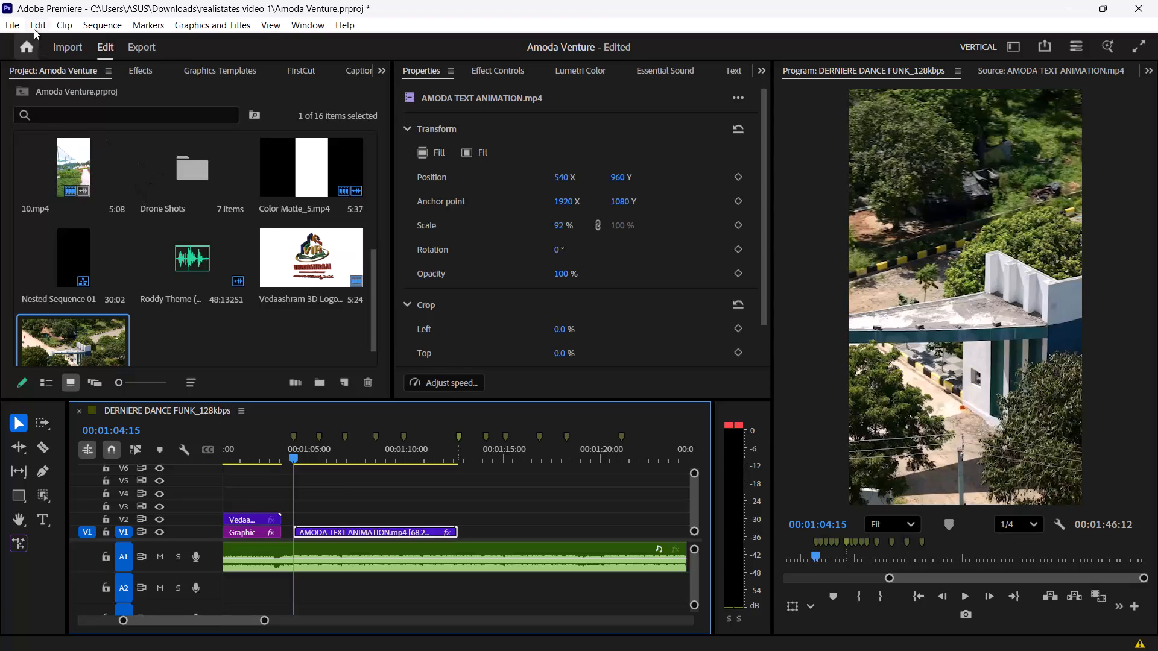
# Change the label colour of the AMODA TEXT ANIMATION clip in the timeline to Iris.
pyautogui.click(34, 29)
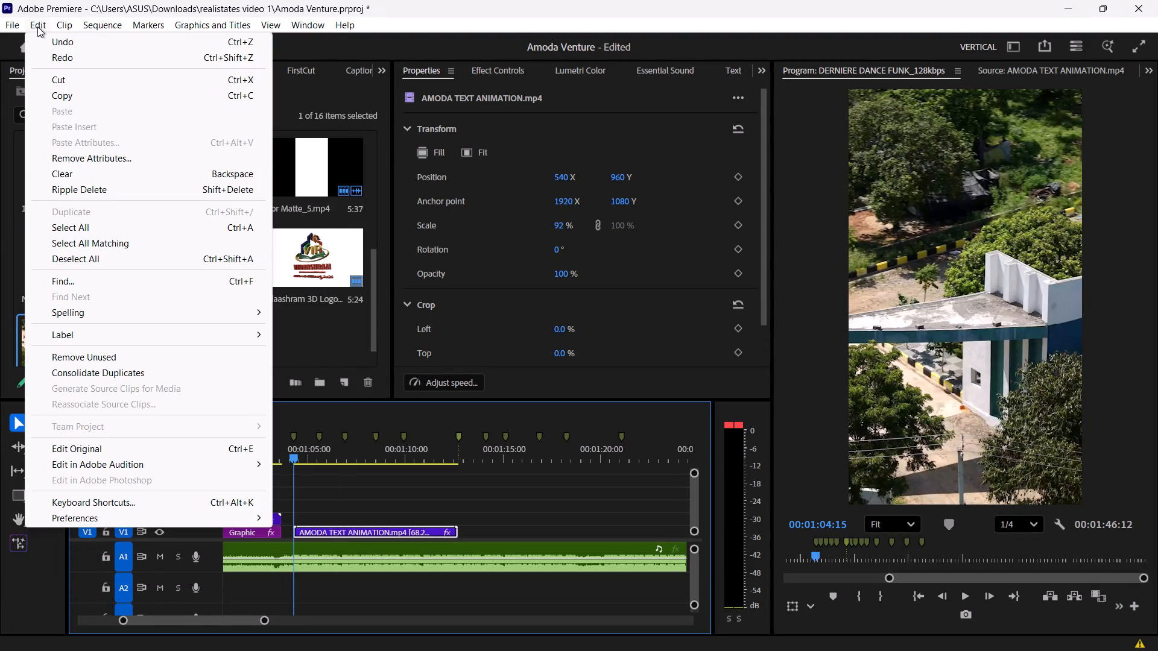
pyautogui.click(37, 27)
pyautogui.click(37, 27)
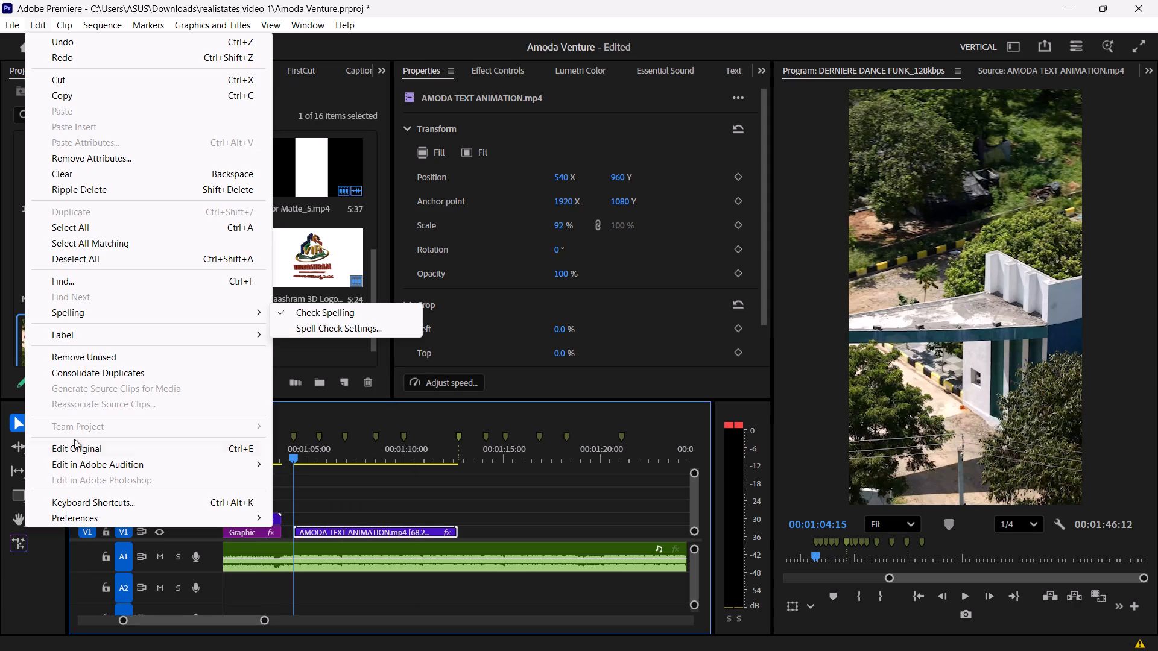
pyautogui.click(83, 330)
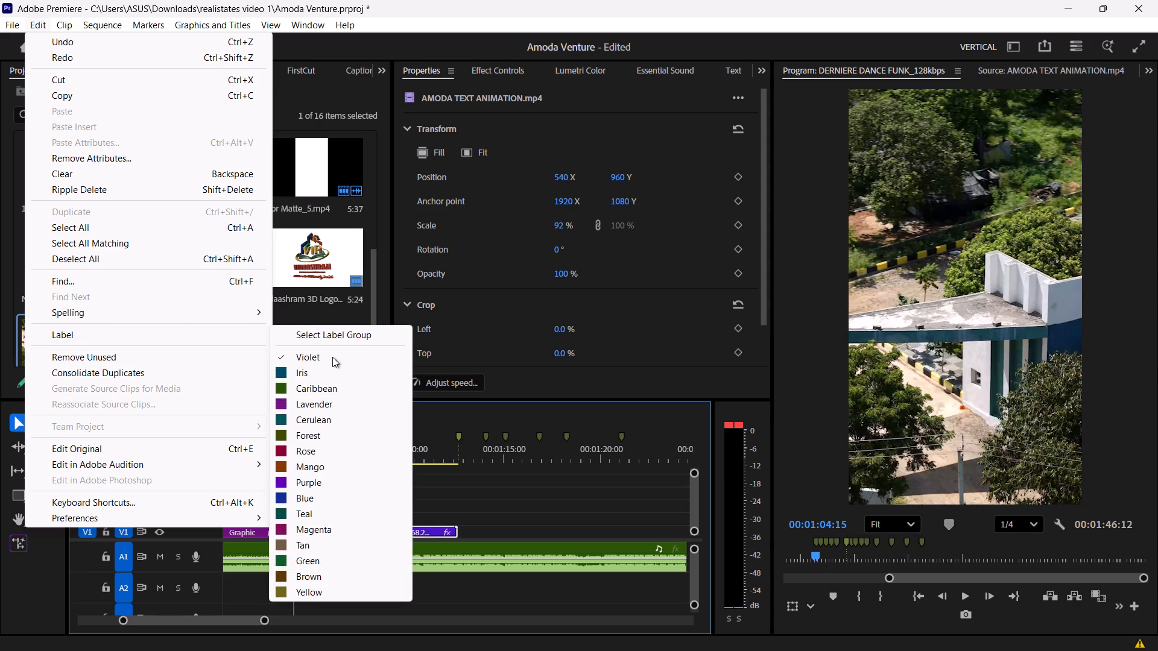
pyautogui.click(311, 370)
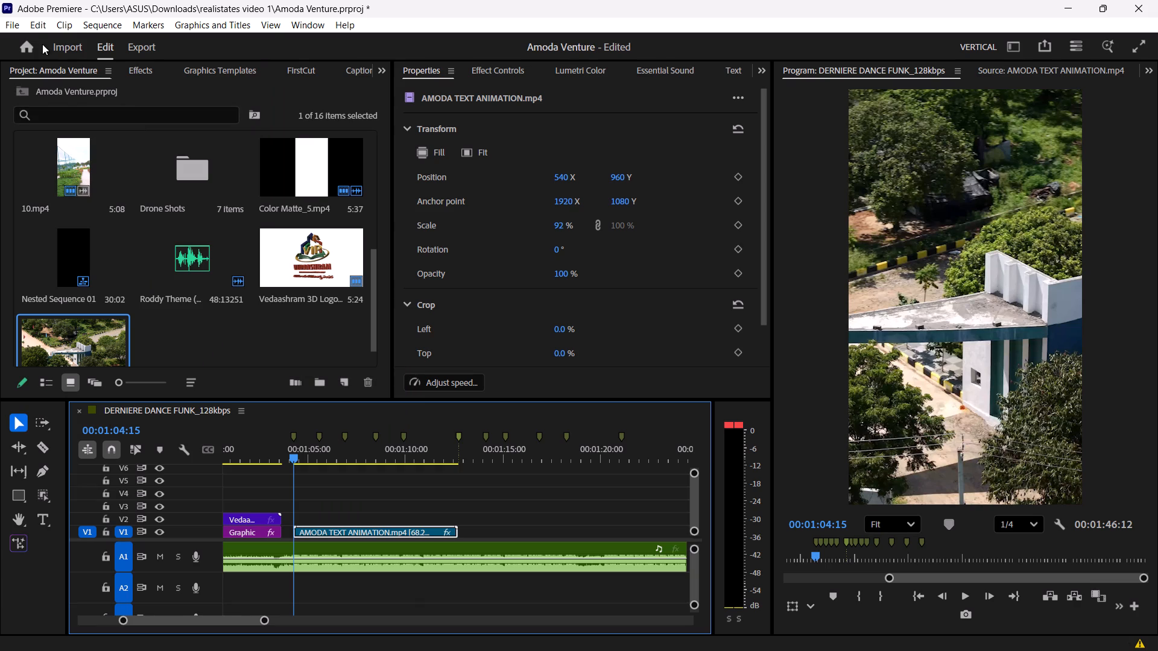
# Deselect the AMODA TEXT ANIMATION clip and save the Amoda Venture project.
pyautogui.click(21, 27)
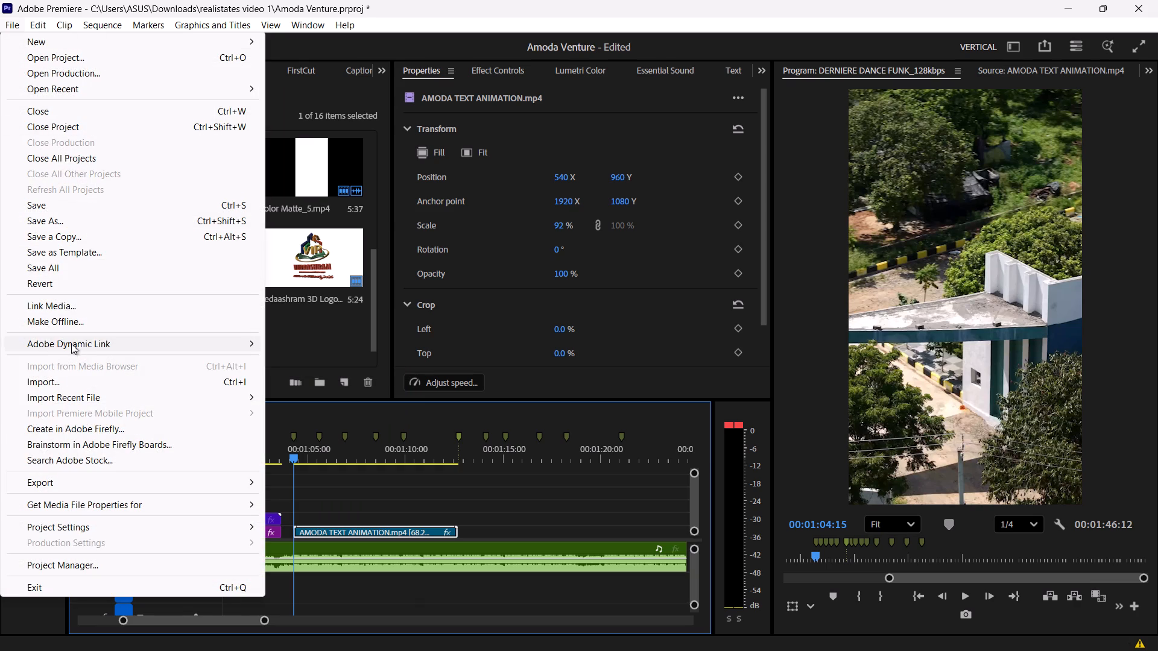
pyautogui.click(125, 344)
pyautogui.hotkey('ctrl', 's')
pyautogui.click(325, 518)
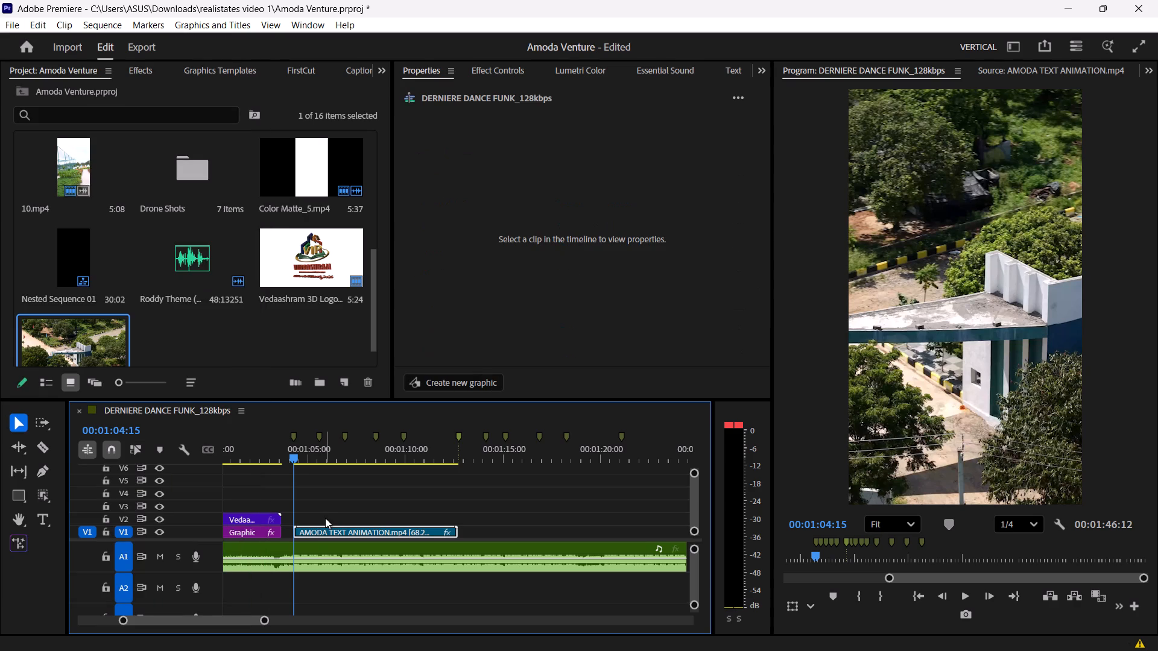
pyautogui.hotkey('ctrl', 's')
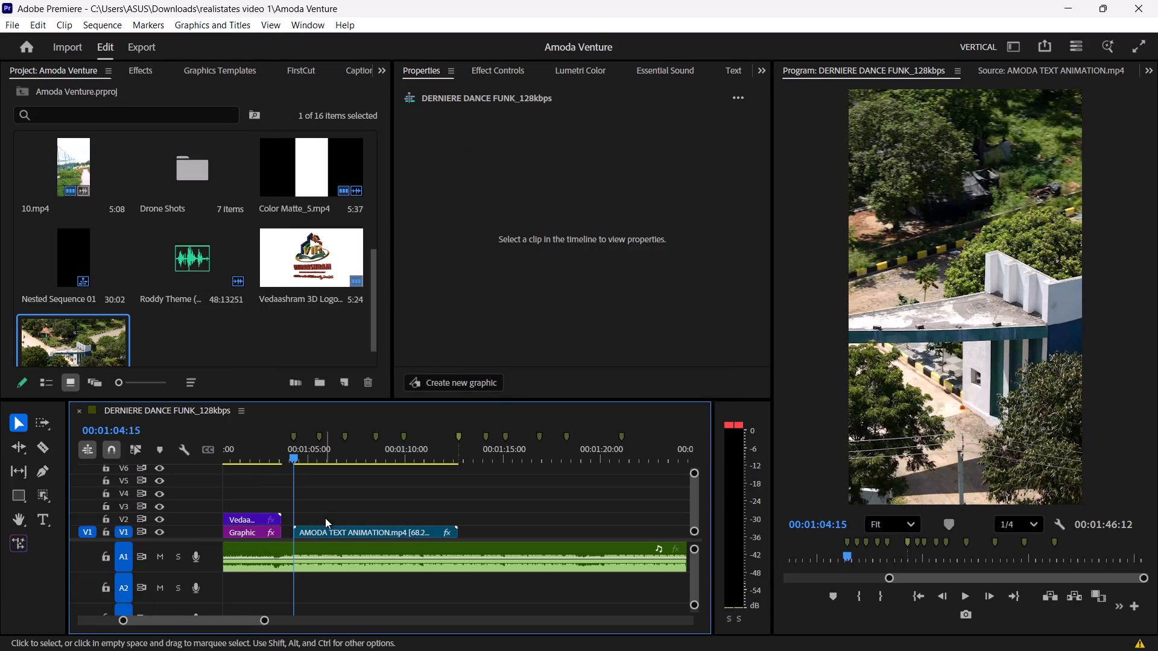
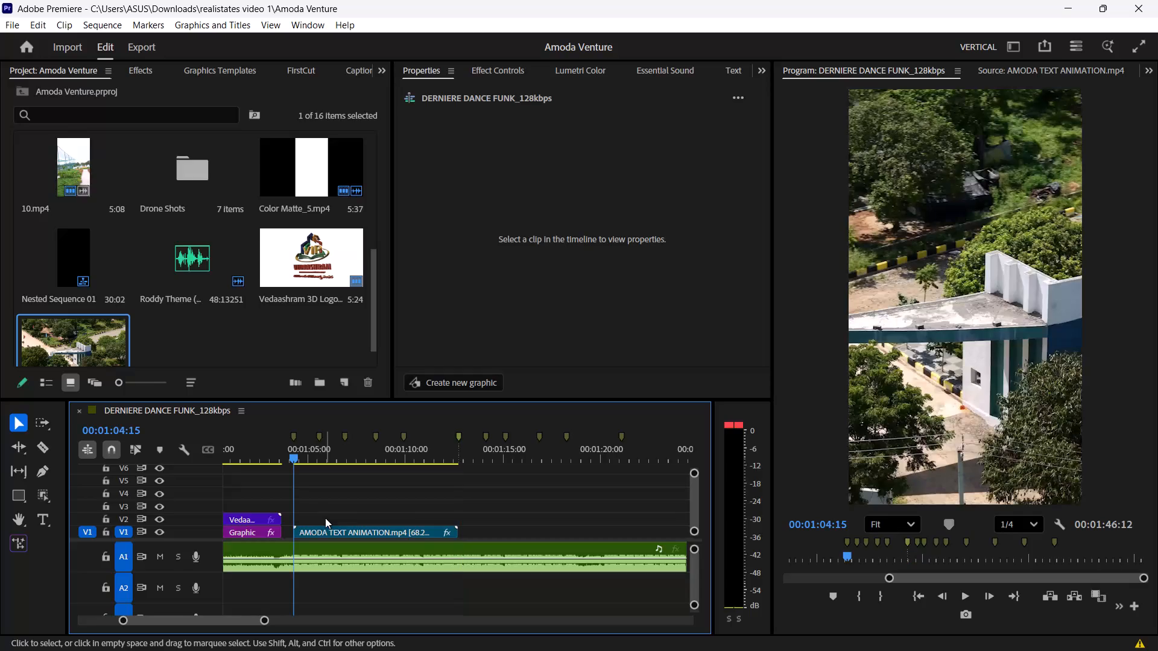
# Play back the AMODA TEXT ANIMATION section of the sequence from several points to check its framing and timing against the music.
pyautogui.press('space')
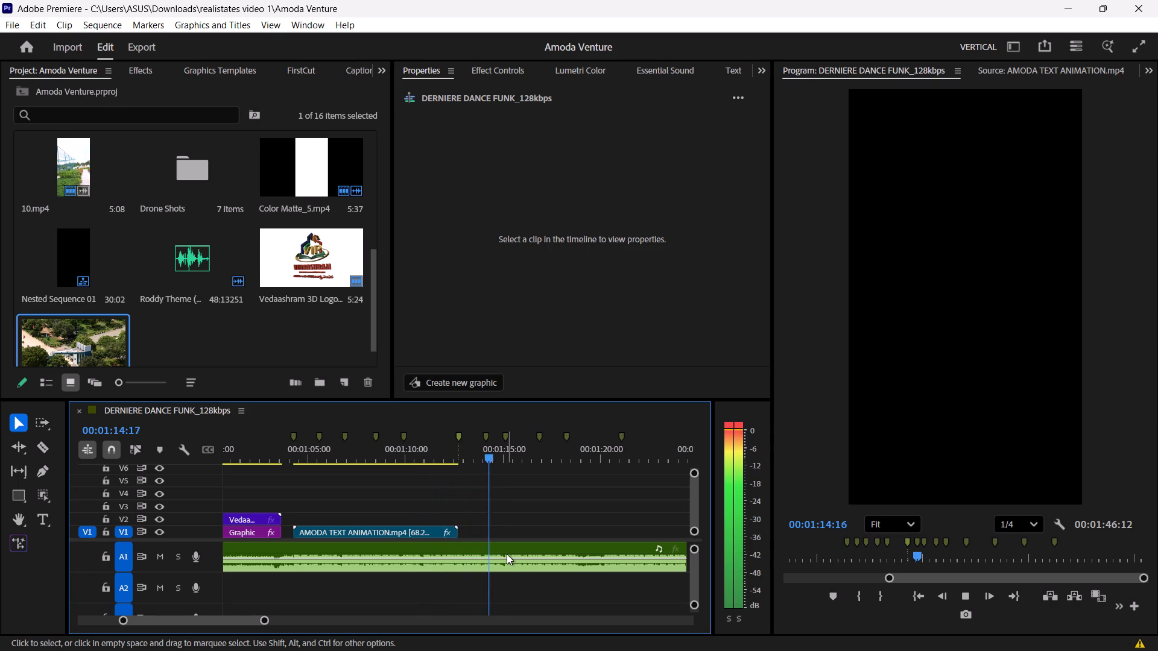
pyautogui.press('space')
pyautogui.press('Up')
pyautogui.press('Up')
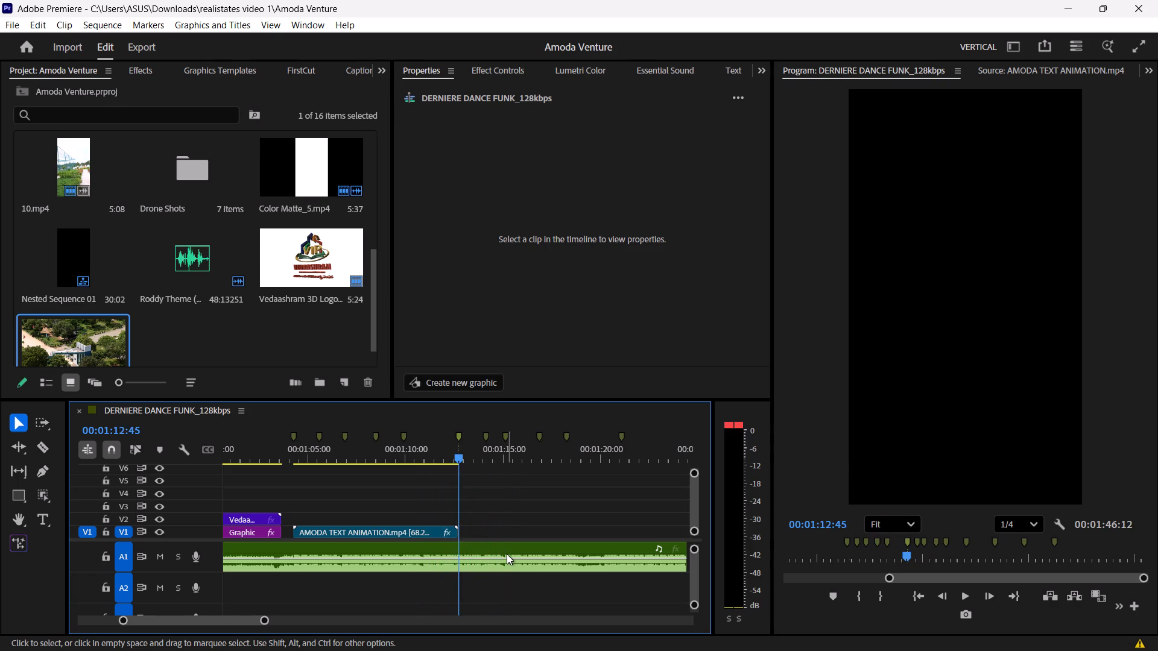
pyautogui.press('space')
pyautogui.press('space')
pyautogui.press('space')
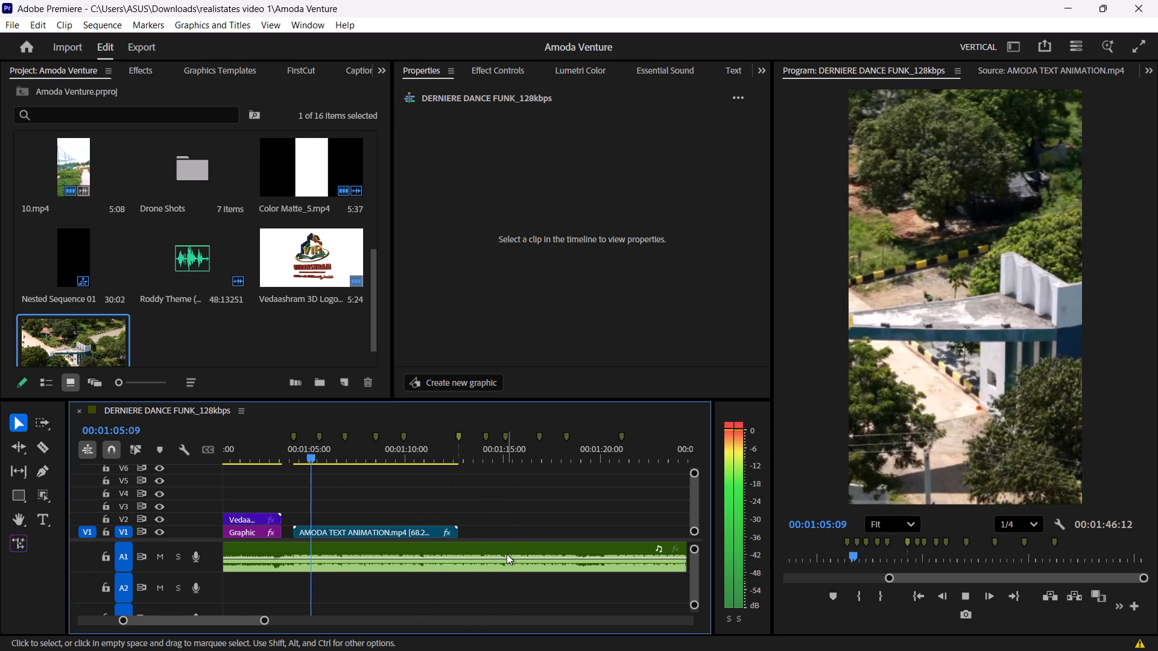
pyautogui.press('space')
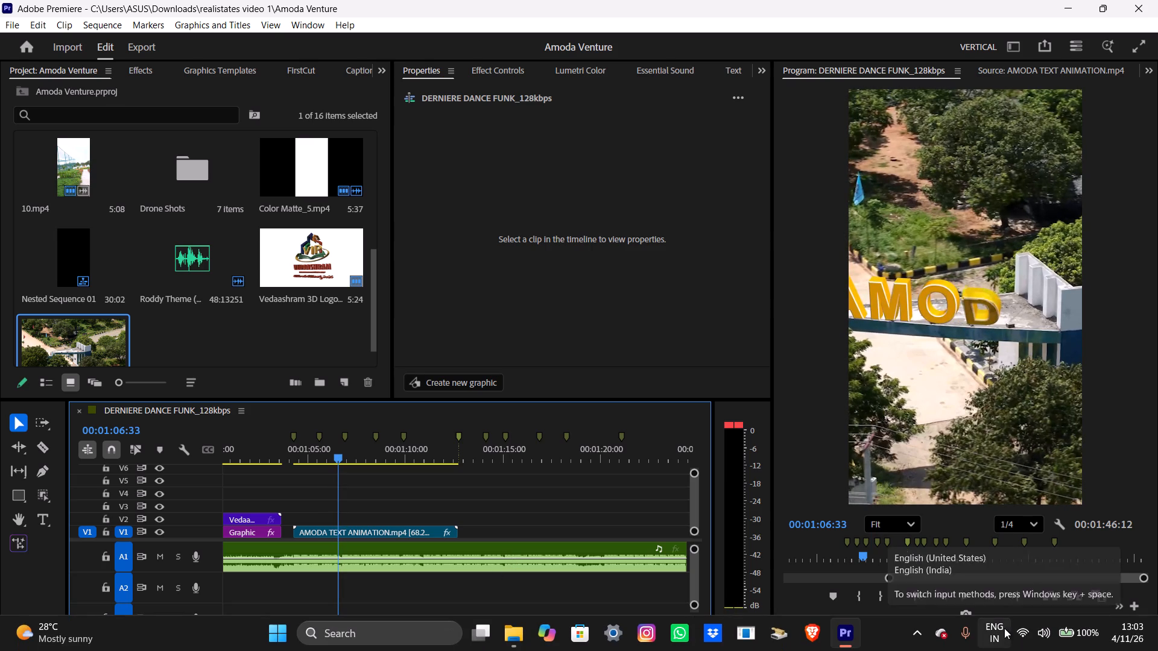
pyautogui.click(1061, 631)
pyautogui.click(1061, 631)
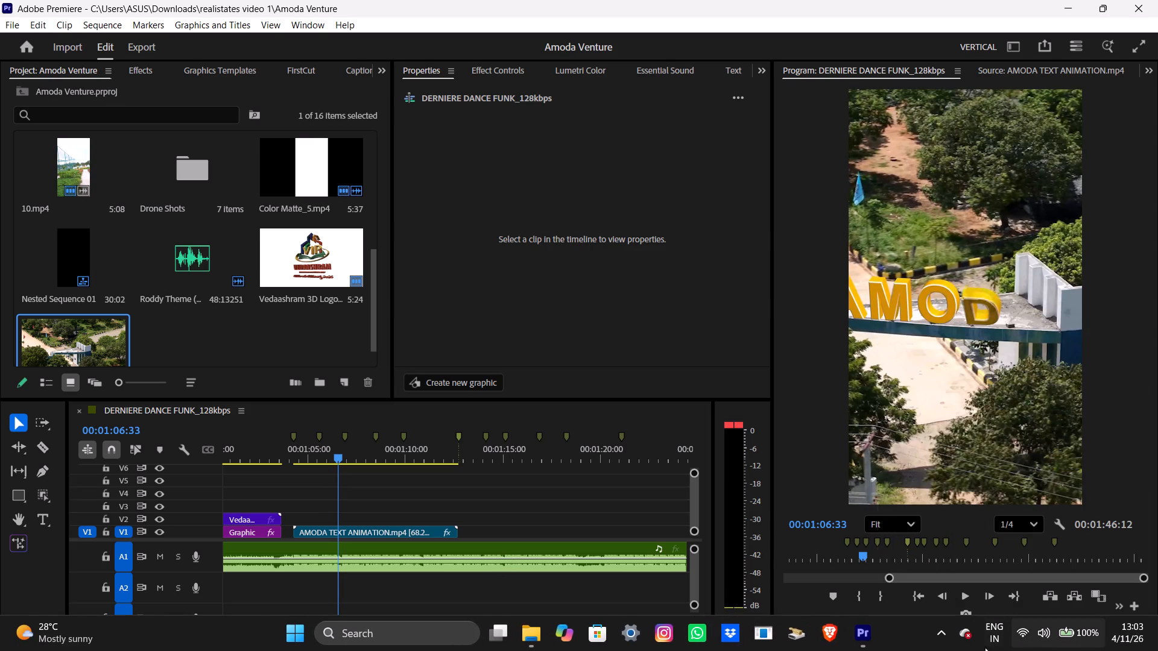
pyautogui.click(566, 471)
pyautogui.press('space')
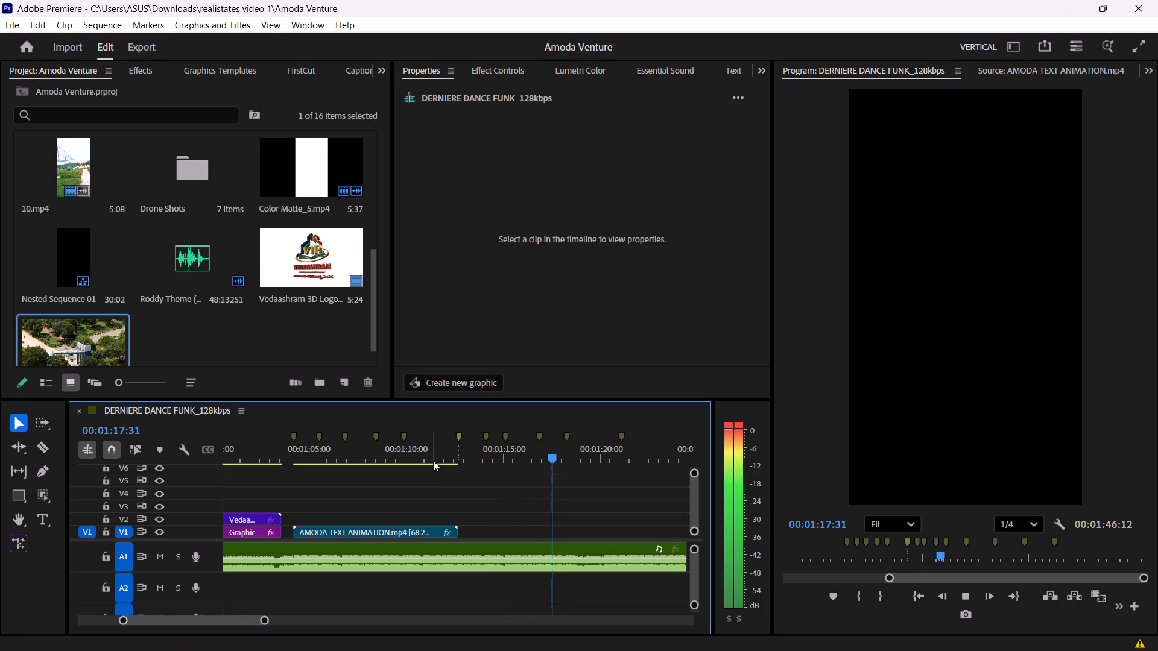
pyautogui.moveTo(432, 455); pyautogui.dragTo(317, 471)
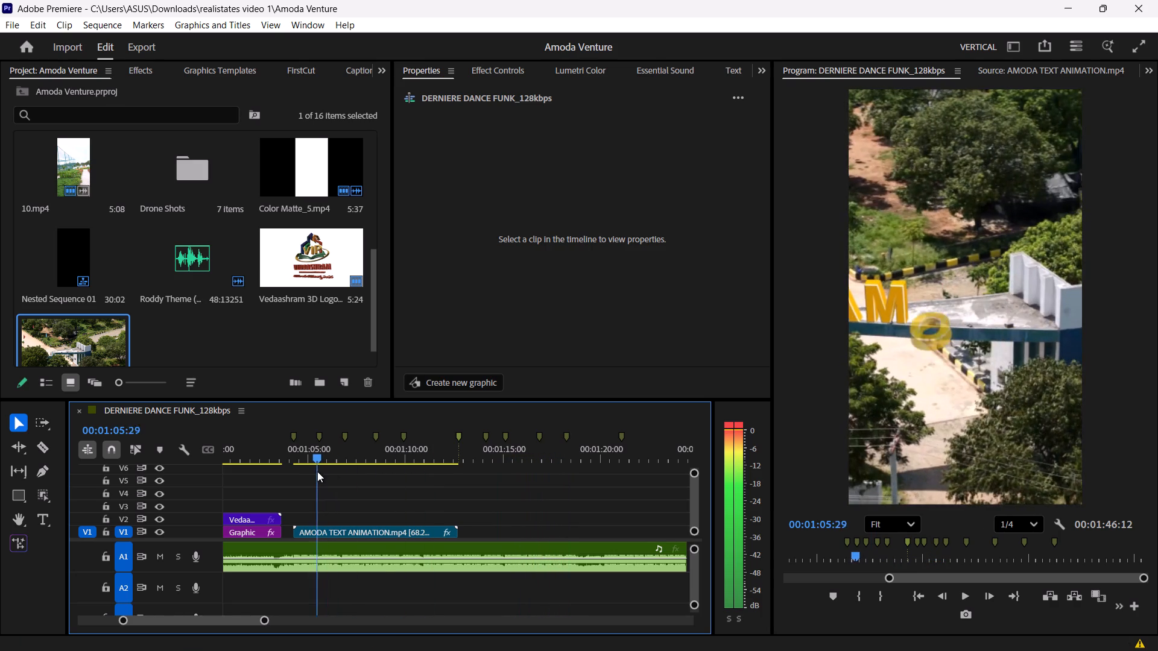
pyautogui.moveTo(317, 471); pyautogui.dragTo(300, 467)
pyautogui.press('space')
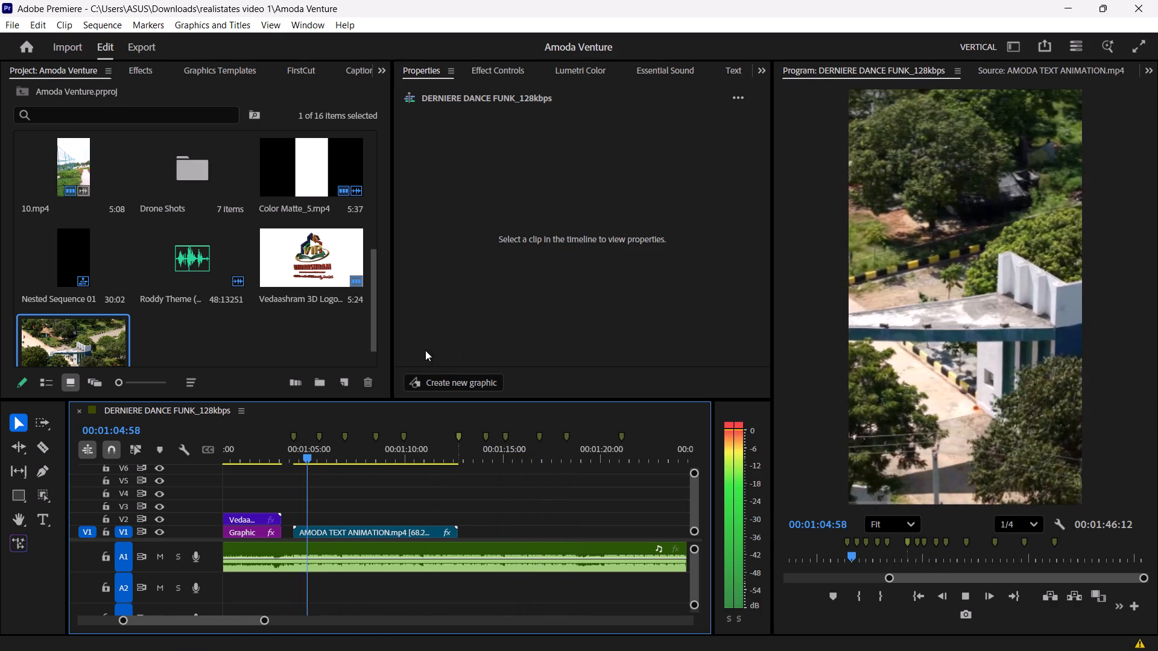
pyautogui.press('space')
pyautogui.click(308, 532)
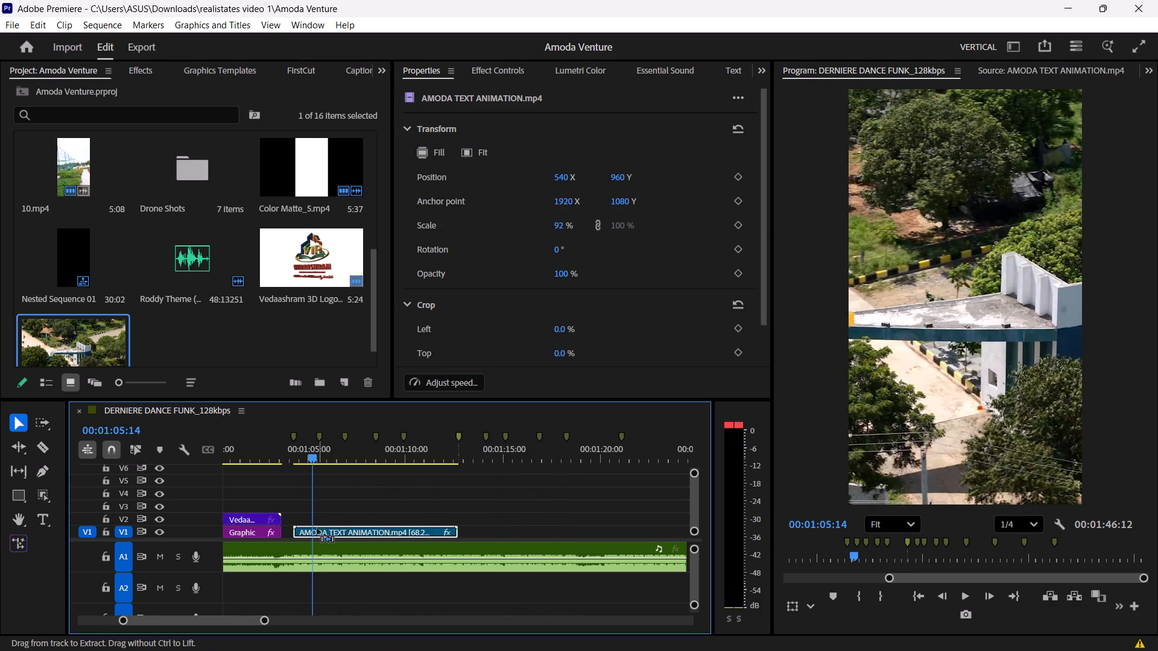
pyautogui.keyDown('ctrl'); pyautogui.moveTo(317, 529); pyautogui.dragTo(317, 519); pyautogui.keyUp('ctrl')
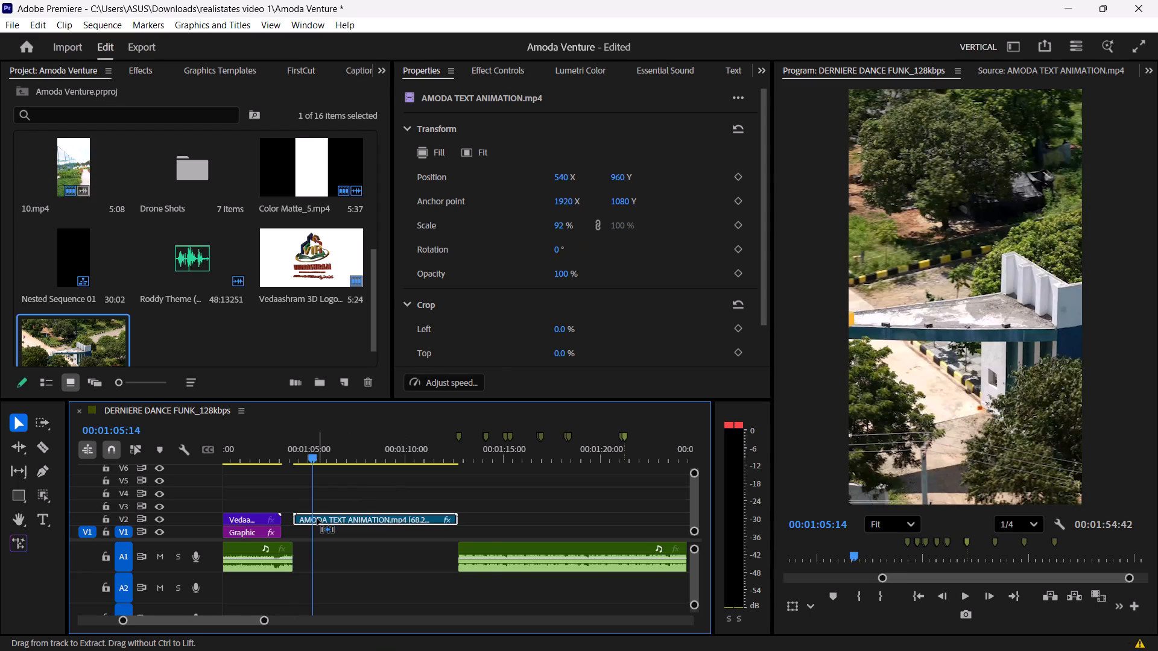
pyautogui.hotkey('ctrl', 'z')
# Duplicate the AMODA TEXT ANIMATION clip from V1 onto V2, directly above the original.
pyautogui.click(322, 533)
pyautogui.keyDown('alt'); pyautogui.moveTo(322, 533); pyautogui.dragTo(325, 518); pyautogui.keyUp('alt')
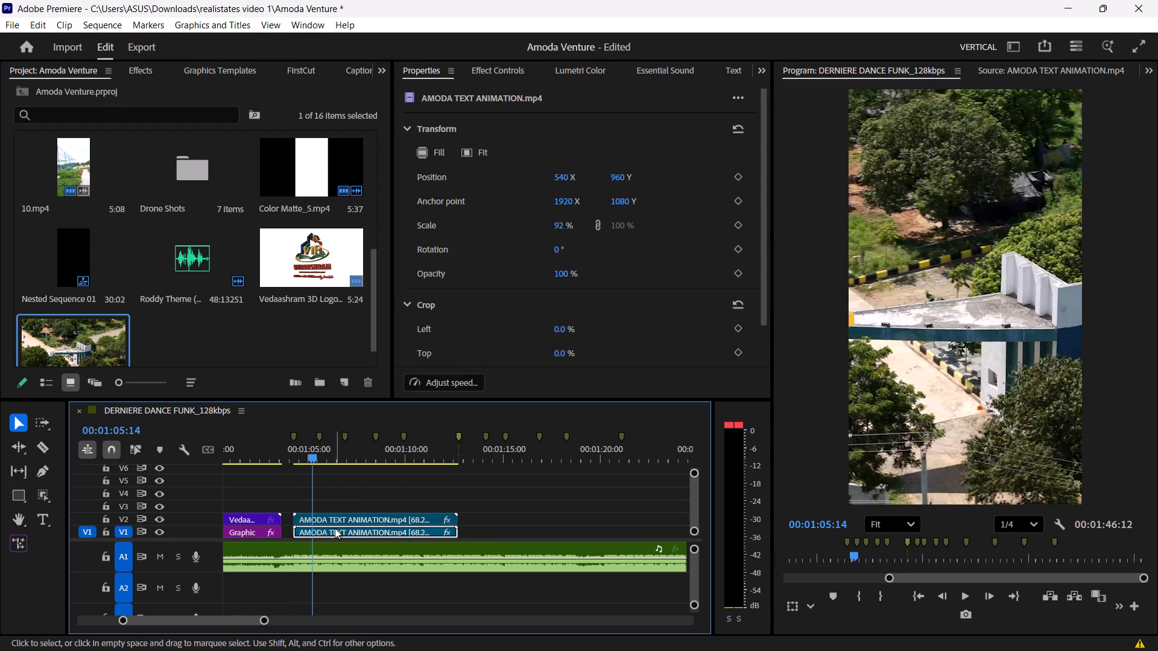
# Scale the V2 copy of AMODA TEXT ANIMATION down to 52% and play it back over the V1 original.
pyautogui.click(335, 528)
pyautogui.click(332, 518)
pyautogui.moveTo(561, 231); pyautogui.dragTo(557, 231)
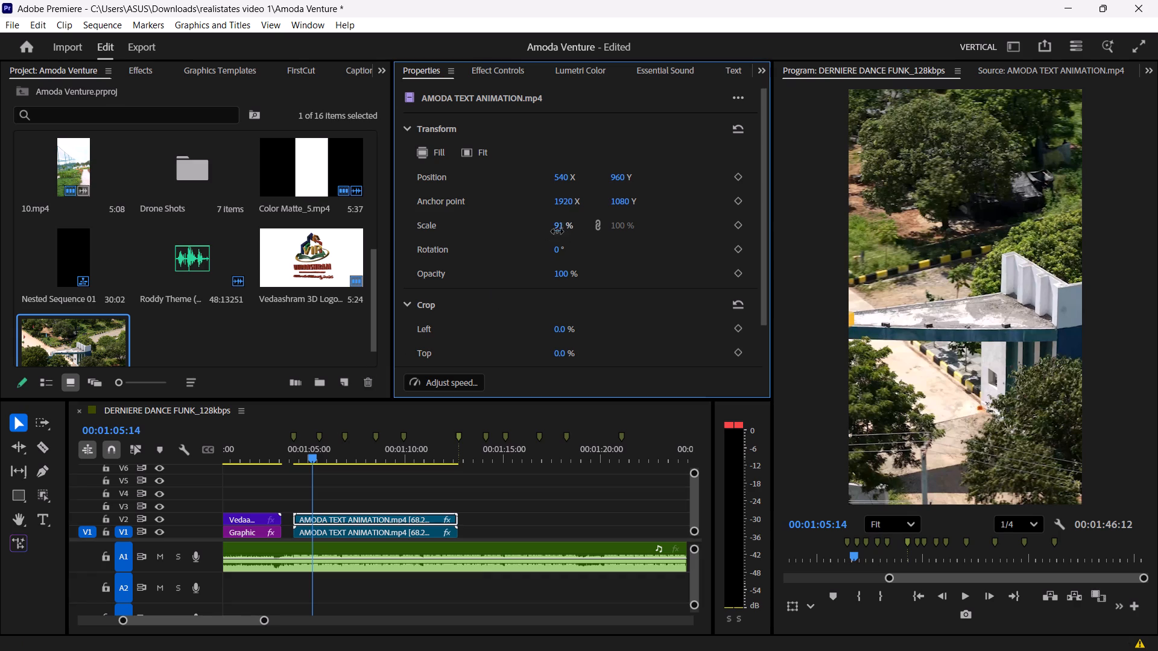
pyautogui.moveTo(557, 231); pyautogui.dragTo(528, 231)
pyautogui.press('space')
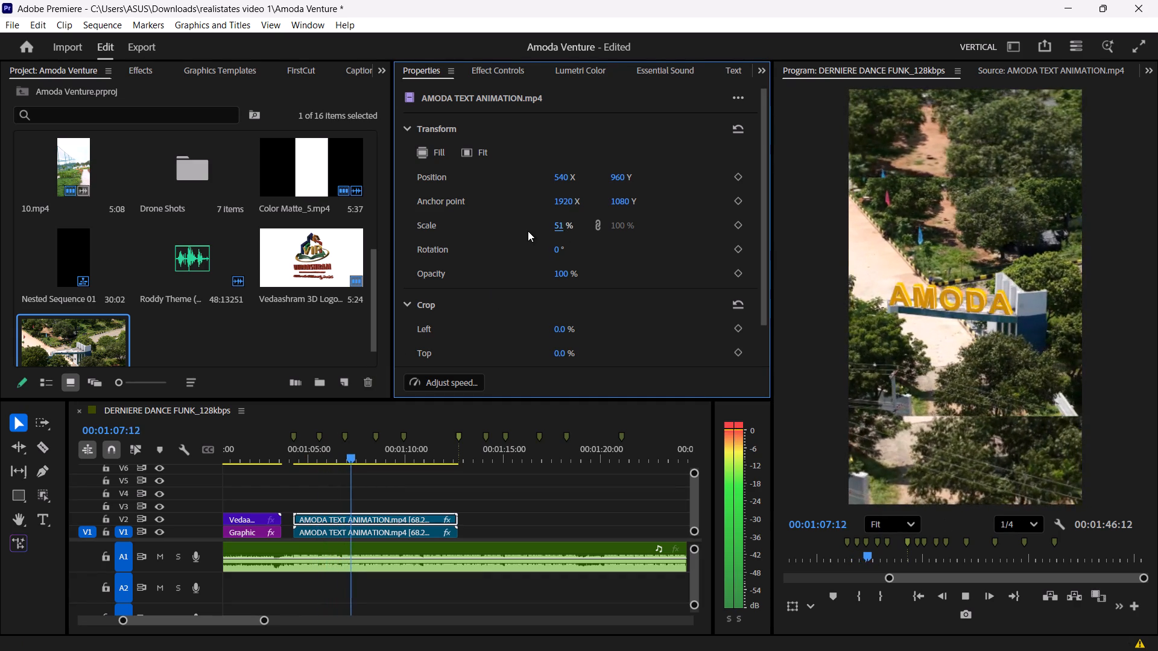
pyautogui.press('space')
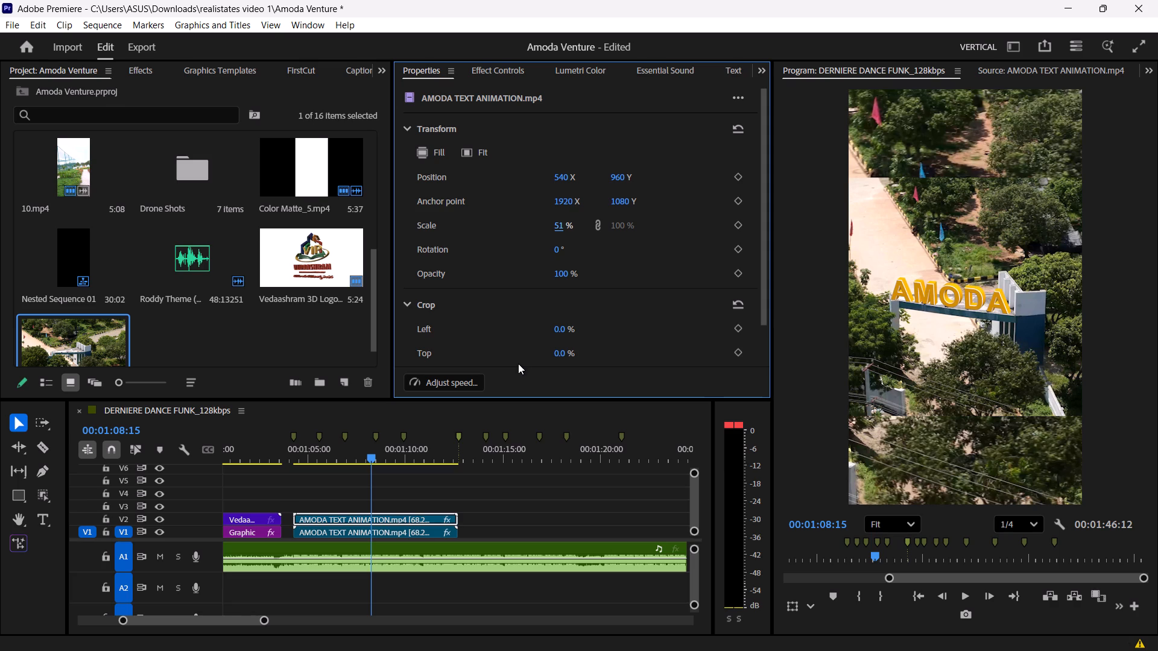
pyautogui.press('Up')
pyautogui.click(470, 477)
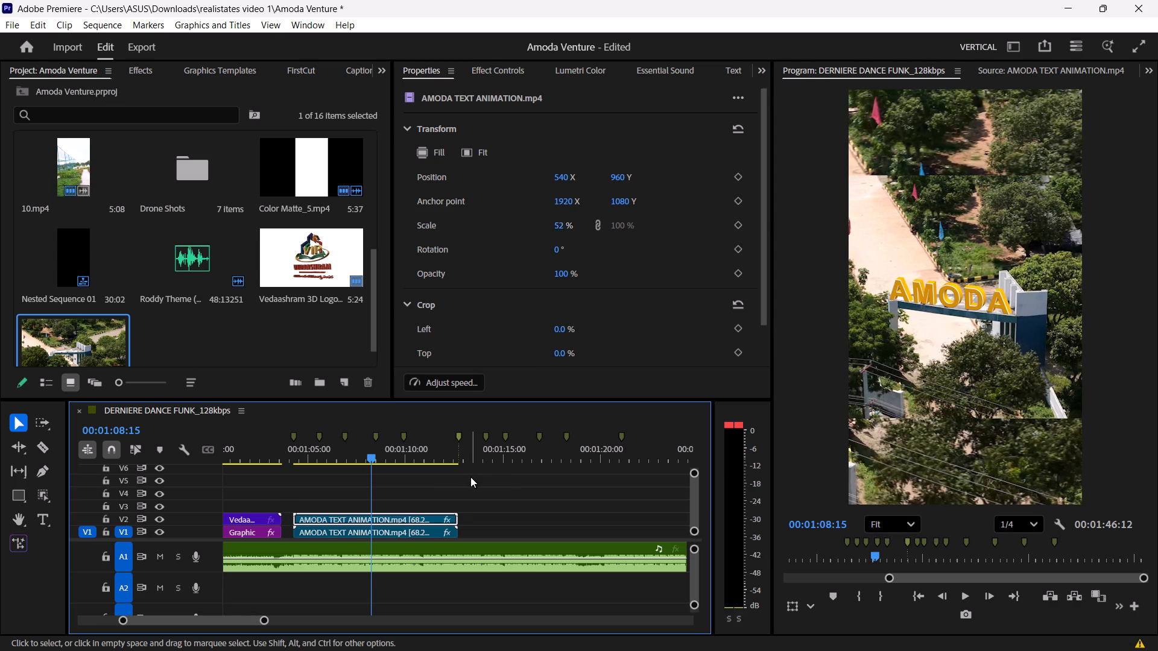
# Search the effects for "blur" and apply Gaussian Blur (Legacy) to the AMODA TEXT ANIMATION clip on V1.
pyautogui.click(326, 529)
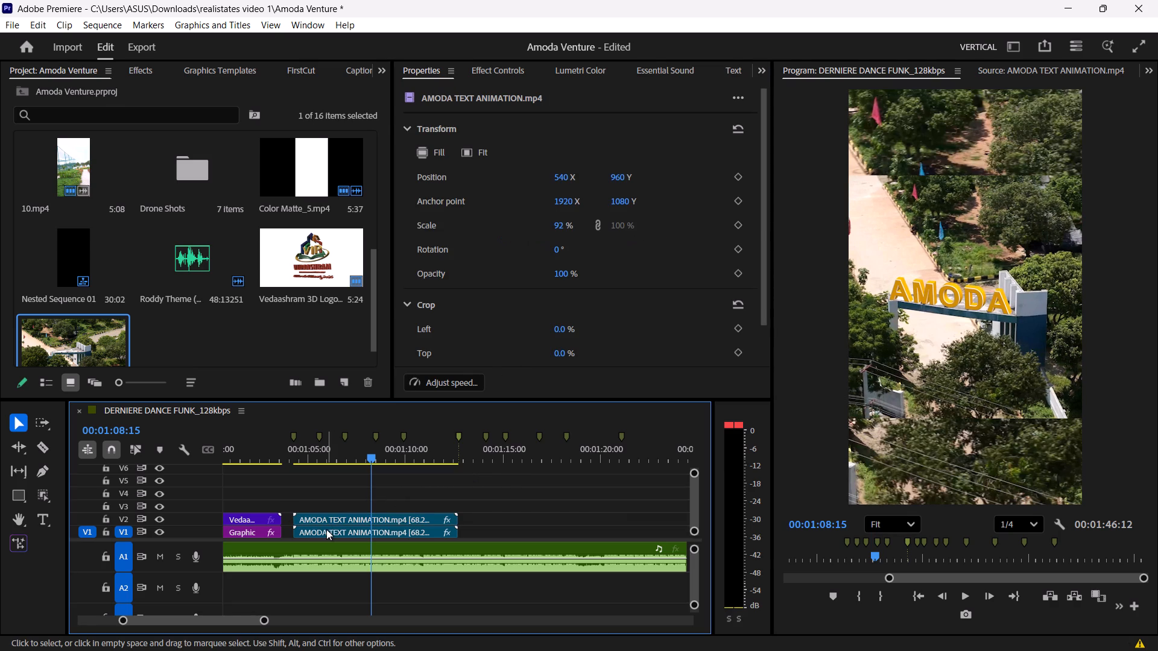
pyautogui.click(146, 75)
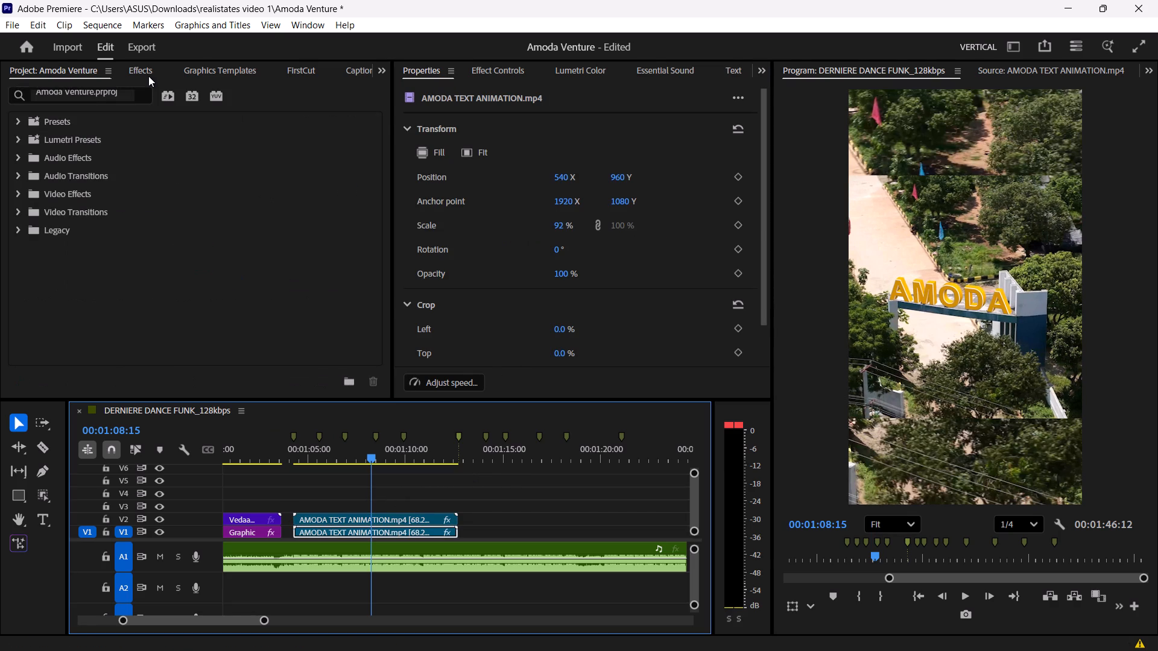
pyautogui.click(95, 90)
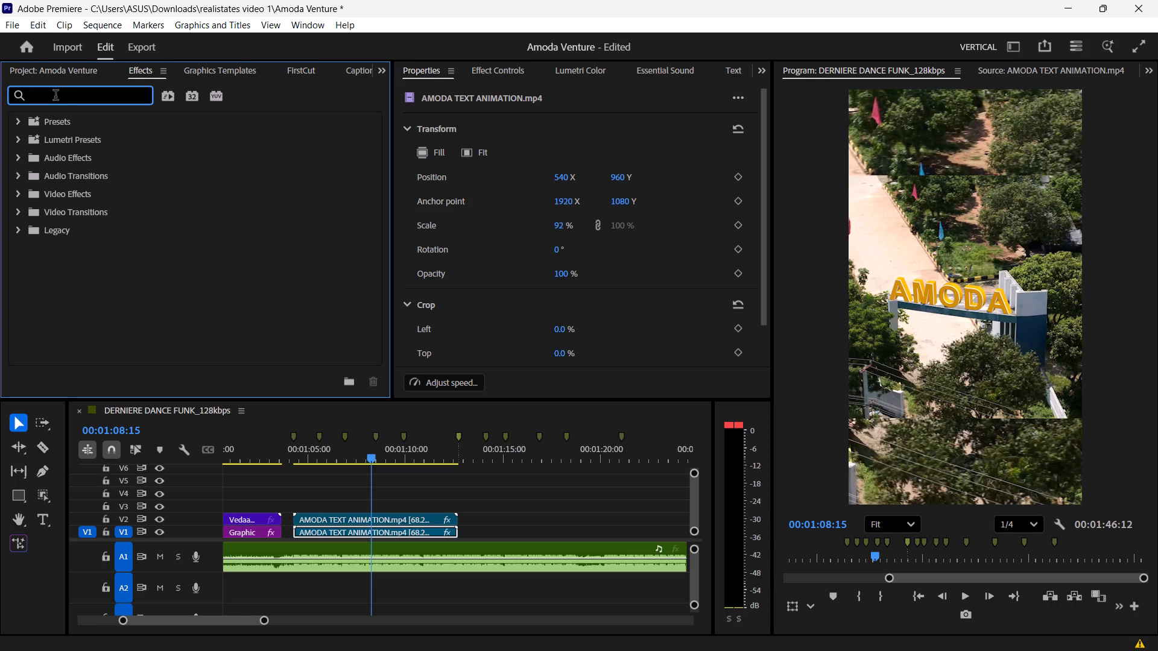
pyautogui.write('blur')
pyautogui.scroll(-5, 92, 347)
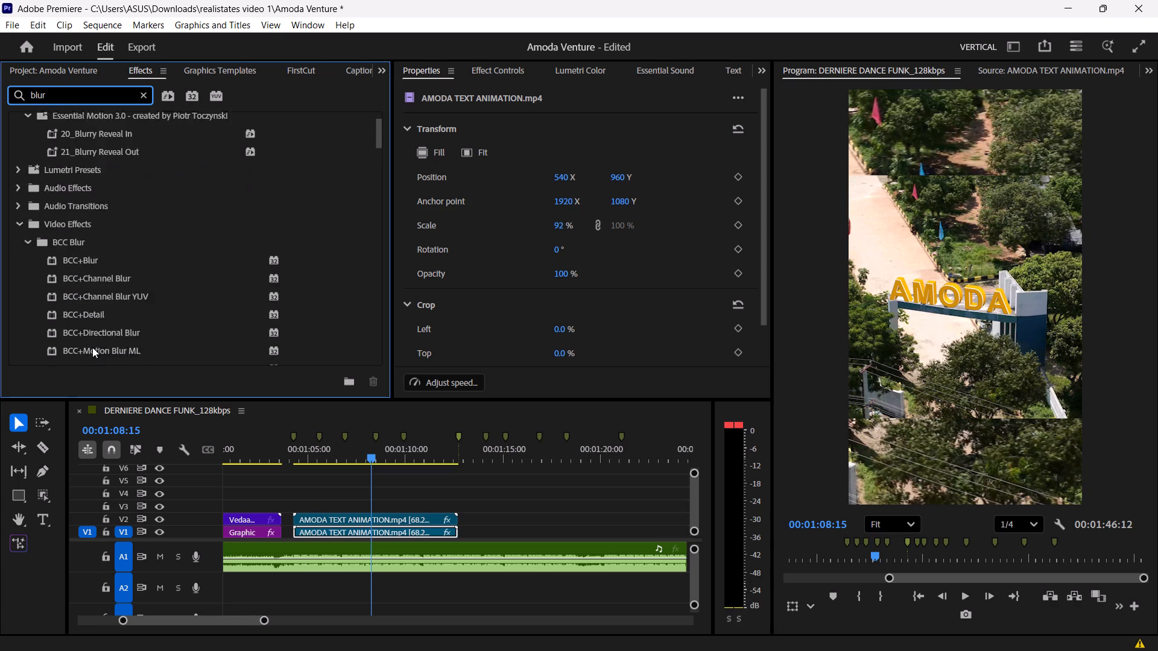
pyautogui.scroll(-20, 92, 347)
pyautogui.scroll(-8, 86, 351)
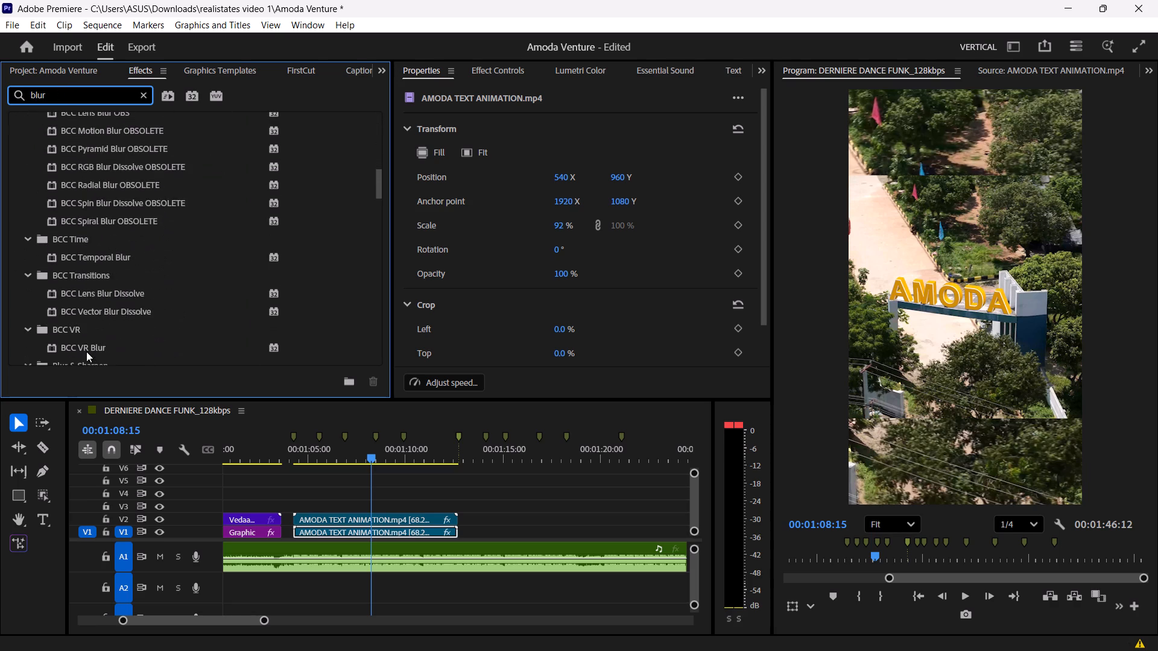
pyautogui.scroll(-9, 86, 351)
pyautogui.scroll(-6, 112, 282)
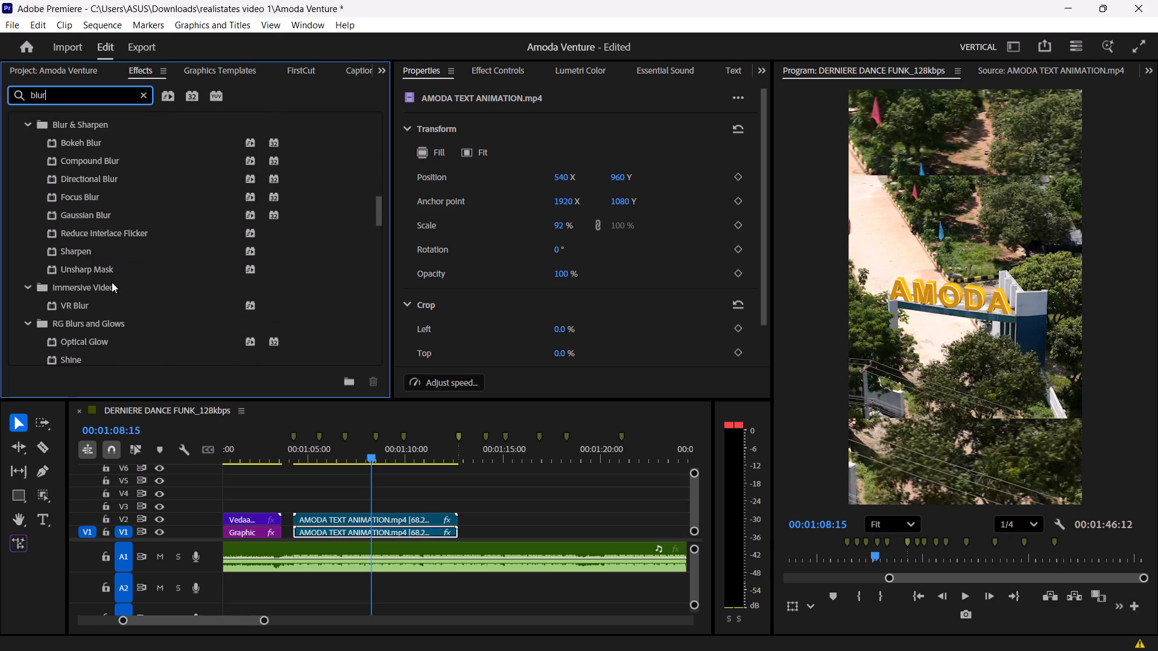
pyautogui.scroll(-16, 112, 282)
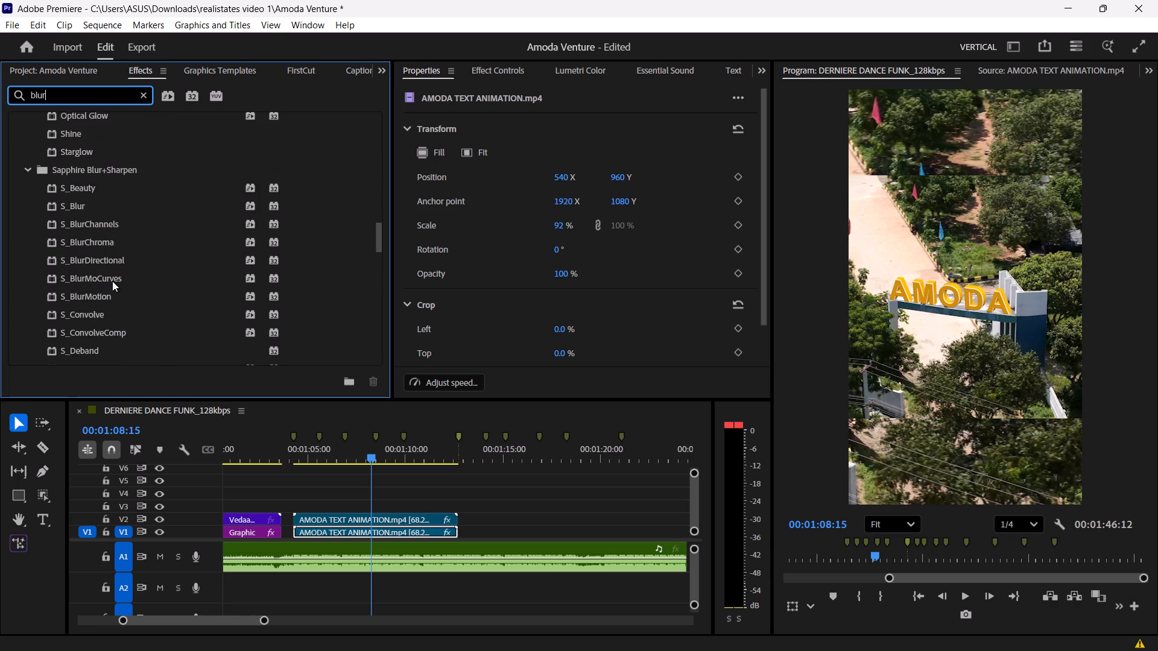
pyautogui.scroll(-20, 112, 281)
pyautogui.scroll(-19, 112, 281)
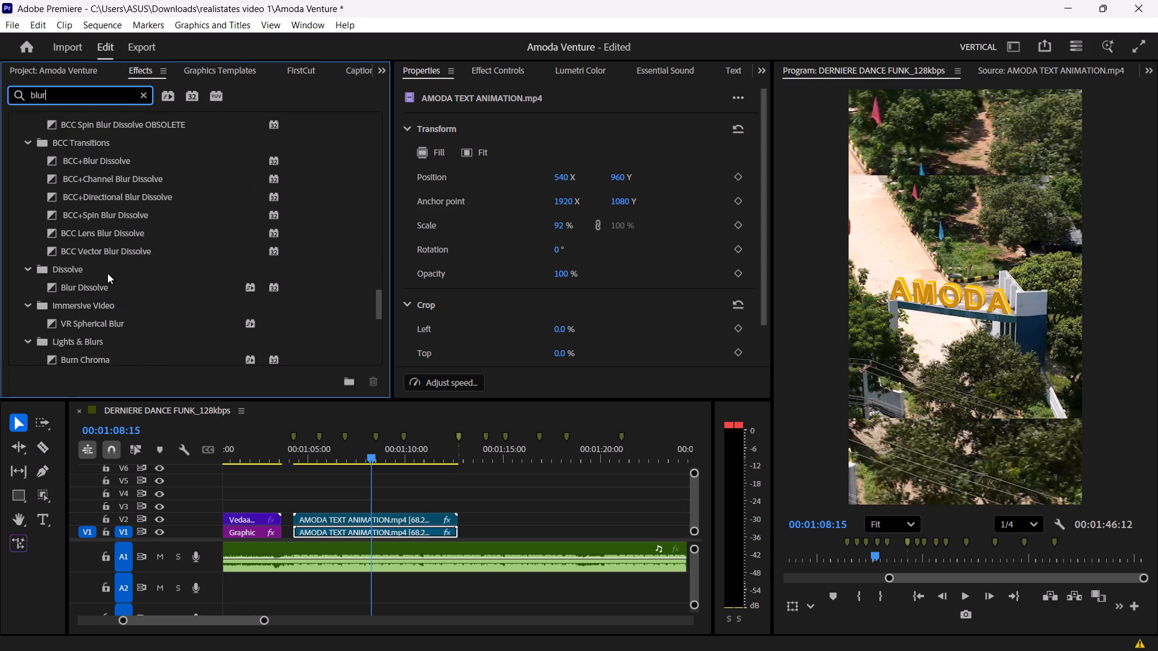
pyautogui.scroll(-15, 107, 273)
pyautogui.scroll(-7, 107, 273)
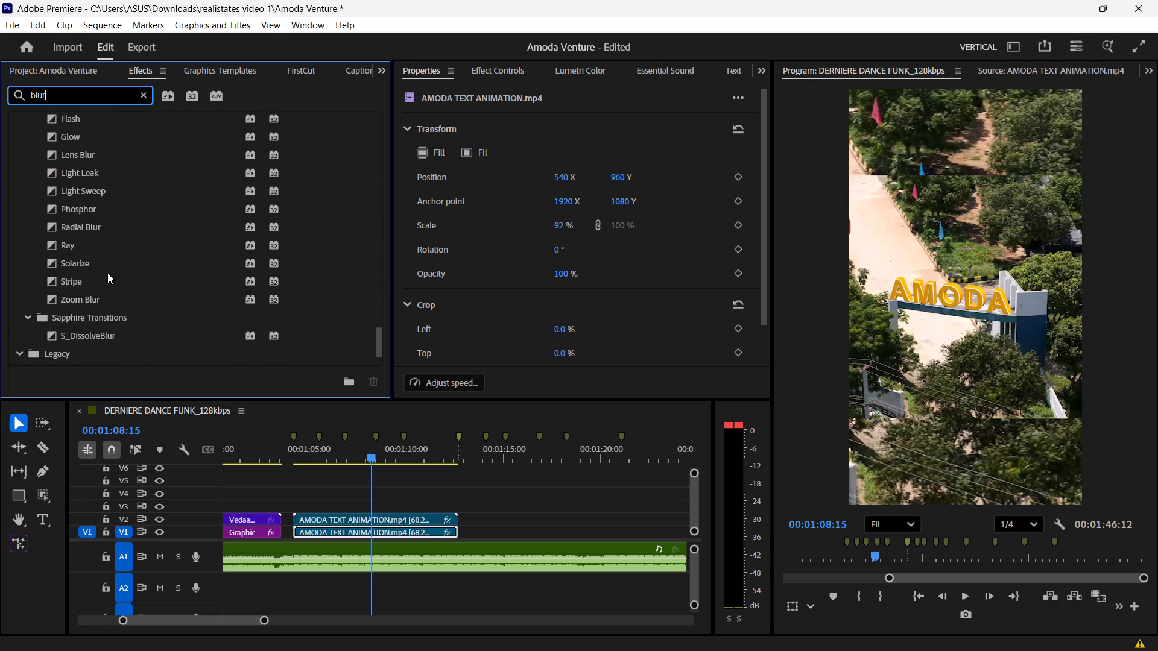
pyautogui.scroll(-9, 107, 273)
pyautogui.click(92, 357)
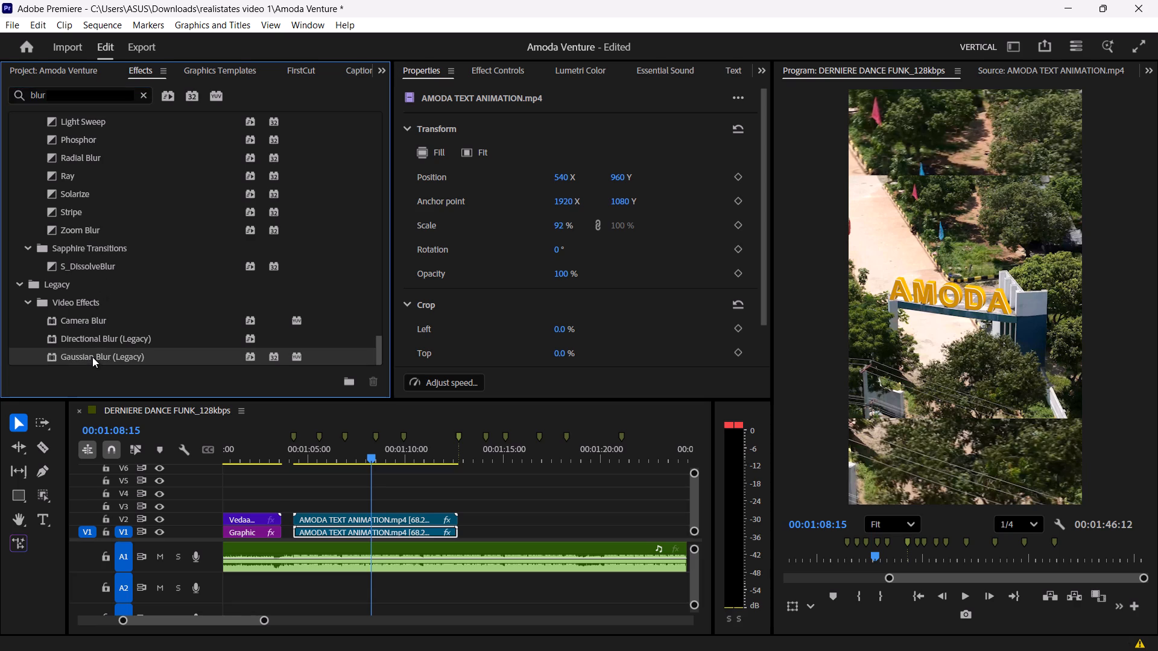
pyautogui.moveTo(68, 354); pyautogui.dragTo(344, 529)
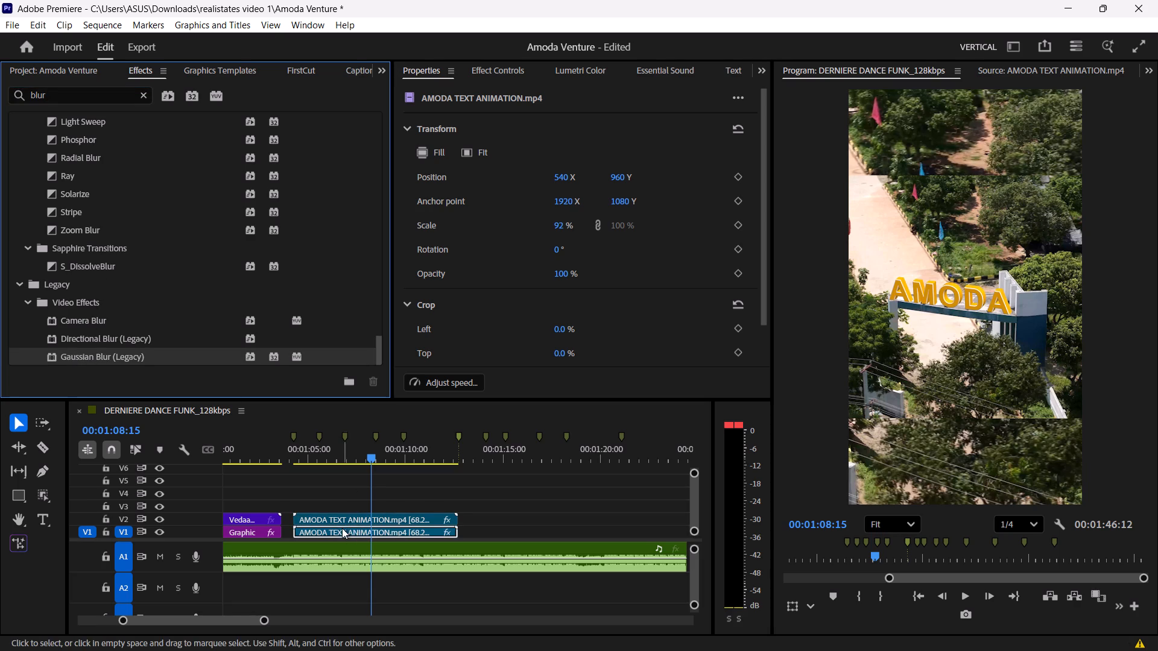
# Set the Gaussian Blur (Legacy) blurriness of the V1 AMODA TEXT ANIMATION clip to 15.
pyautogui.click(518, 77)
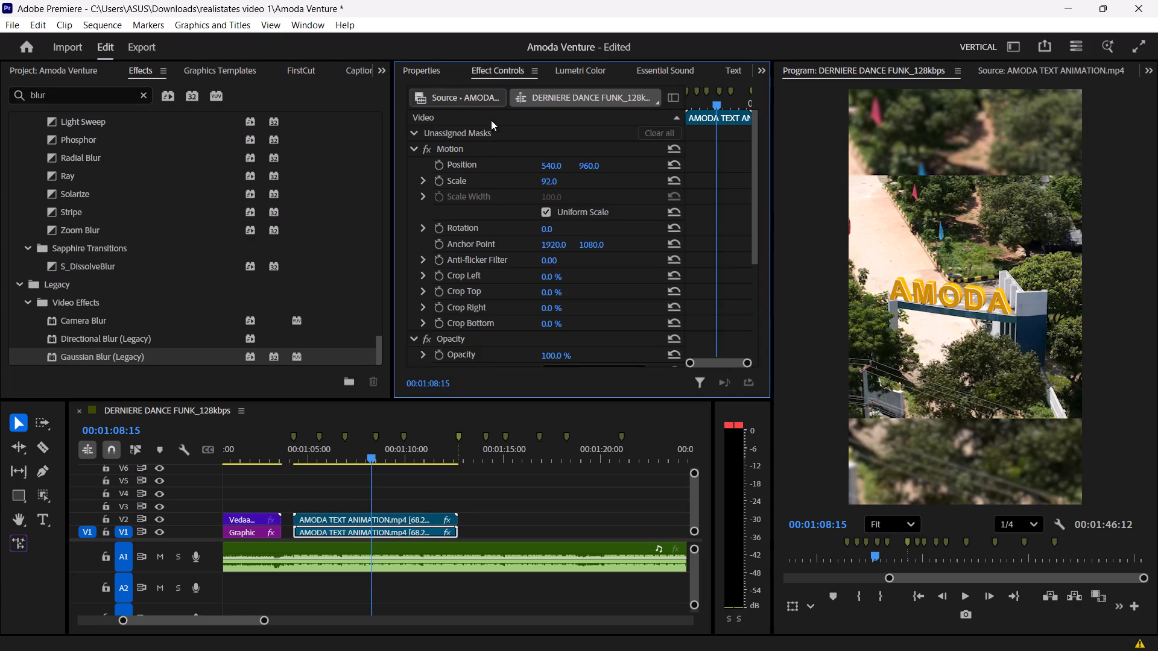
pyautogui.scroll(-8, 468, 220)
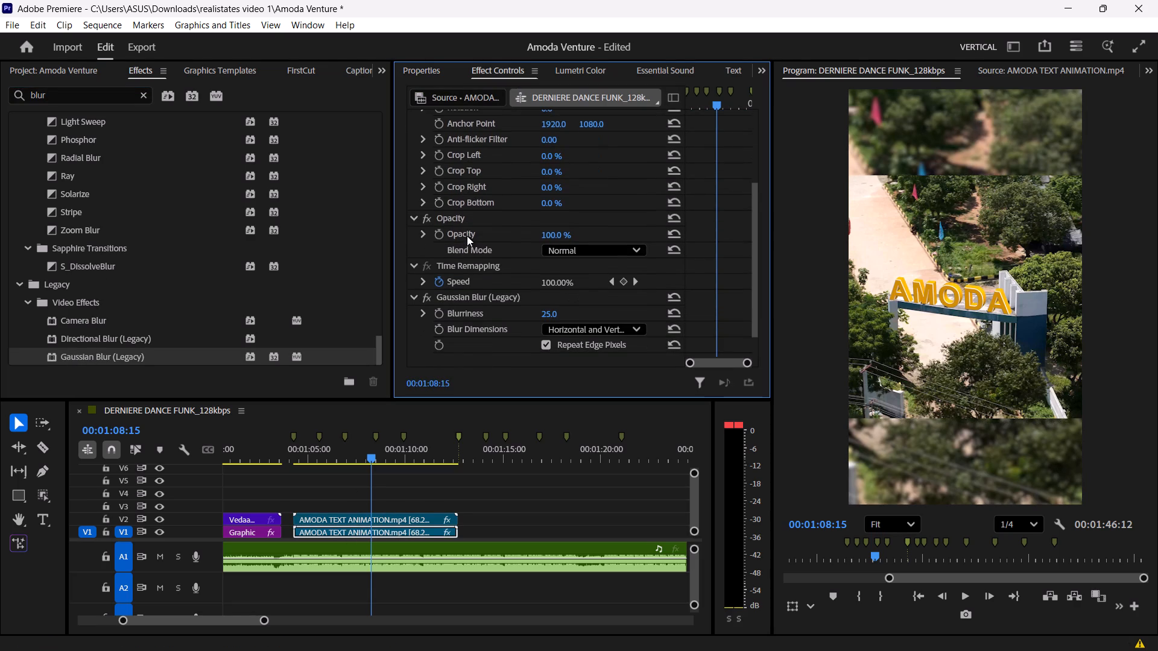
pyautogui.scroll(-5, 467, 236)
pyautogui.moveTo(552, 274); pyautogui.dragTo(546, 277)
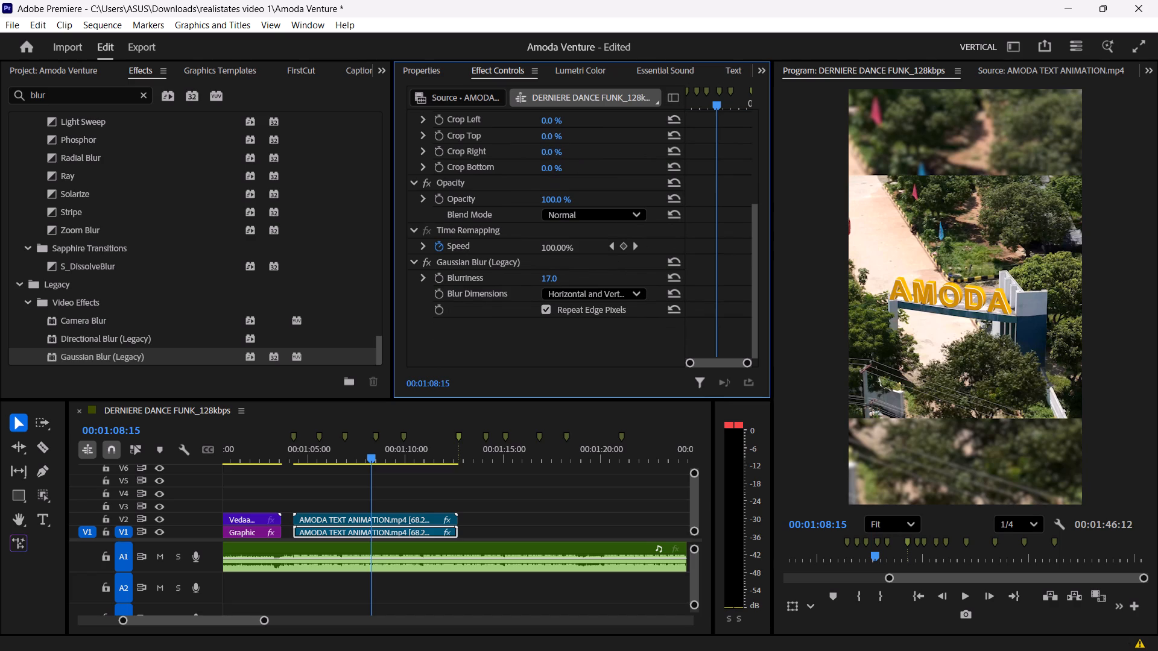
pyautogui.moveTo(546, 277); pyautogui.dragTo(544, 277)
pyautogui.click(562, 275)
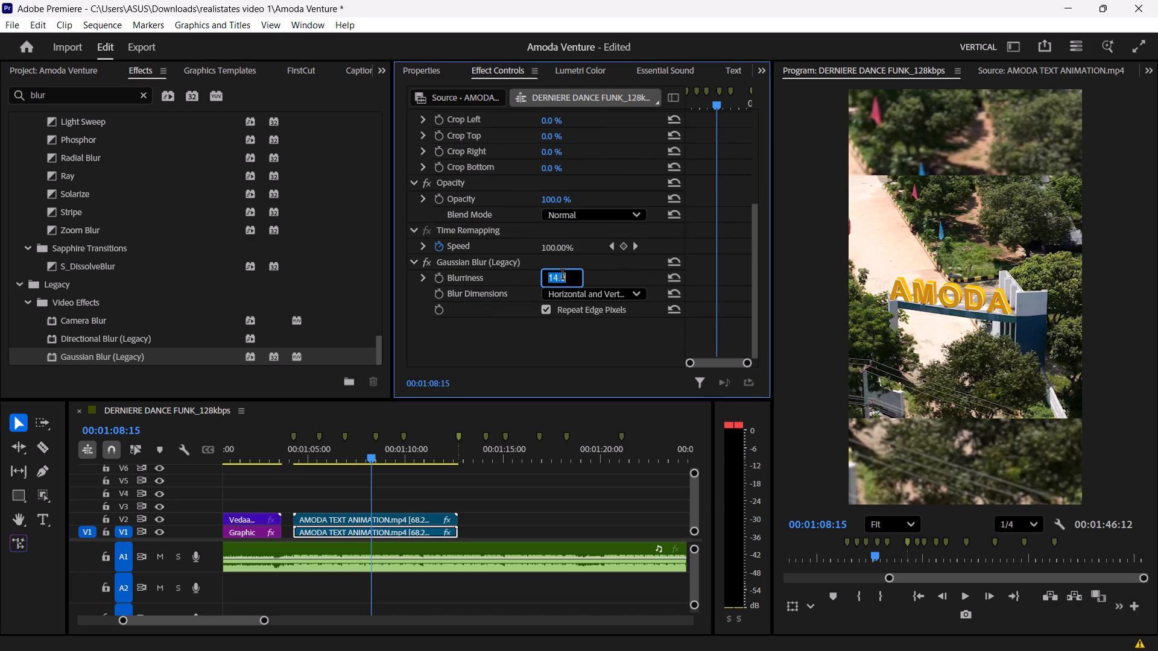
pyautogui.write('15')
pyautogui.press('Return')
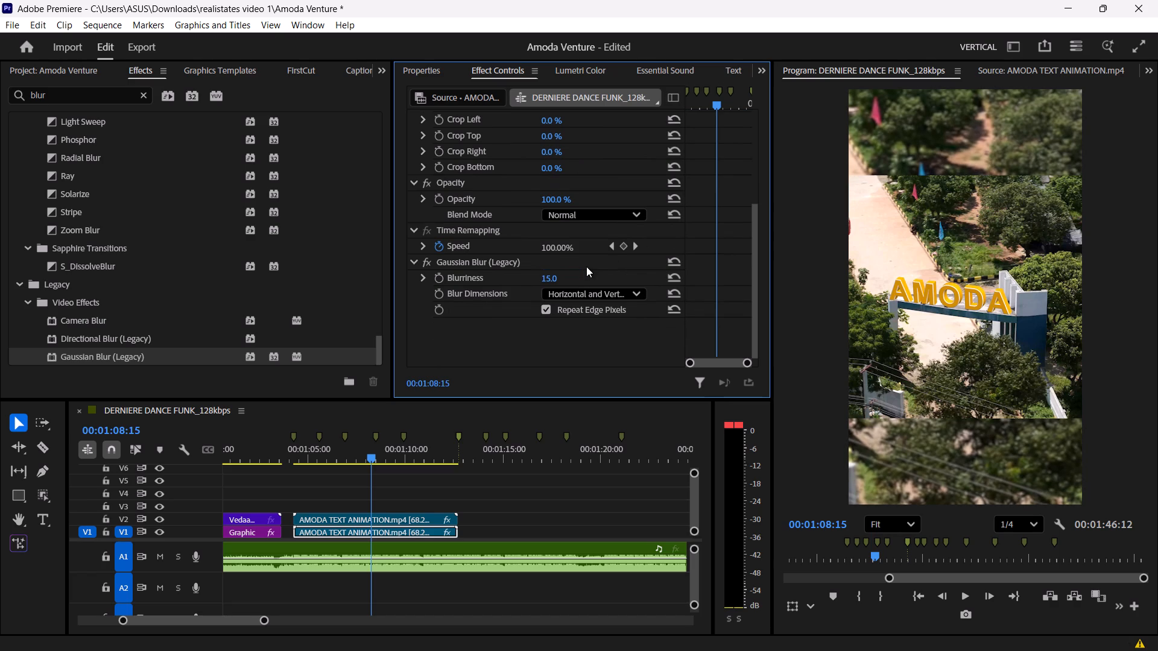
pyautogui.click(471, 329)
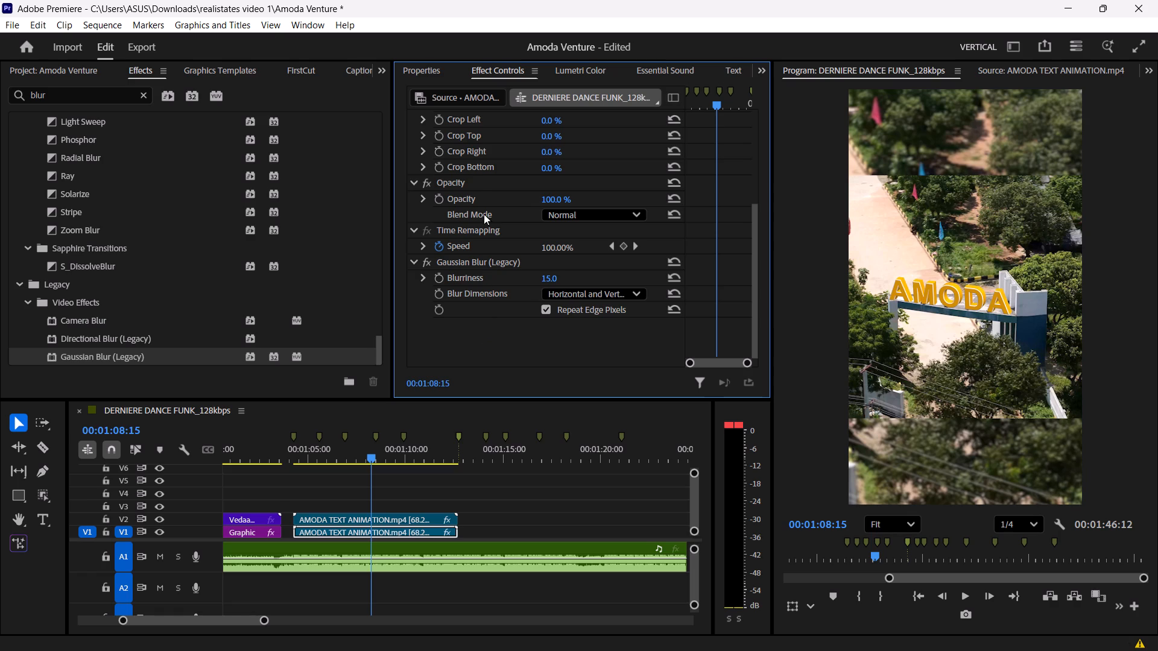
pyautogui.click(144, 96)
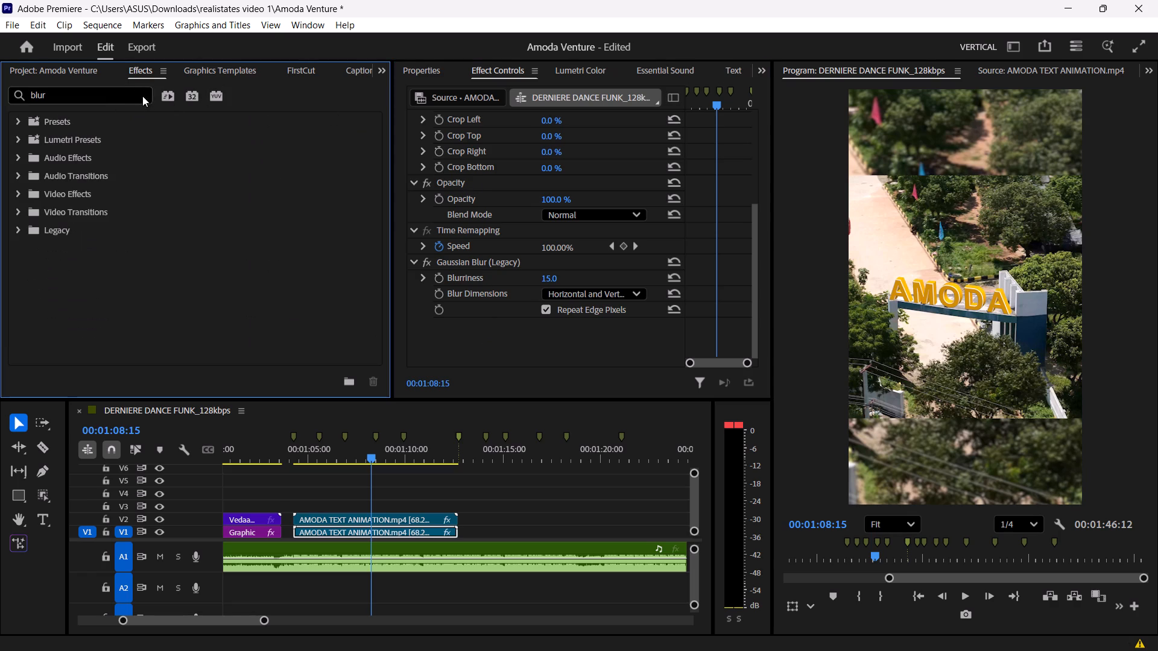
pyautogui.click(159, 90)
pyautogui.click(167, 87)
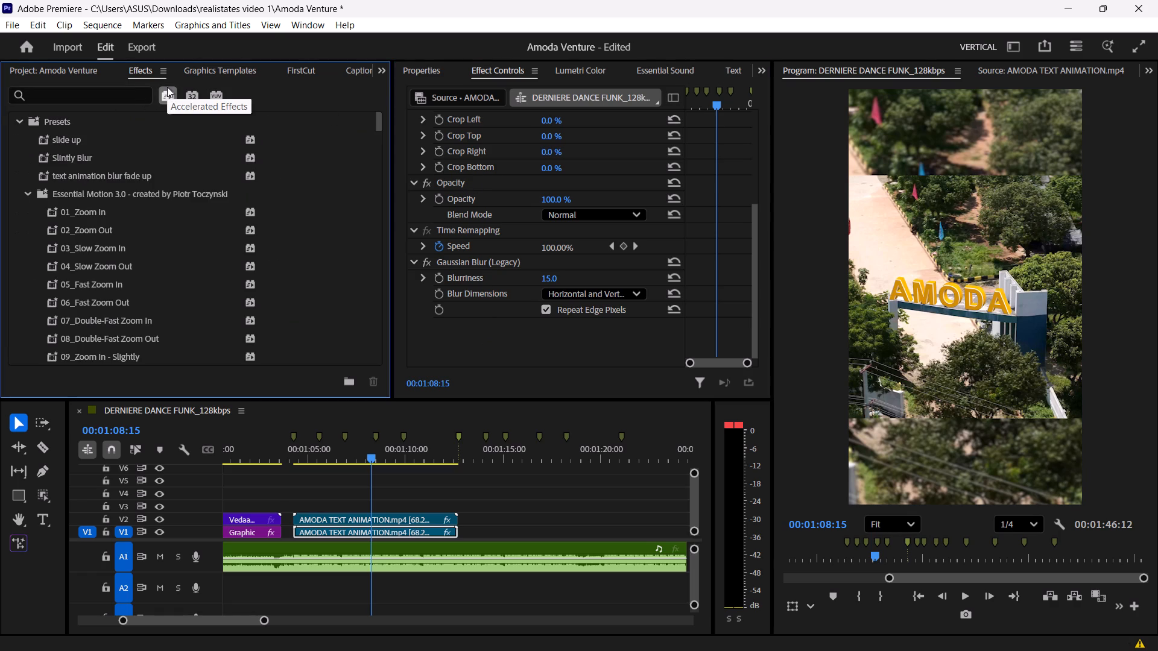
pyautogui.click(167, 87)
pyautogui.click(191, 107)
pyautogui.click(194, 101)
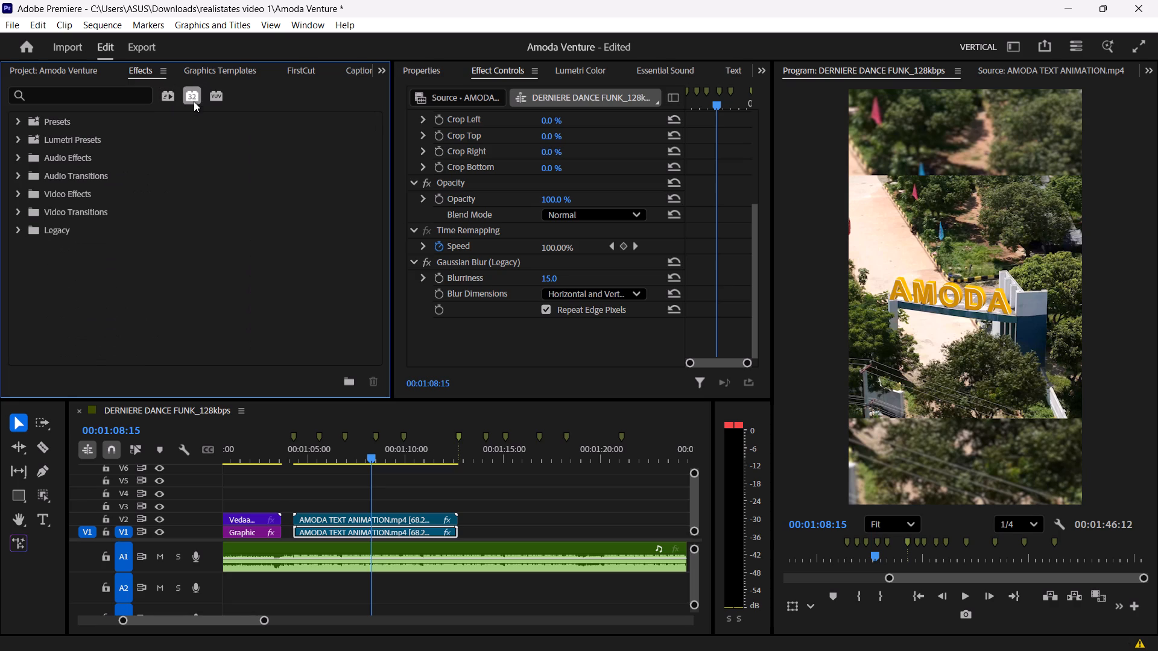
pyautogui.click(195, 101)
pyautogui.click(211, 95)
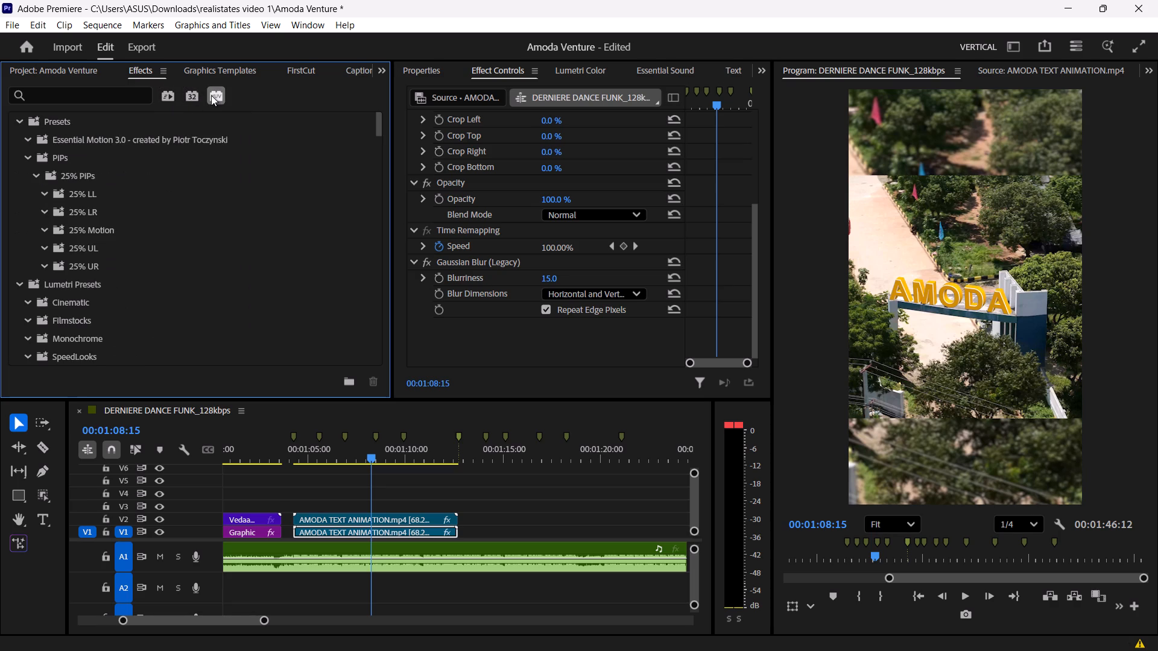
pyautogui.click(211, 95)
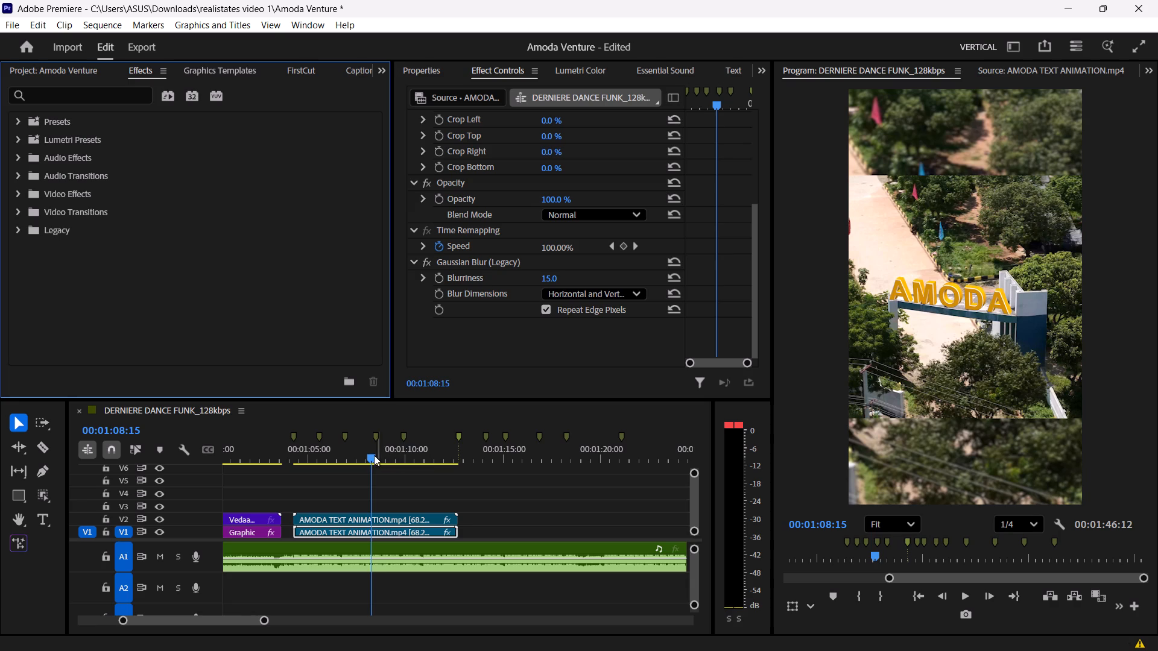
# Play back the sequence from just before the AMODA TEXT ANIMATION clips to check the blurred background.
pyautogui.moveTo(367, 457); pyautogui.dragTo(285, 465)
pyautogui.press('space')
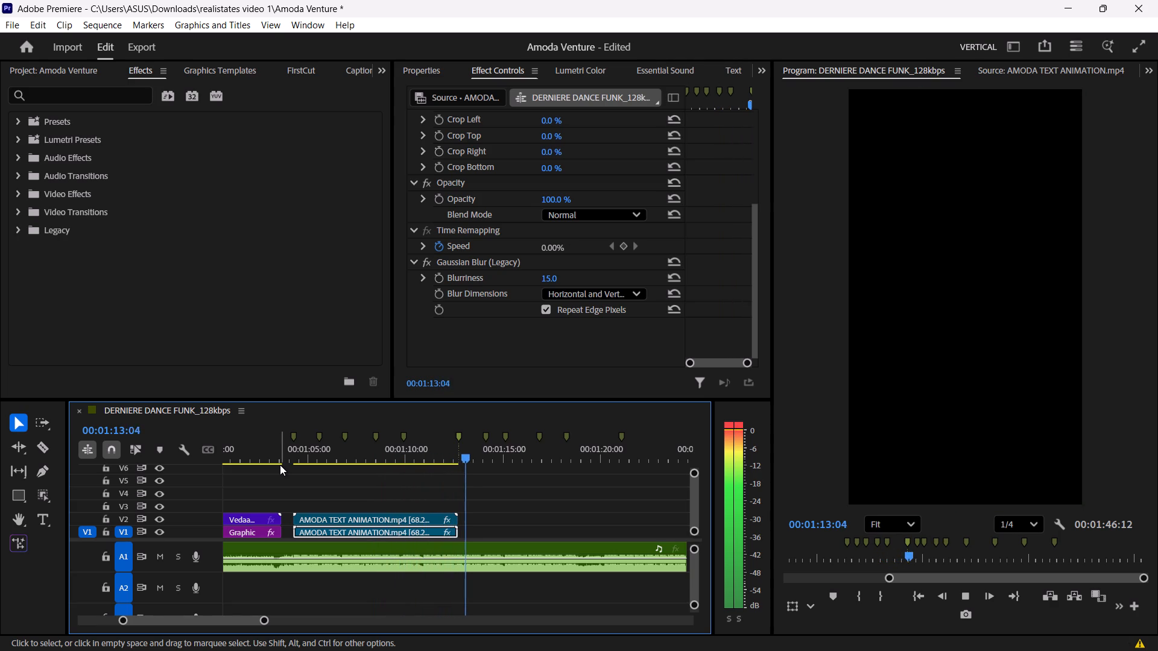
pyautogui.click(371, 455)
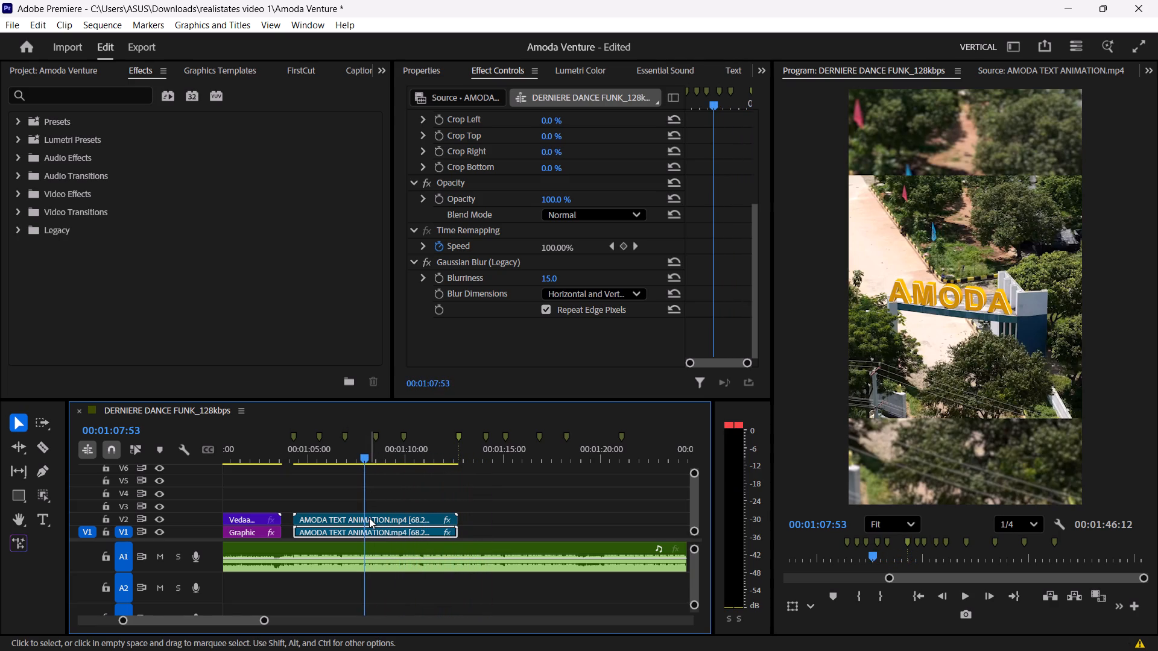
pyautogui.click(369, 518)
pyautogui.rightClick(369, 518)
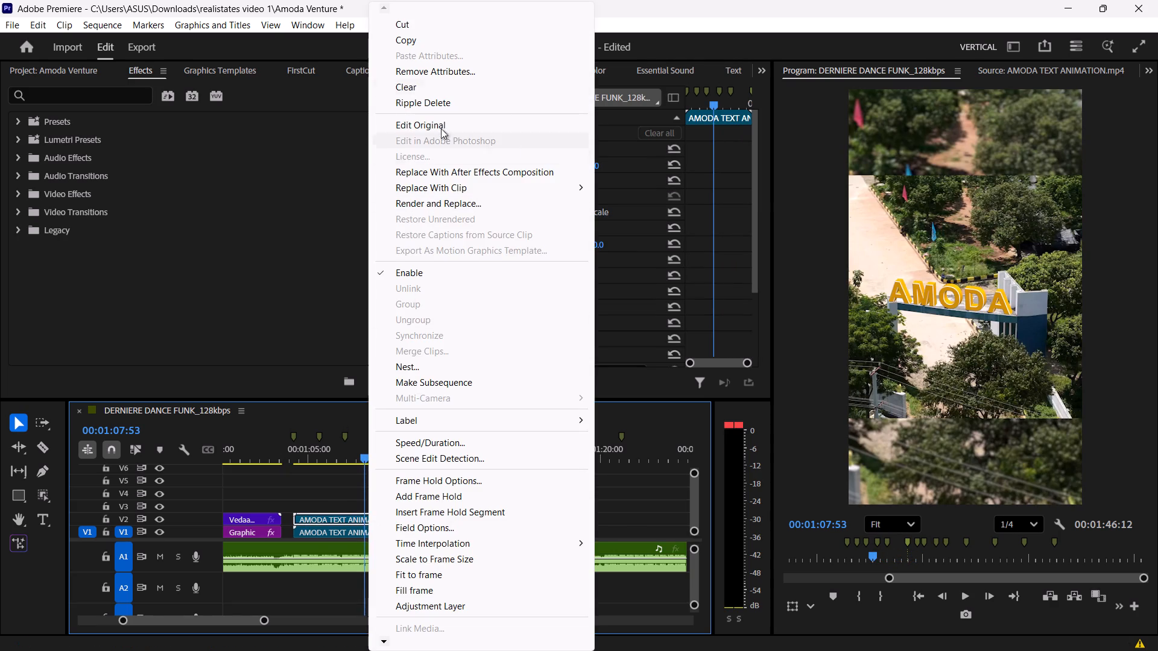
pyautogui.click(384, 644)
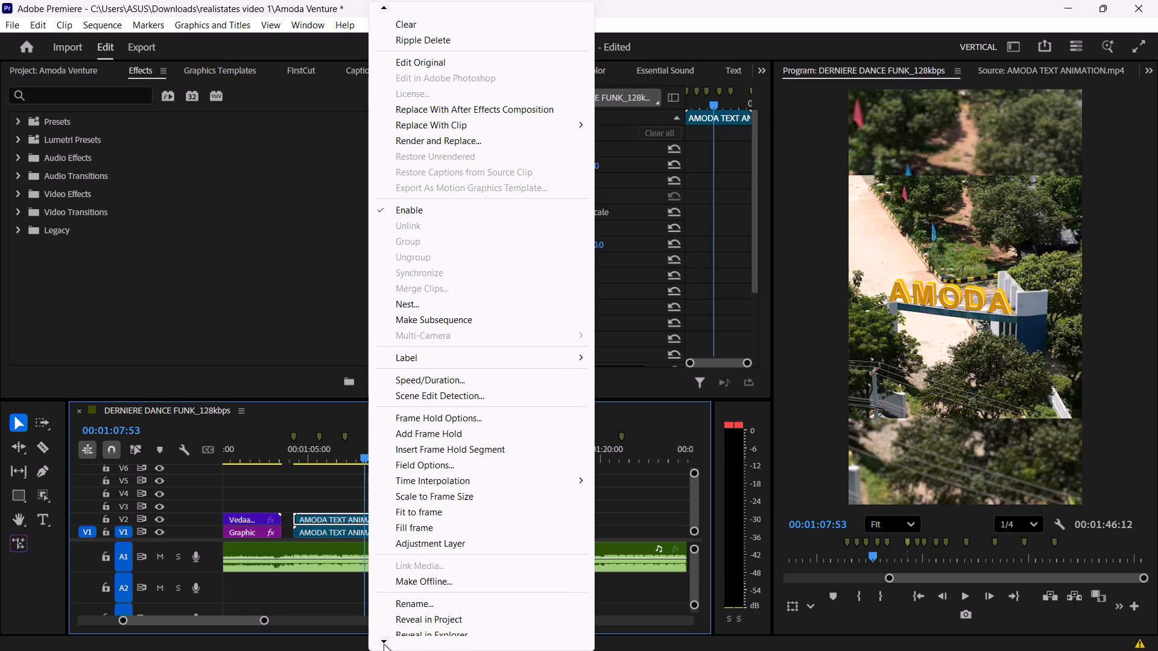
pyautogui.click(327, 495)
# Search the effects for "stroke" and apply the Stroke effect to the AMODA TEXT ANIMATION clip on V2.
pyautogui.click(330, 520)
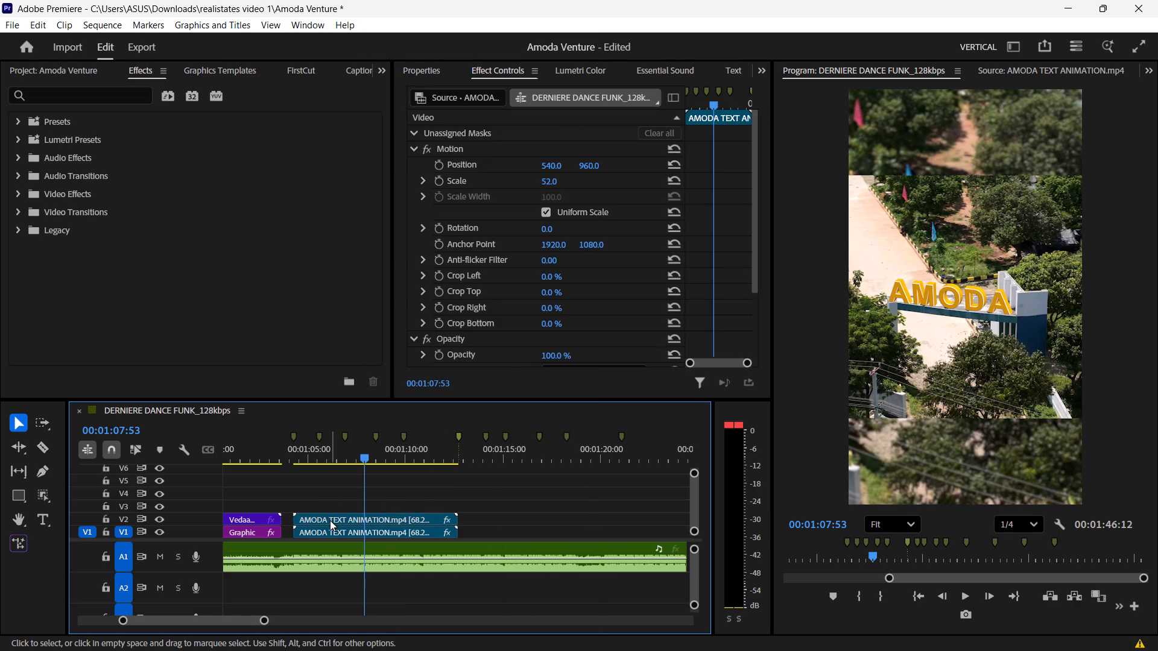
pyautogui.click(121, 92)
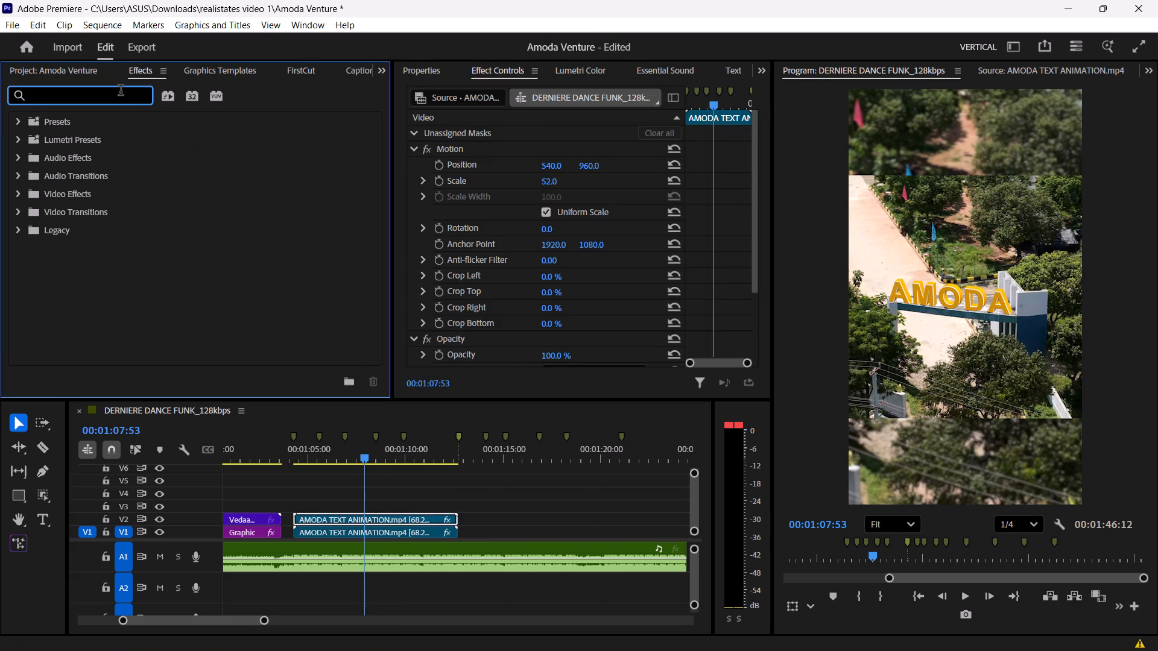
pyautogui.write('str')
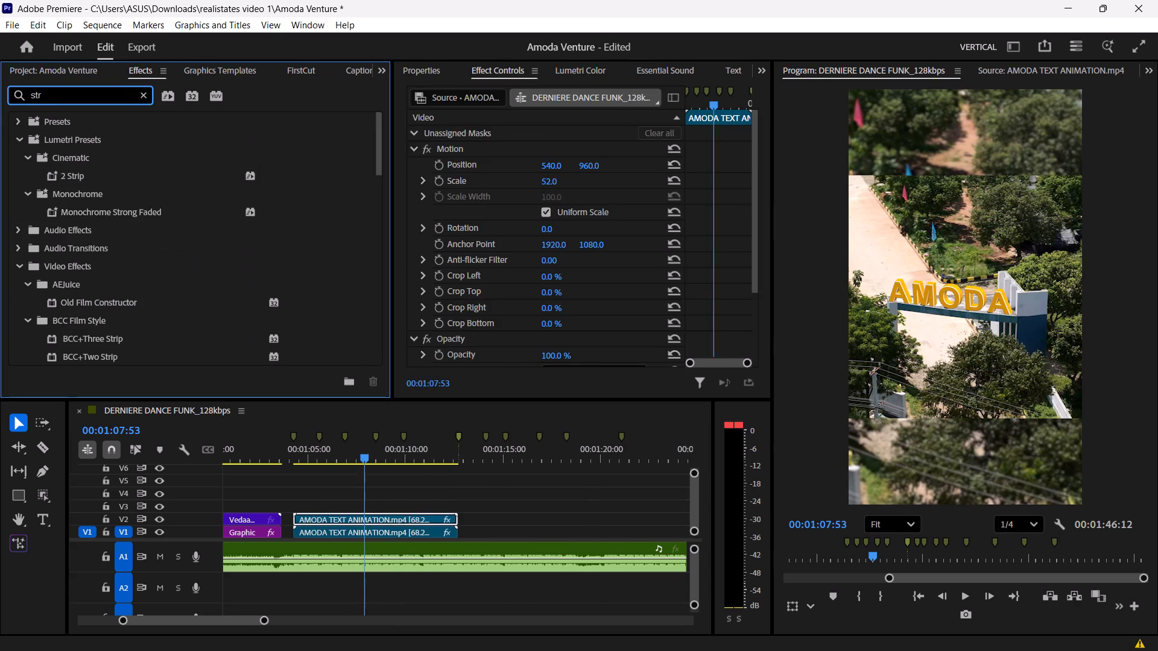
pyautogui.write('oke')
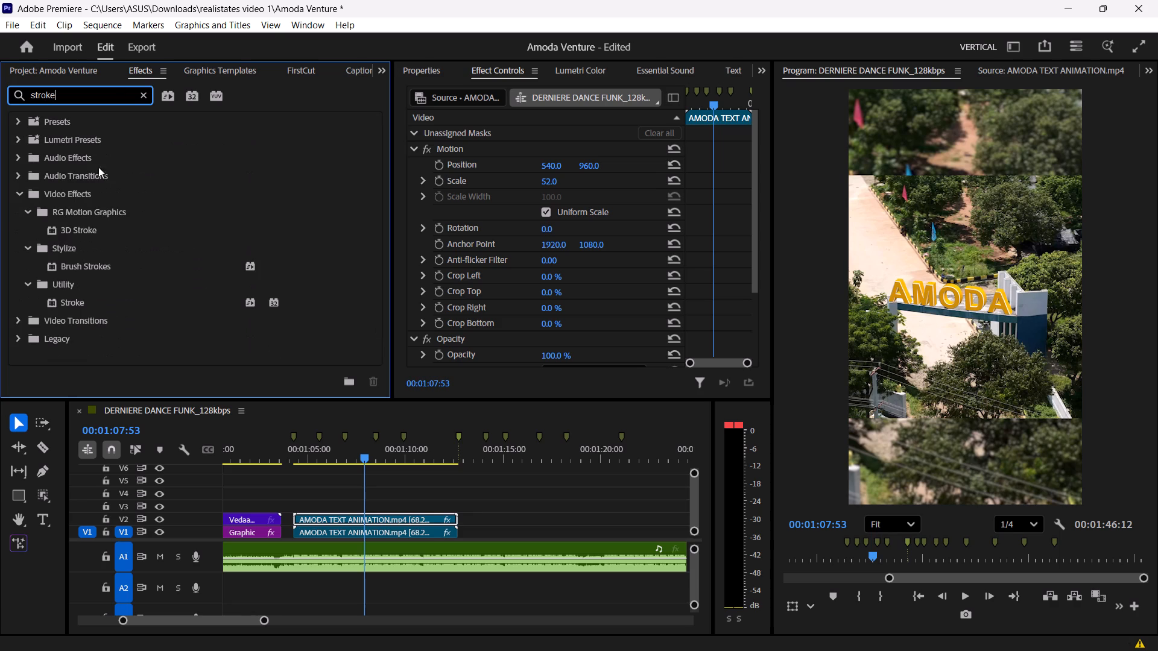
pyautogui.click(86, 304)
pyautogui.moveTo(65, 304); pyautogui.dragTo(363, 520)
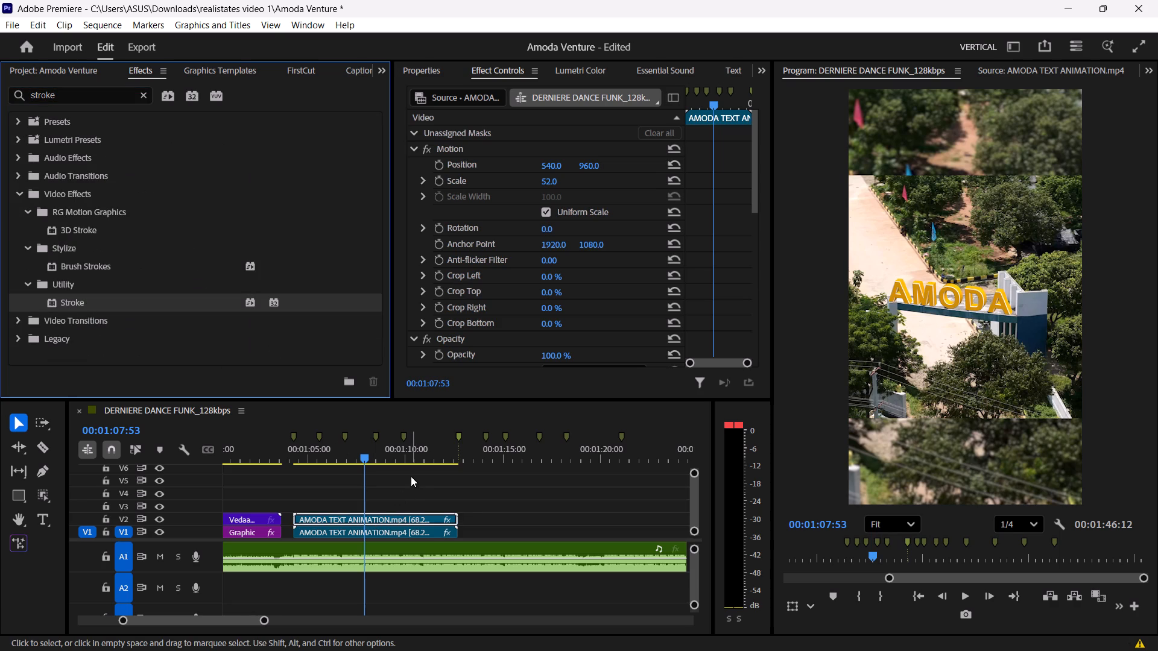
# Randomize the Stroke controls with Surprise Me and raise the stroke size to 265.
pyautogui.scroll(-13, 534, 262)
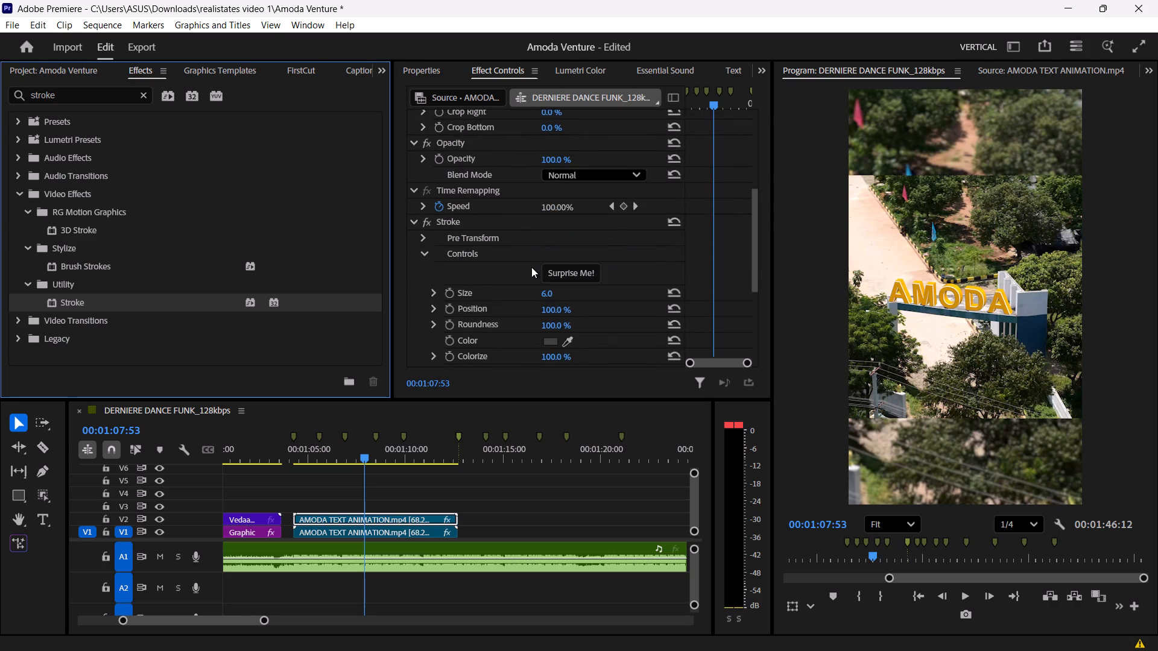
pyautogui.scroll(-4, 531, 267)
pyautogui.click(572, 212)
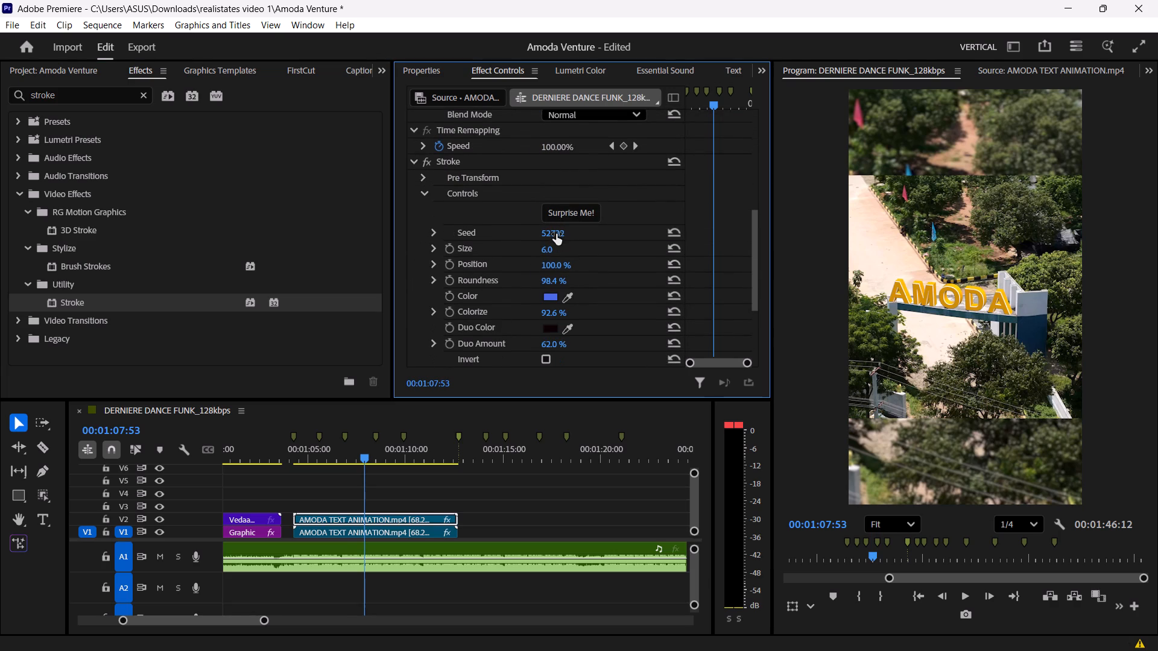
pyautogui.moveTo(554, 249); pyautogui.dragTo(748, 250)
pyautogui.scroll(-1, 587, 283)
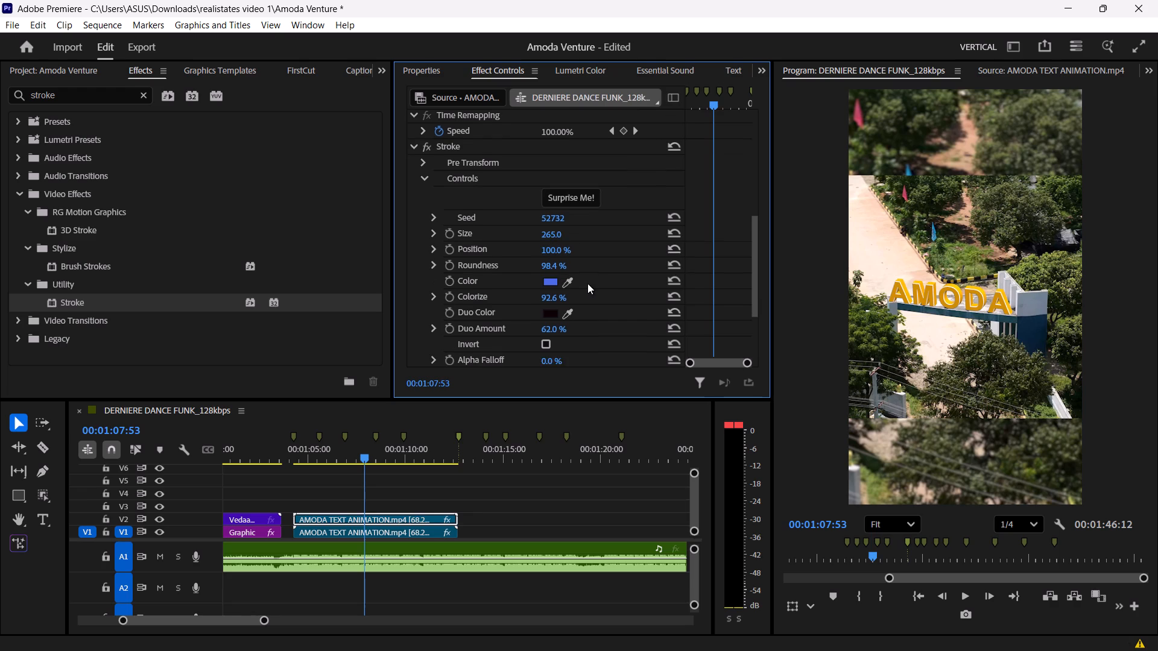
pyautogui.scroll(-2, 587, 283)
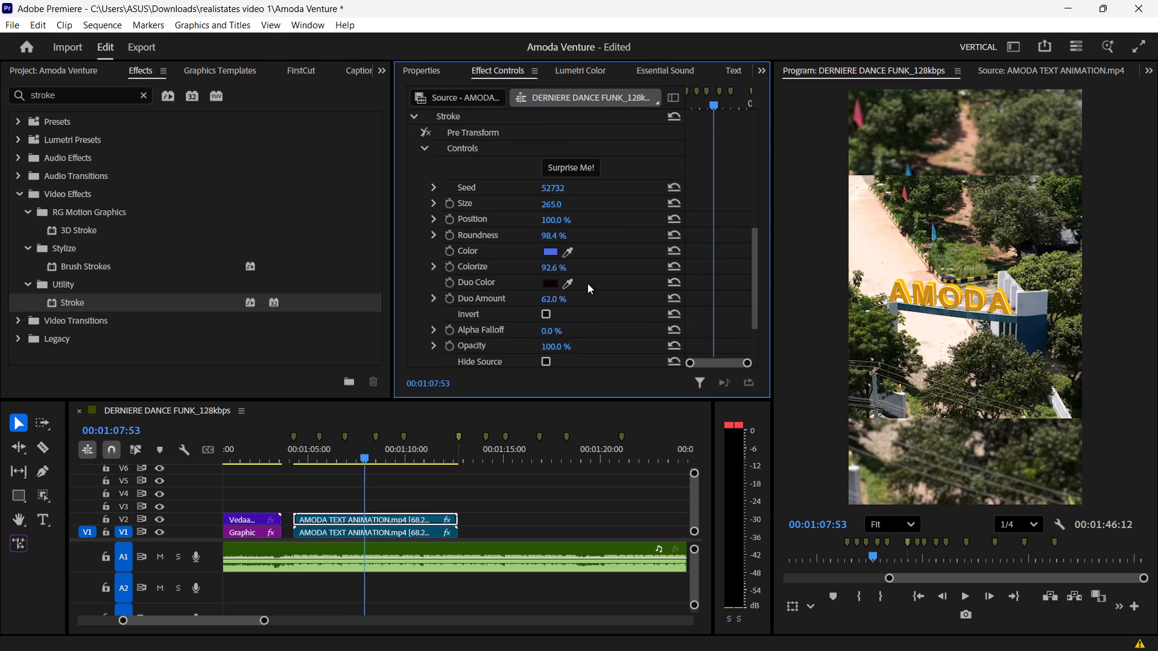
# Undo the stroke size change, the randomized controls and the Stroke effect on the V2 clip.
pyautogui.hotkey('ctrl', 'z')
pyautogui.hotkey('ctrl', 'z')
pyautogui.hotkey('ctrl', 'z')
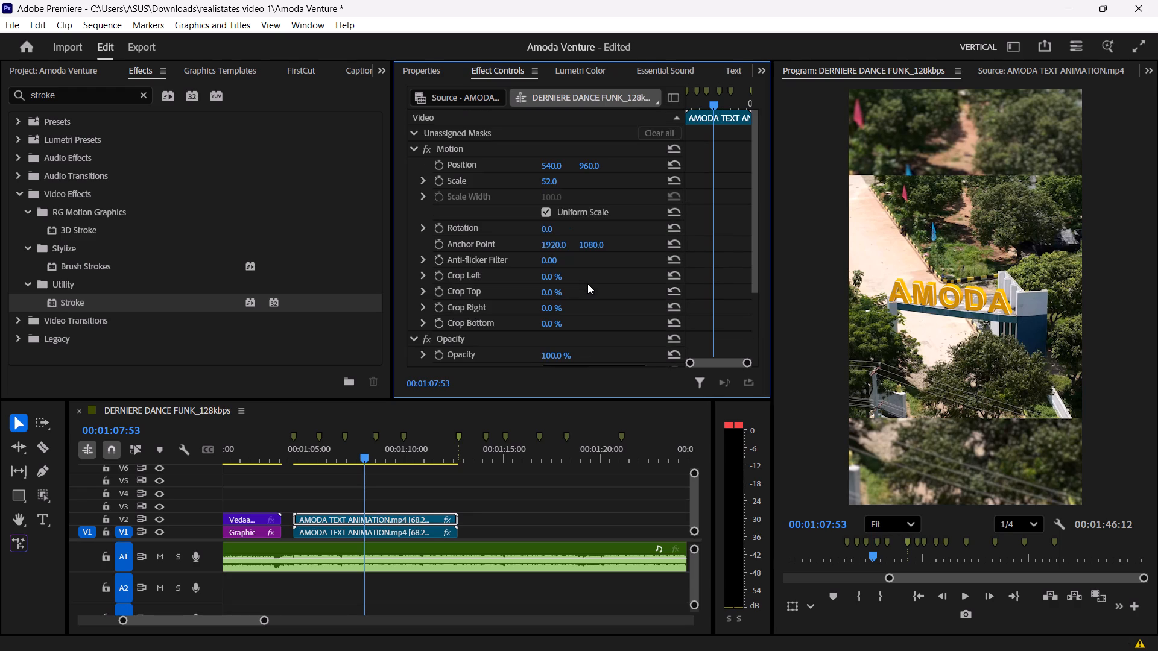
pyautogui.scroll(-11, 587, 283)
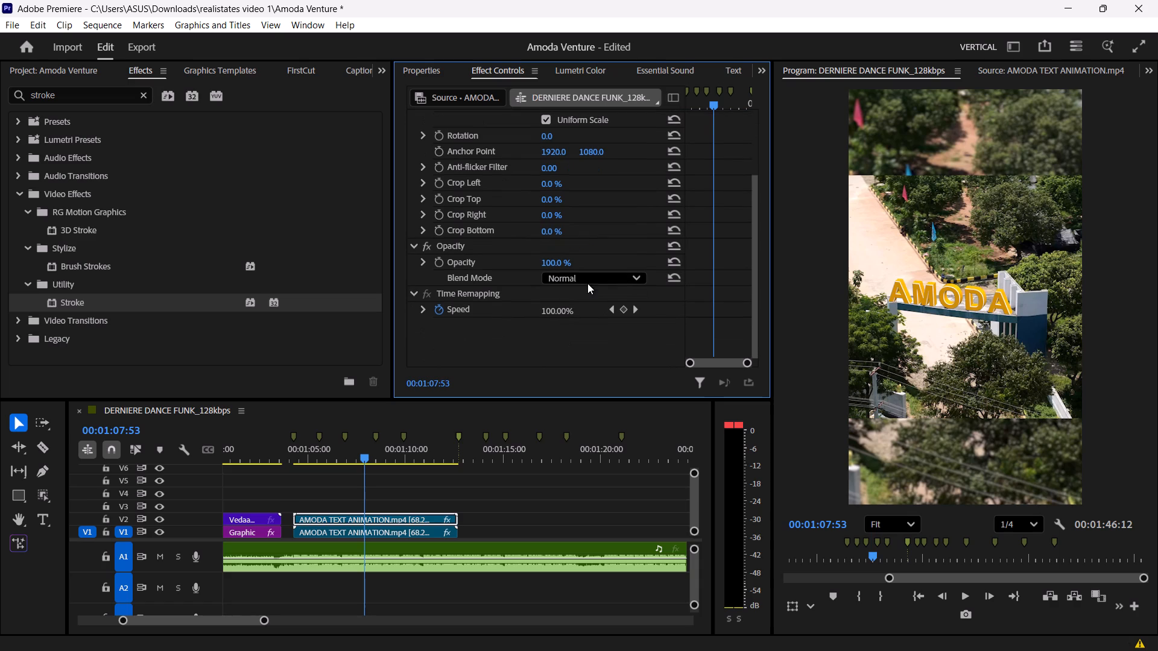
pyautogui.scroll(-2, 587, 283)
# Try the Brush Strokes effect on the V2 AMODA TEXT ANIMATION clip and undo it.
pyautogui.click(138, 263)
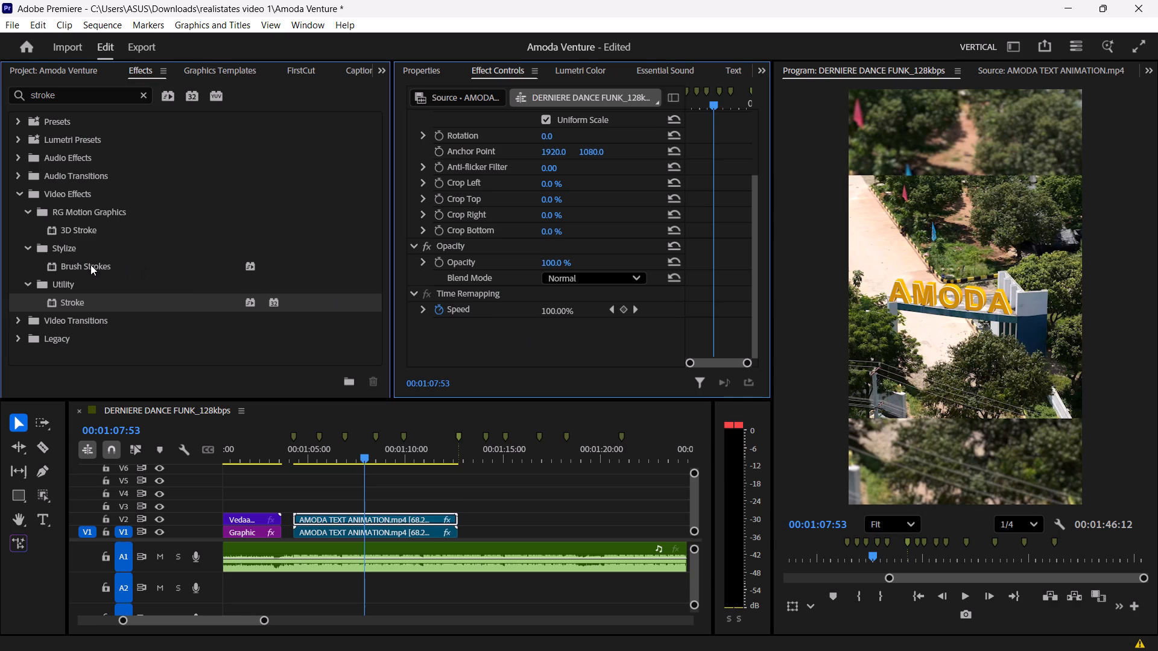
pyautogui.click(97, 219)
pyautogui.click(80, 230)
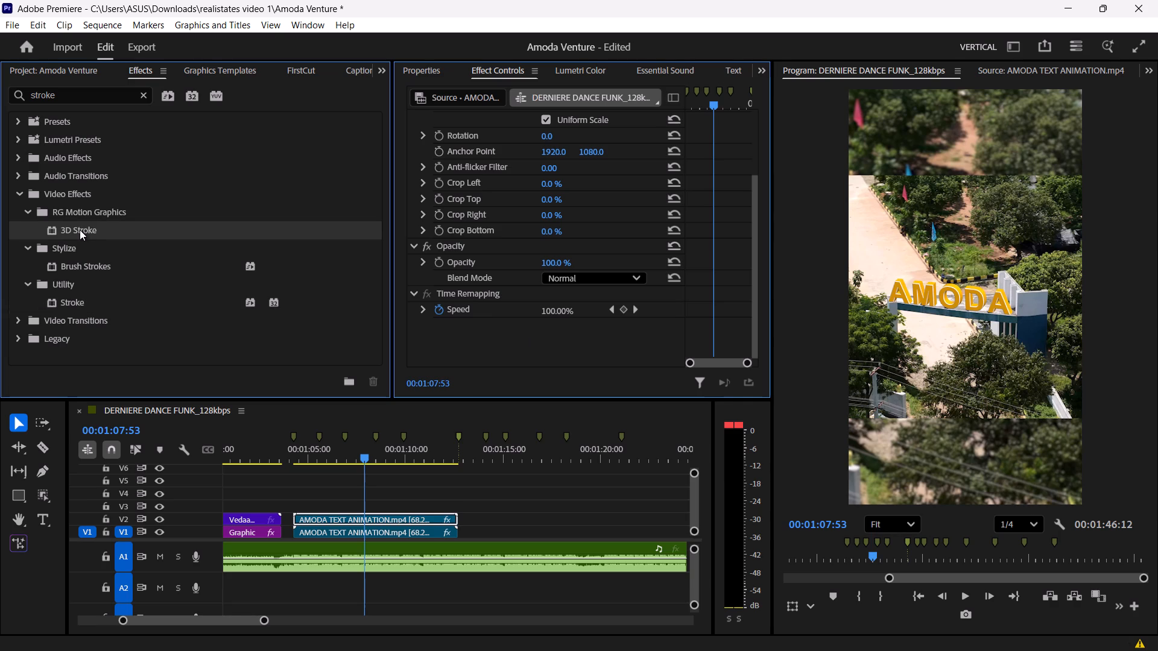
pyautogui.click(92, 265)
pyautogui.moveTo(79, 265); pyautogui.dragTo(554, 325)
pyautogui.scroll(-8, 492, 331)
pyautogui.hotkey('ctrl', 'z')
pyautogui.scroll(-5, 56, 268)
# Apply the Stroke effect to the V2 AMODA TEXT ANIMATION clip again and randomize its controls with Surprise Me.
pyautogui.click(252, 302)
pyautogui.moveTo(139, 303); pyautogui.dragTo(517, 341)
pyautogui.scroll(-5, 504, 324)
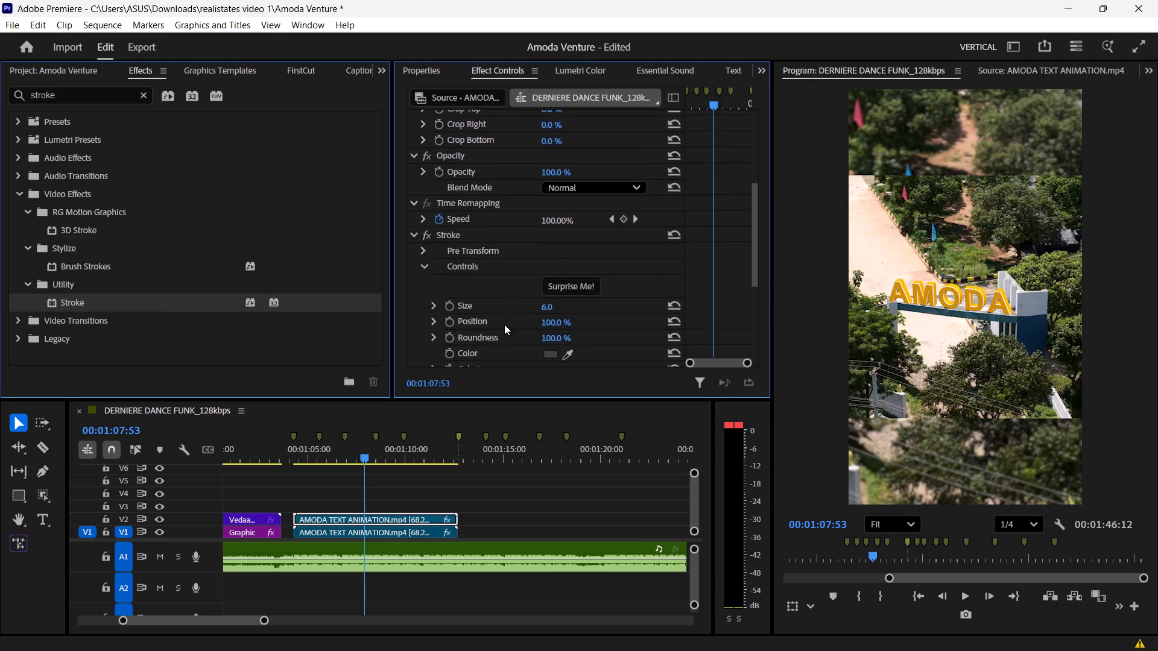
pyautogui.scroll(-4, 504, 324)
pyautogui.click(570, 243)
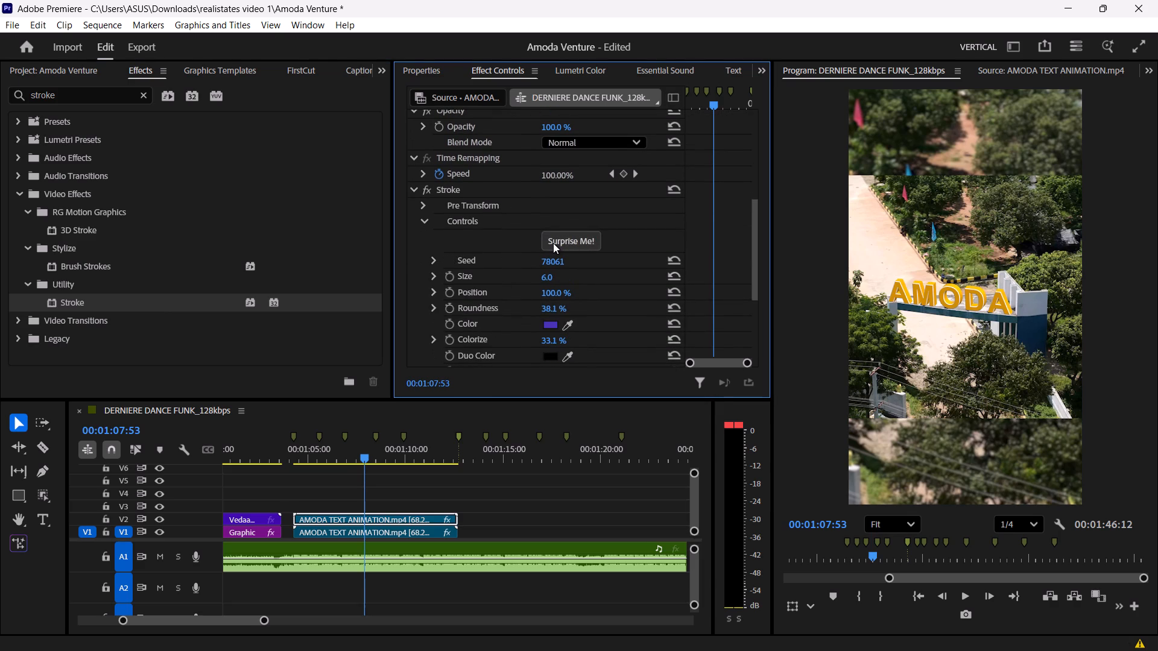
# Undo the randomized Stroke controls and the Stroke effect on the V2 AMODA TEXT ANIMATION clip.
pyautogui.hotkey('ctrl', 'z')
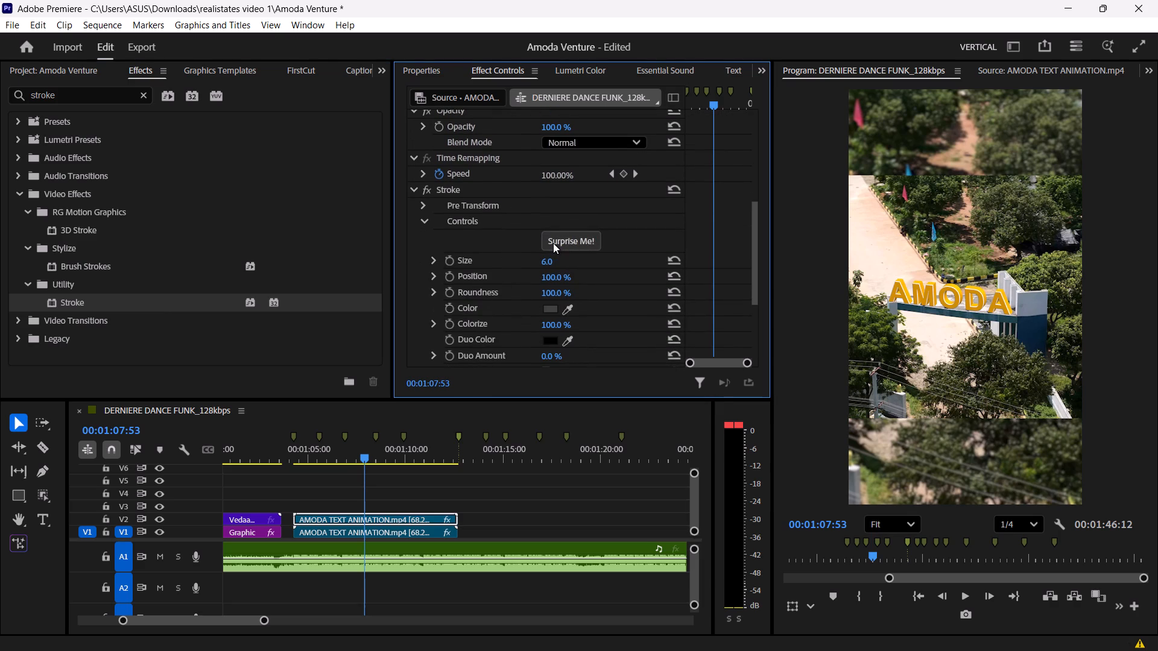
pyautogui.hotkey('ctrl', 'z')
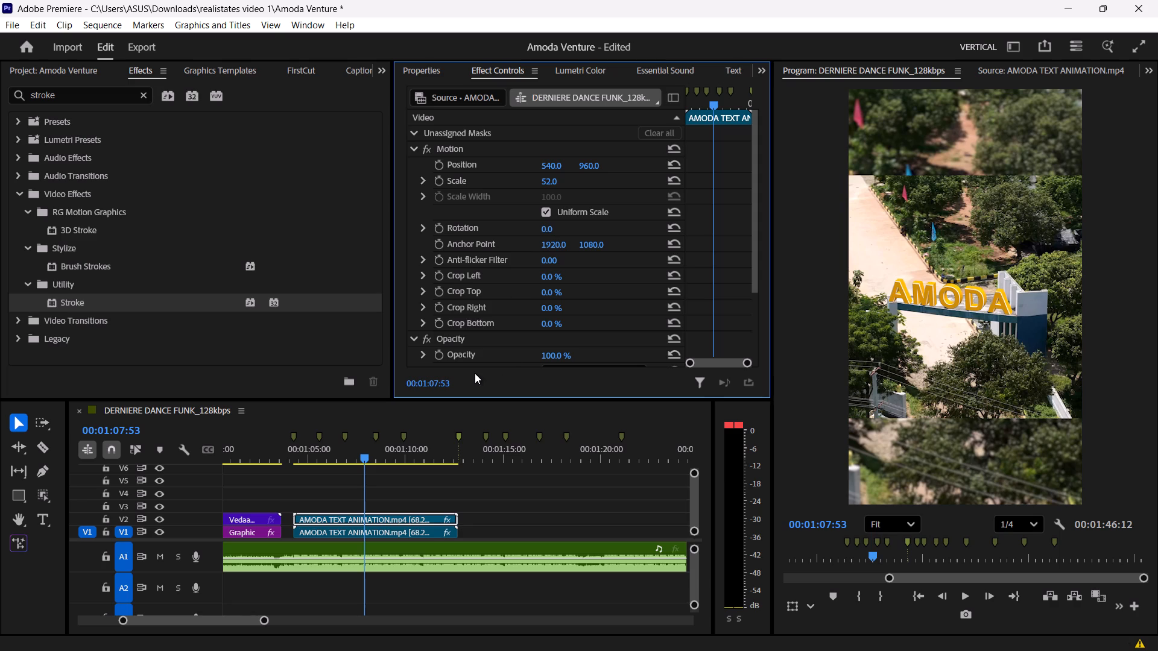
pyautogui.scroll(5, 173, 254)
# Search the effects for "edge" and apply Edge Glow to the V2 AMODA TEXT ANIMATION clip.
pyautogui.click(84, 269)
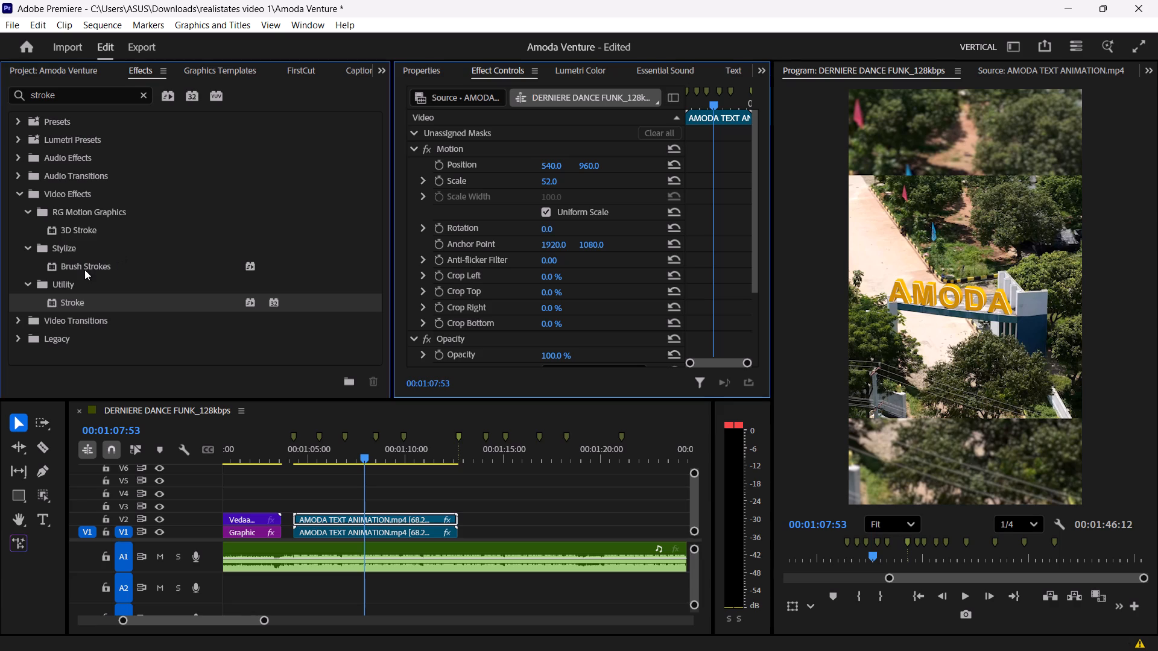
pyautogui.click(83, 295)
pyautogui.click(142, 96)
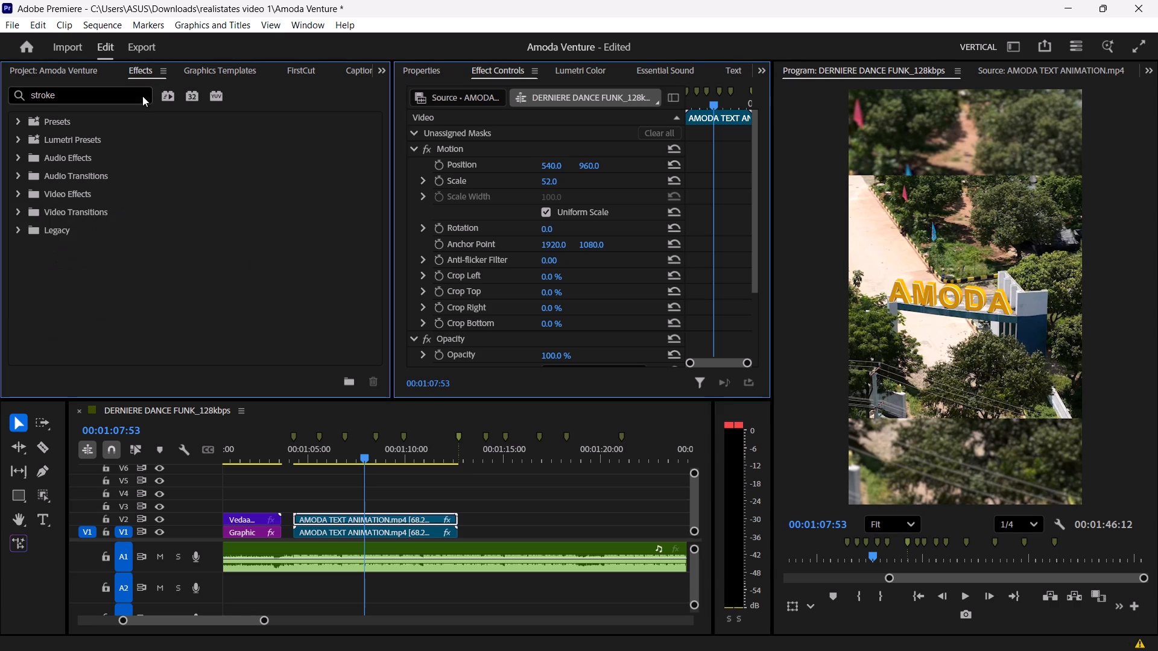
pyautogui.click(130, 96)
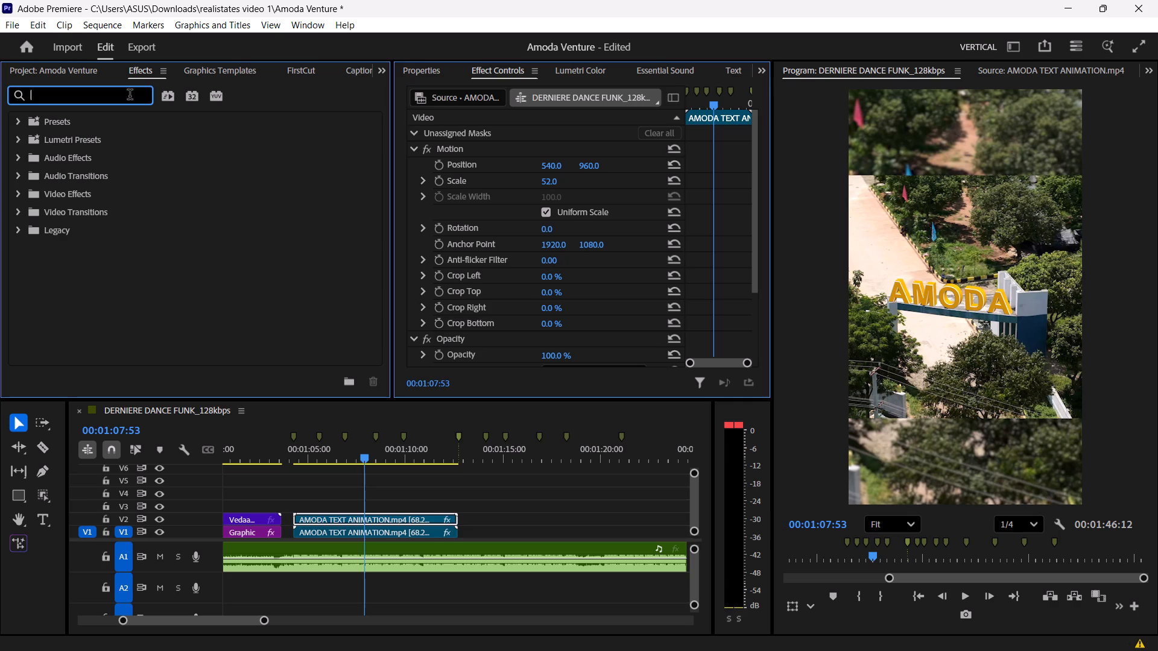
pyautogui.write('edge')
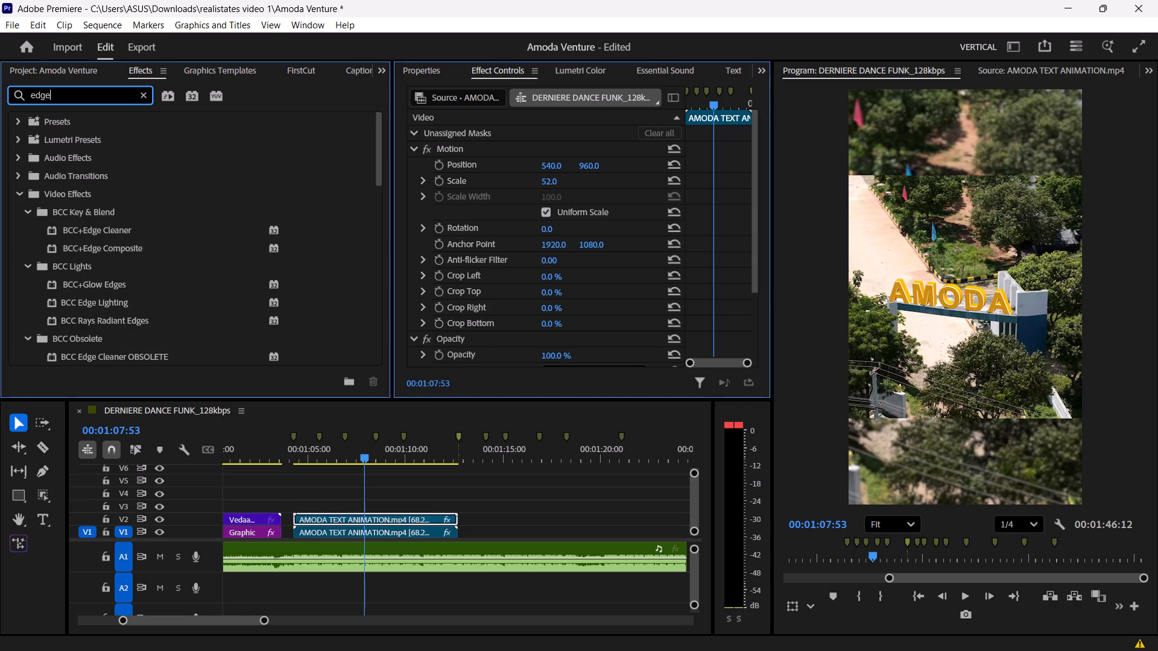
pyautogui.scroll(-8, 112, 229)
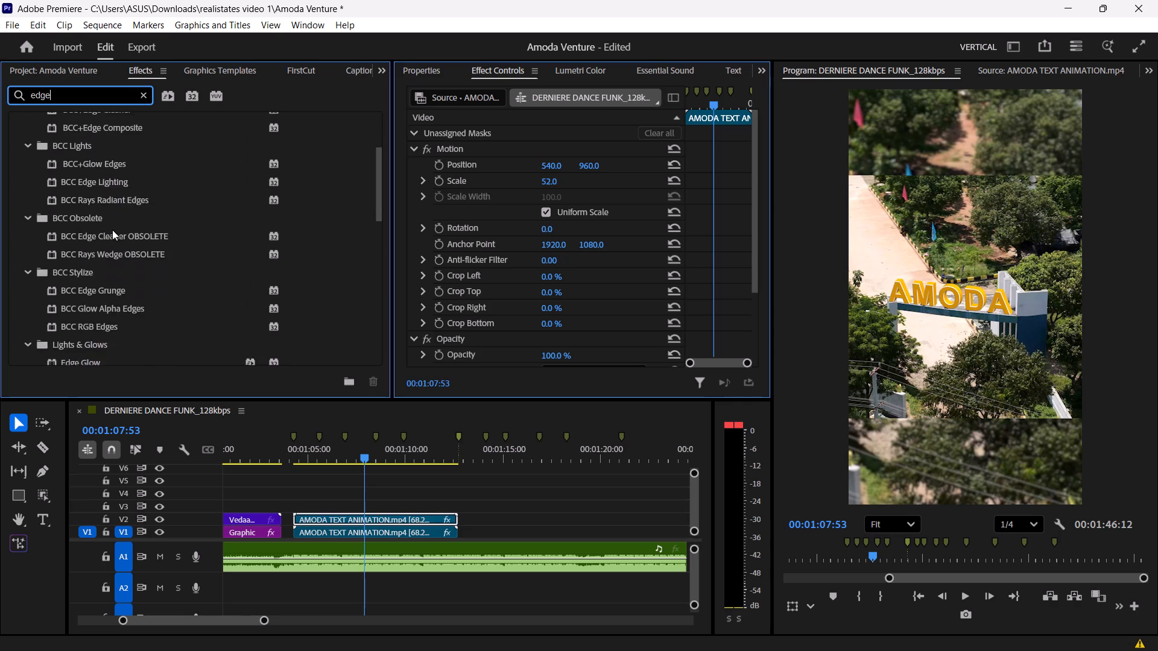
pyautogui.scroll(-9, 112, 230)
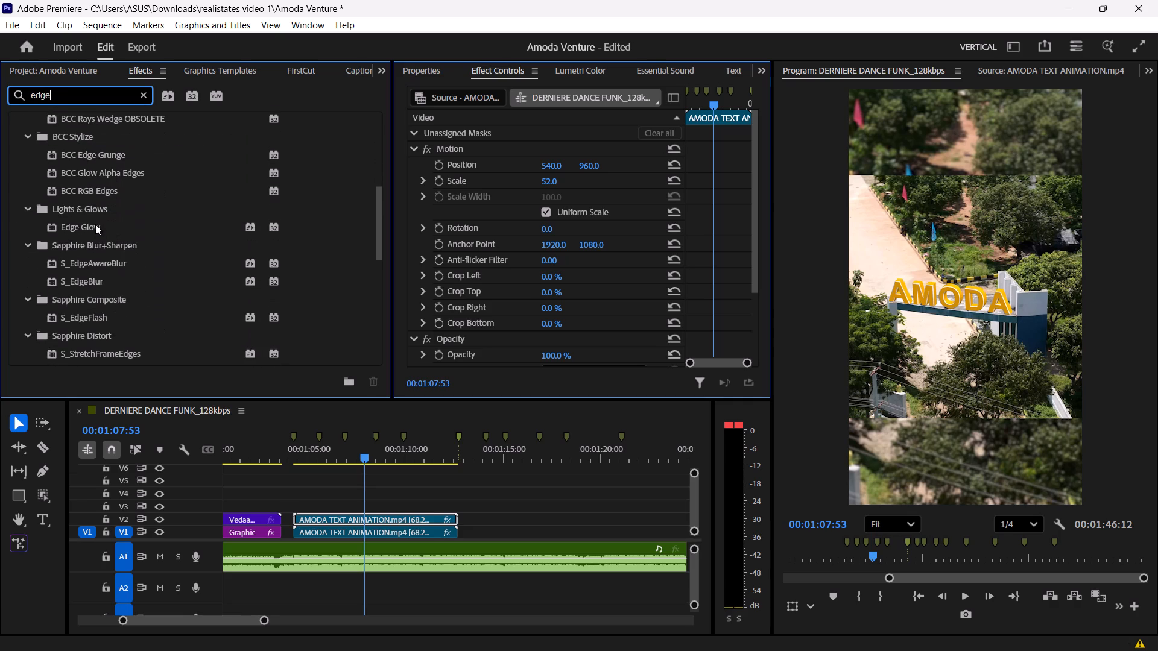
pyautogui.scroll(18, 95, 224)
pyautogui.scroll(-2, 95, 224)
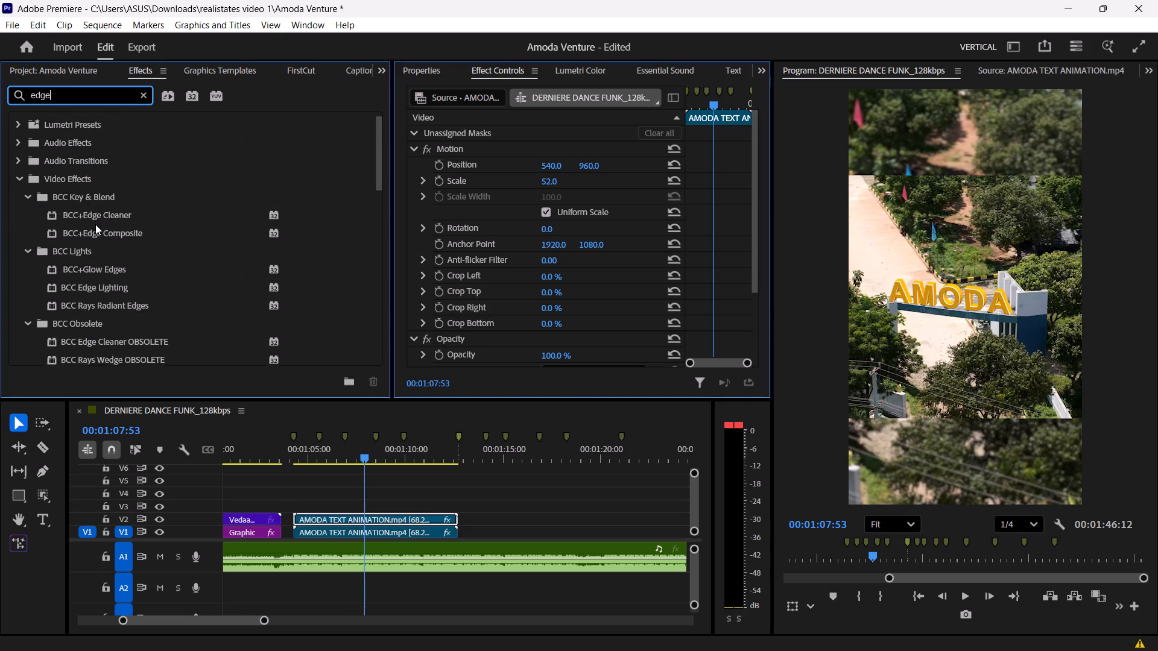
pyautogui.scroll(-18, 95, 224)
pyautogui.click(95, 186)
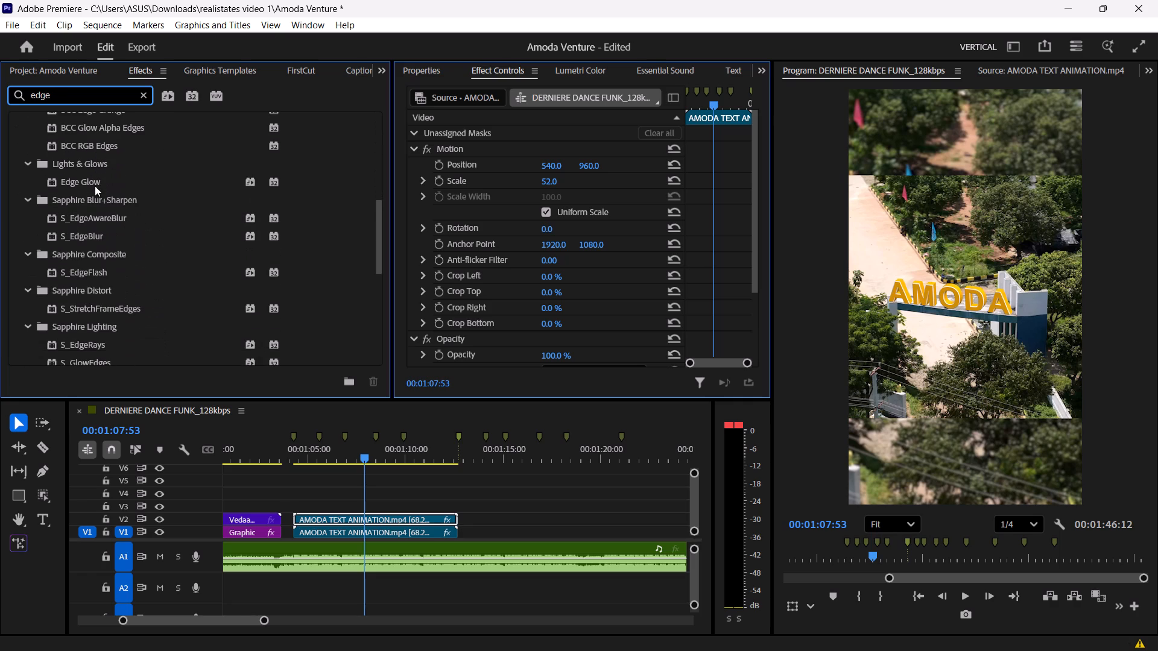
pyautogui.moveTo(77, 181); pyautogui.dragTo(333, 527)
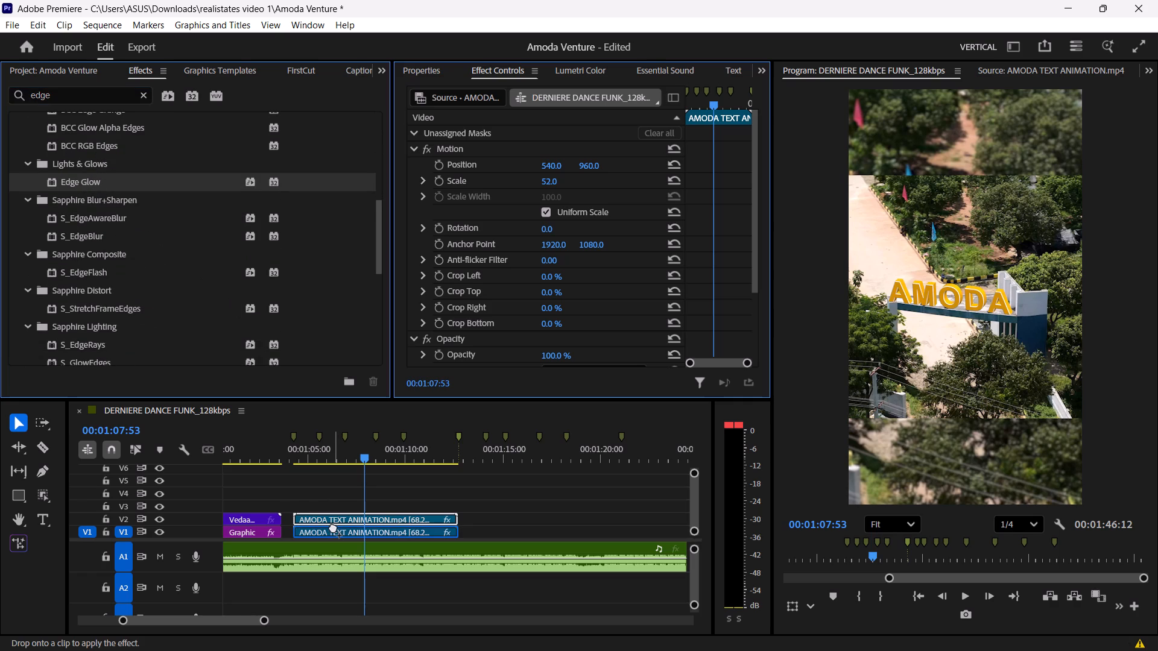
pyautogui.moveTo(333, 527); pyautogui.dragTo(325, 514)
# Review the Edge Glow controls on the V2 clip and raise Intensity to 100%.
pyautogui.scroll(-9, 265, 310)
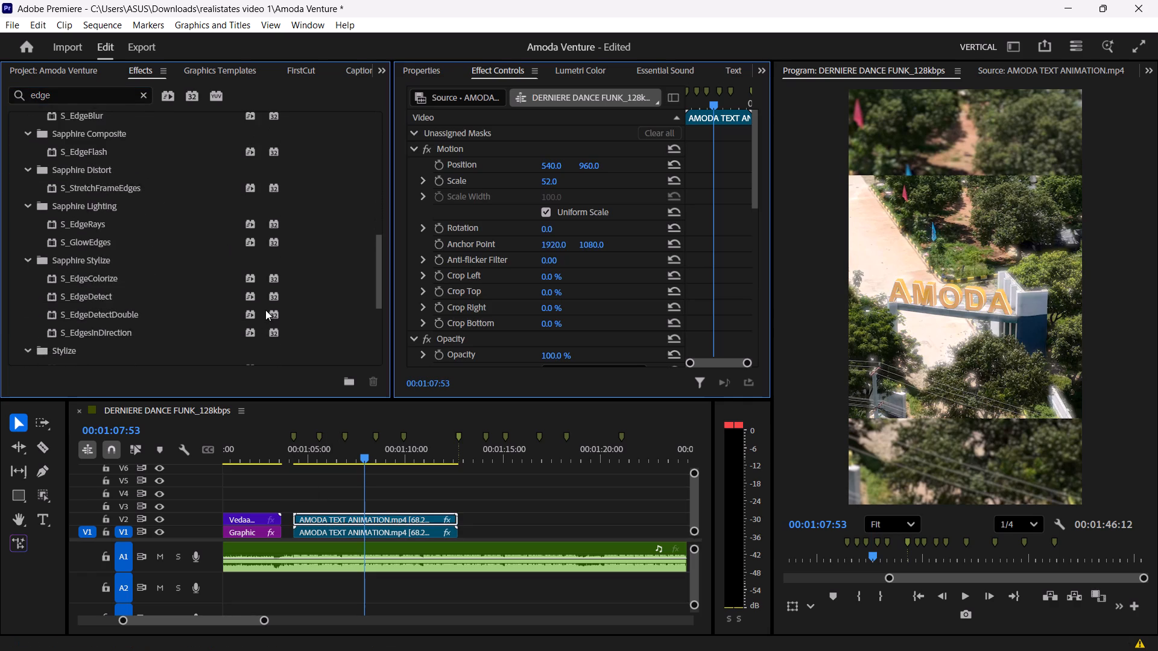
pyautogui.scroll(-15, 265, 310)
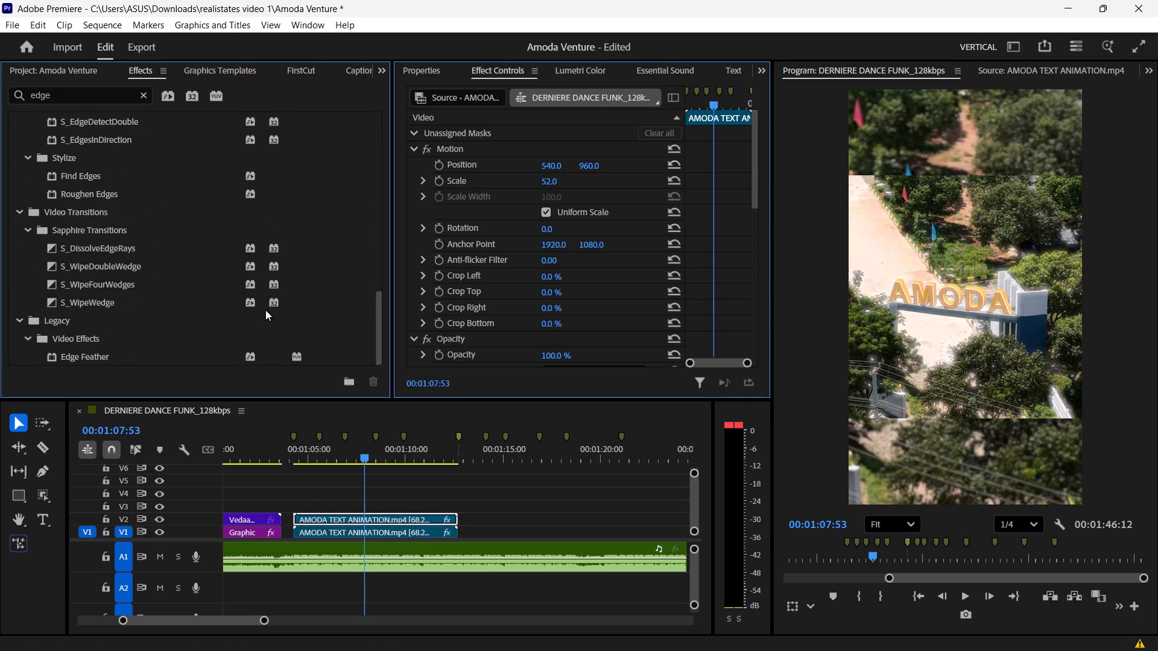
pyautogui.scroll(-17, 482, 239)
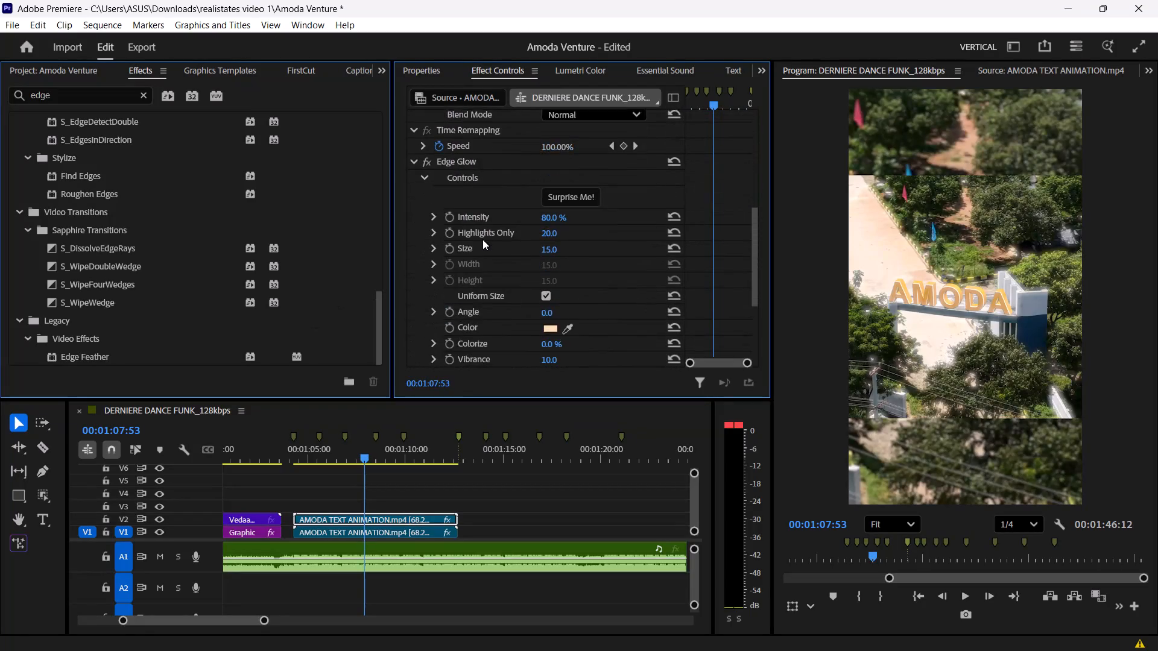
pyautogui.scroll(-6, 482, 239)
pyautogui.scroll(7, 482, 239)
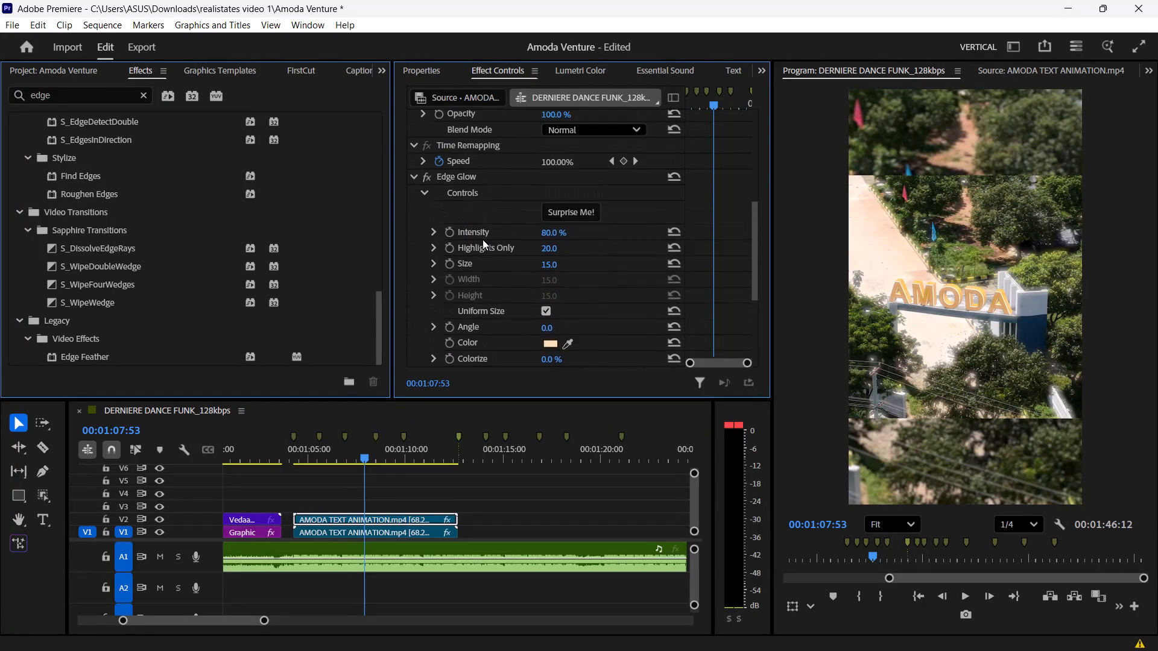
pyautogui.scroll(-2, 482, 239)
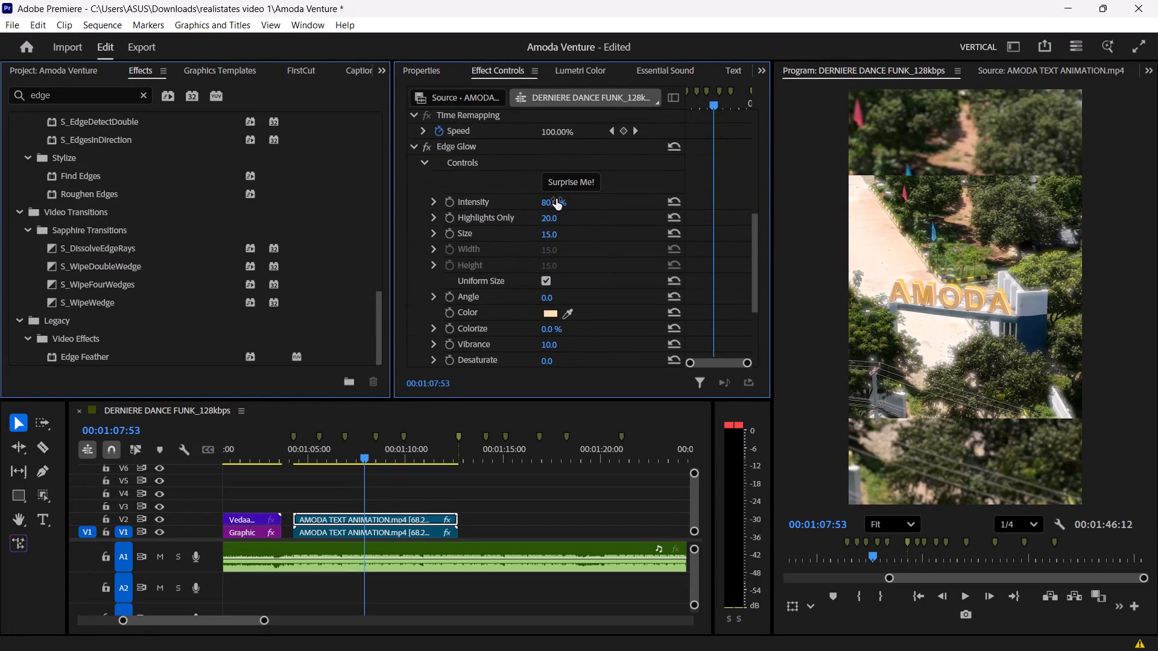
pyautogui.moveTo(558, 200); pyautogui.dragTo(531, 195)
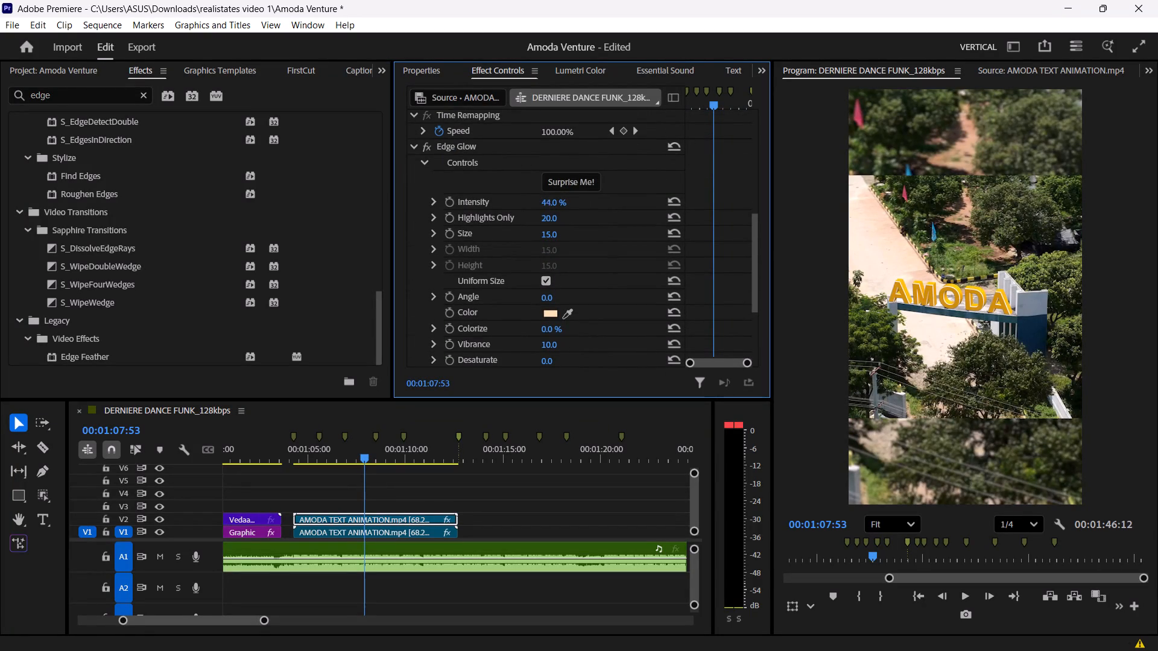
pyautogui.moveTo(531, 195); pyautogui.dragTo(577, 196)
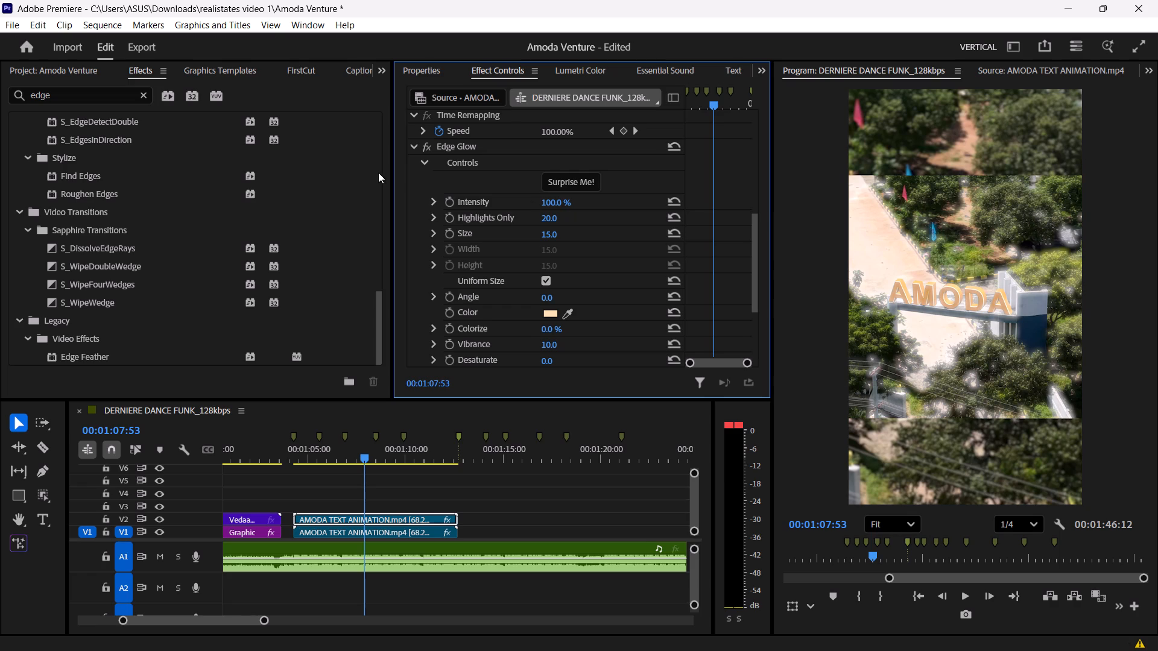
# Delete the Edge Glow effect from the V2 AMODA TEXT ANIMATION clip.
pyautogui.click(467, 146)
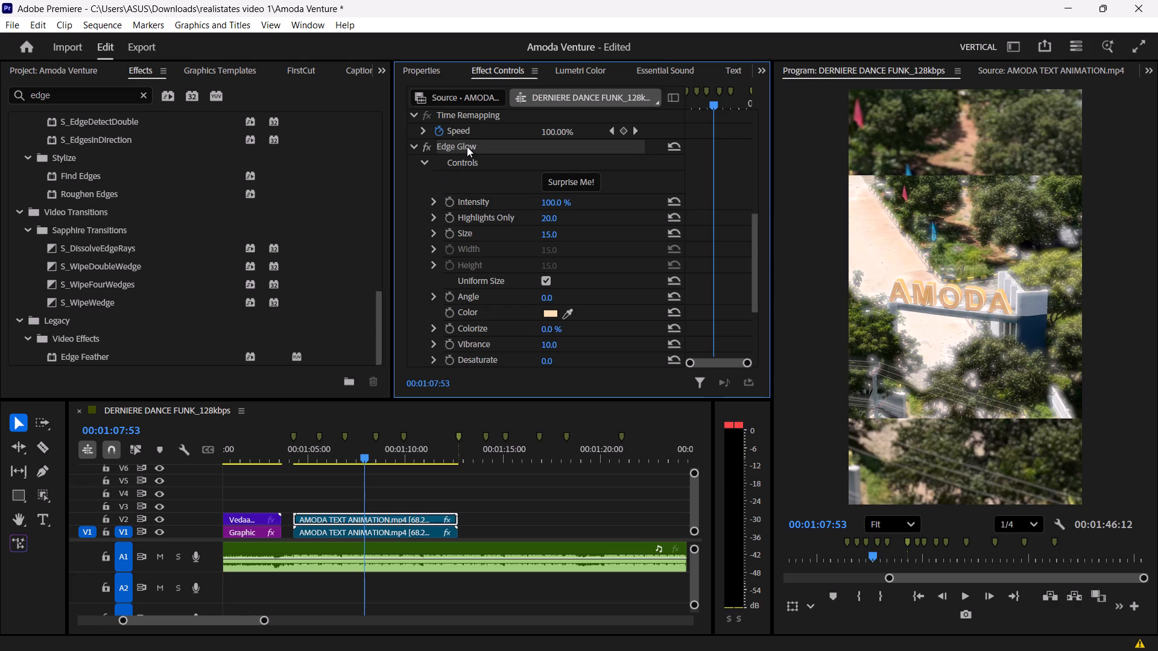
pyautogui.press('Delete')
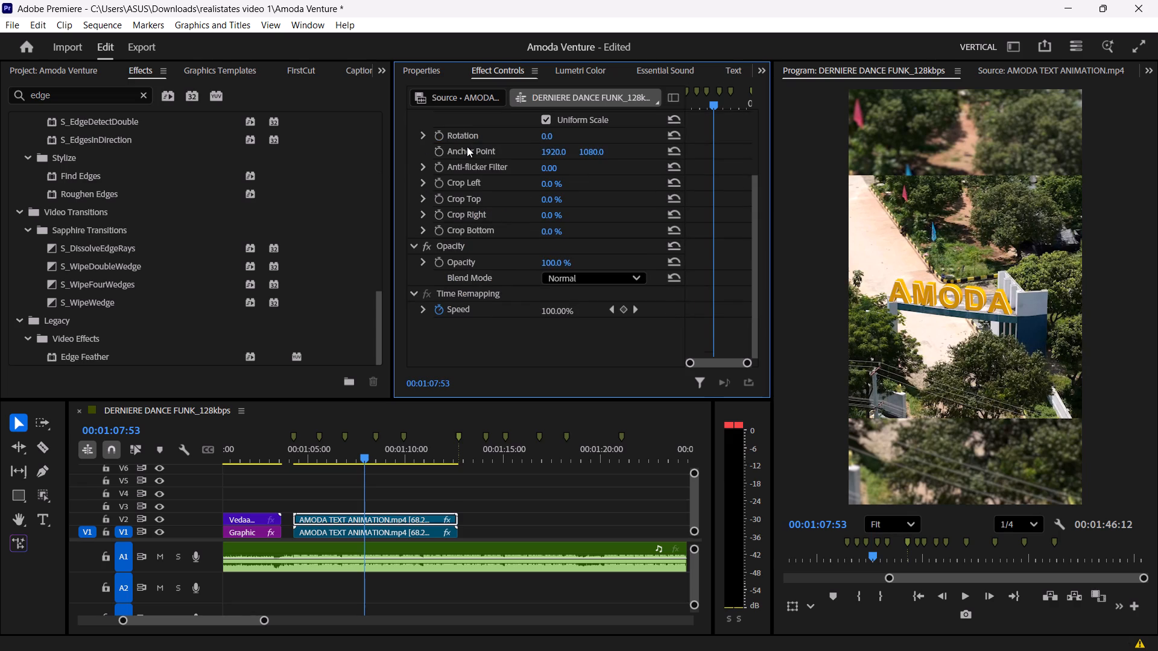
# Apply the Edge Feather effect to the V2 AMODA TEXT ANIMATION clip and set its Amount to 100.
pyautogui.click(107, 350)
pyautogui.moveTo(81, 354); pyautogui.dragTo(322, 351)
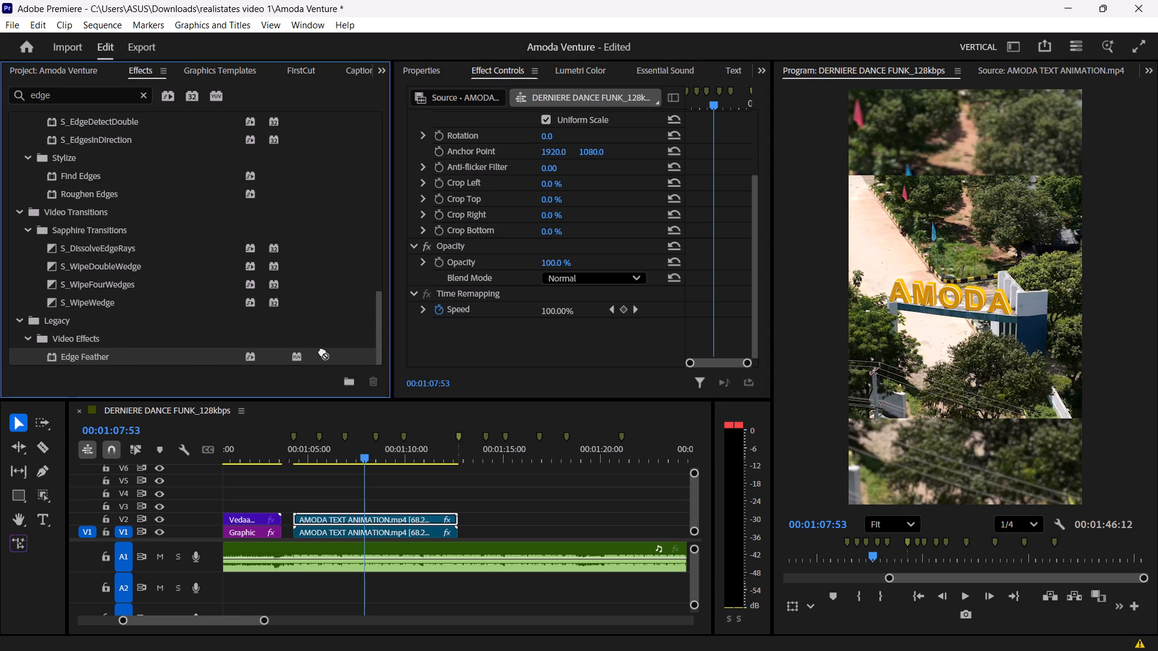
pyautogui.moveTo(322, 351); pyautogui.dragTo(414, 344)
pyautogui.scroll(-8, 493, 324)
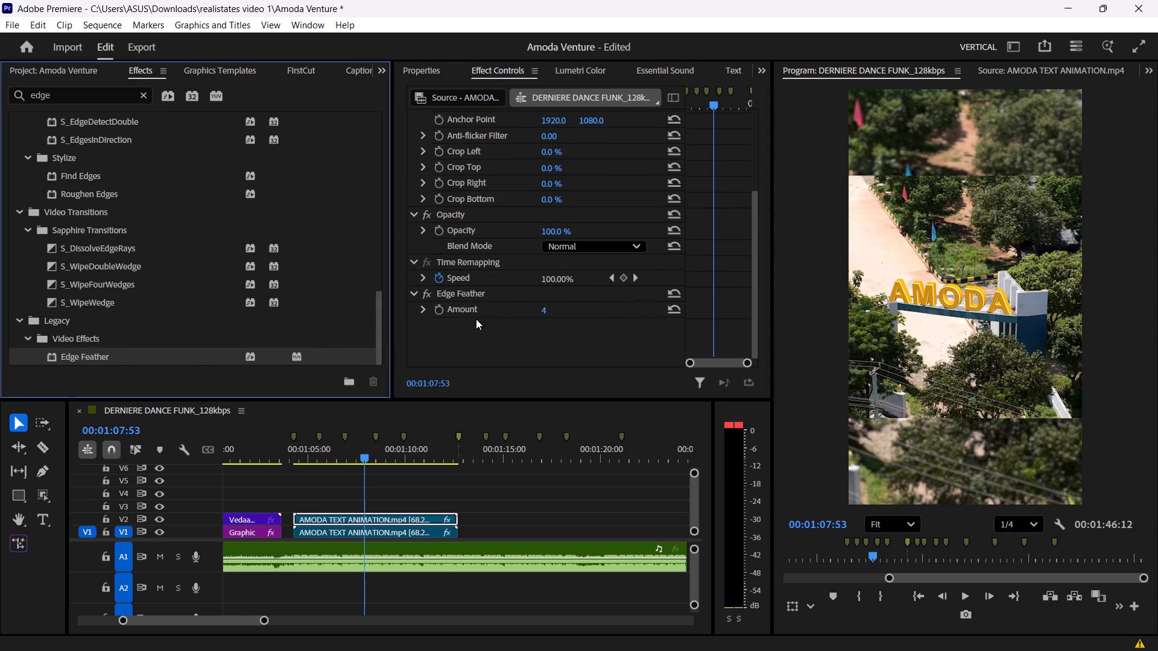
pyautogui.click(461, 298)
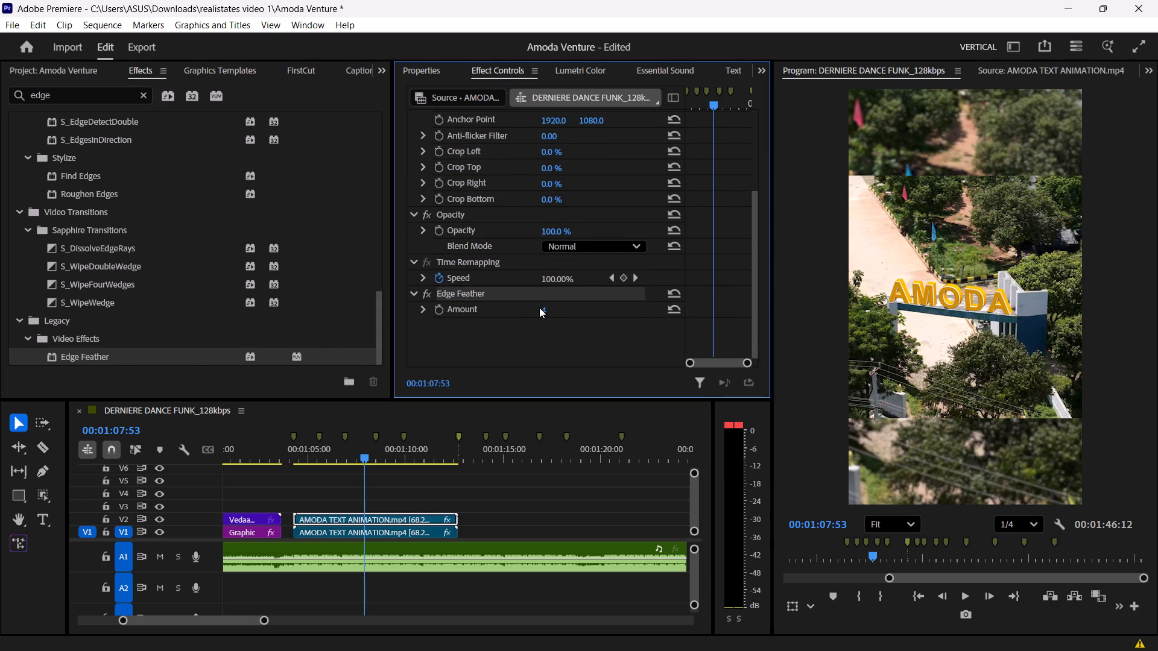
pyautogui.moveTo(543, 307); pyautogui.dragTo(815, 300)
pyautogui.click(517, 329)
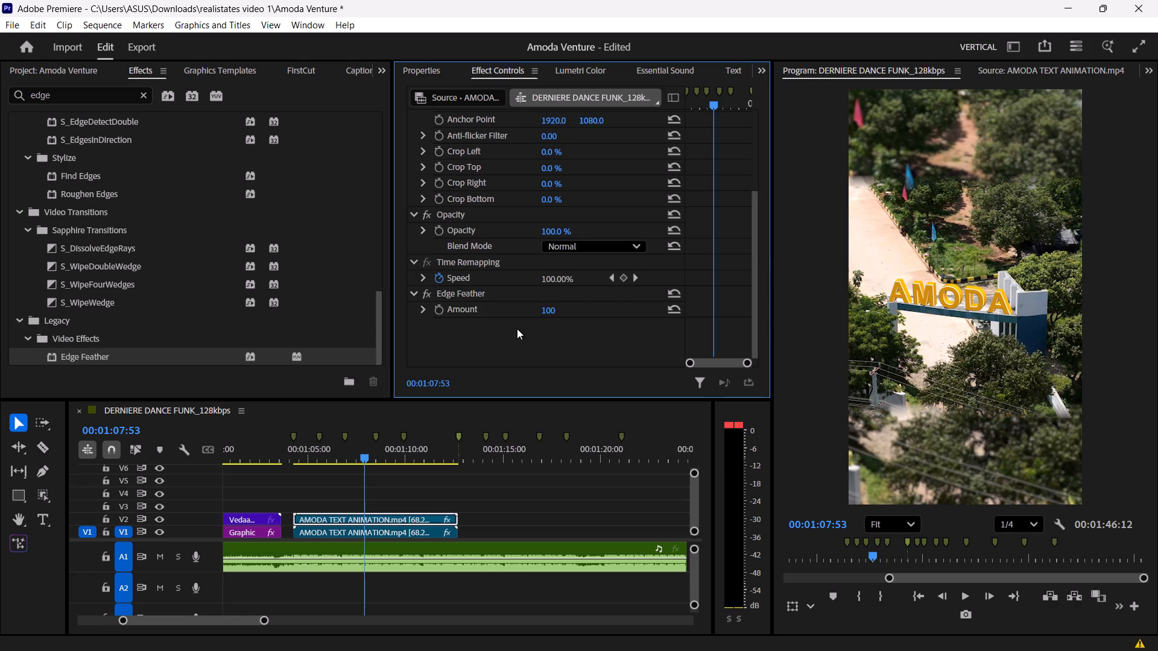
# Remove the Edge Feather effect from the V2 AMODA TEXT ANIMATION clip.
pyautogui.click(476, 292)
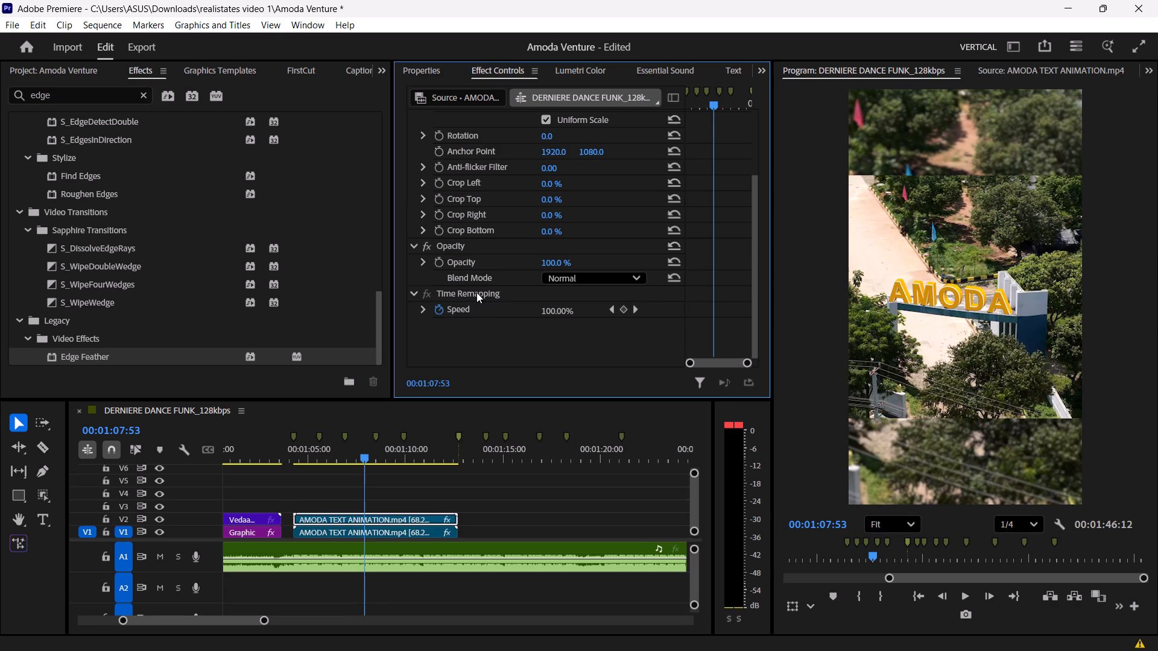
# Move the V2 AMODA TEXT ANIMATION clip straight up to track V3, keeping its timing.
pyautogui.click(352, 508)
pyautogui.click(341, 512)
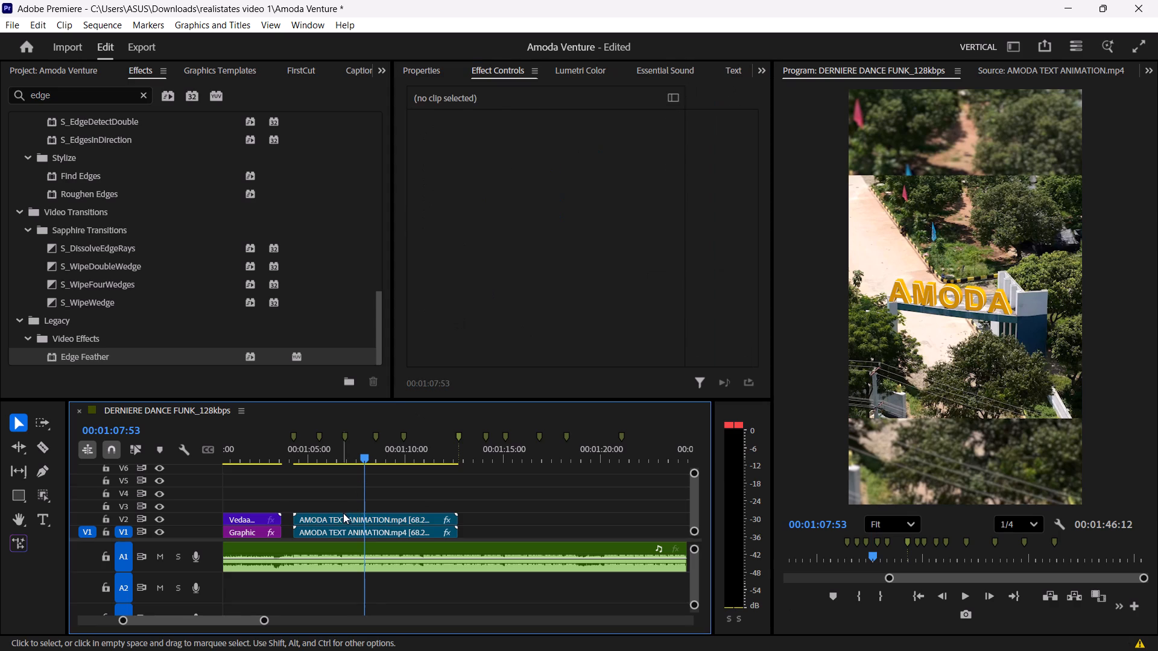
pyautogui.click(346, 514)
pyautogui.moveTo(353, 516); pyautogui.dragTo(355, 508)
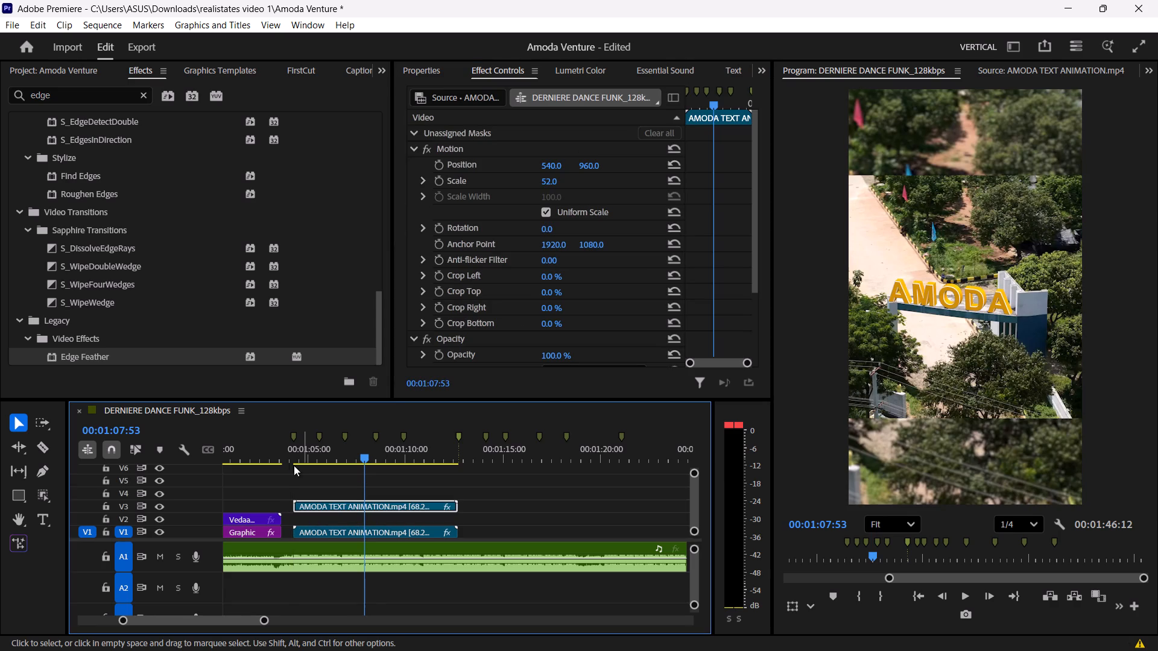
# Duplicate the white Graphic clip from V1 onto V2 between the AMODA TEXT ANIMATION clips and extend its end to match theirs.
pyautogui.click(36, 72)
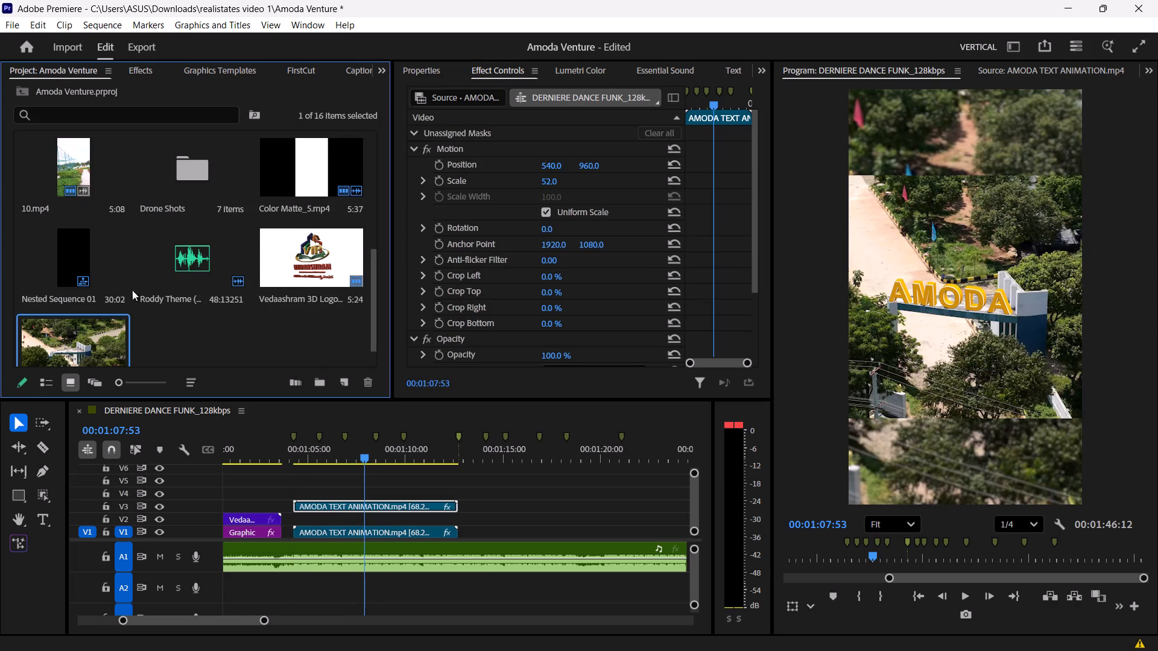
pyautogui.scroll(-4, 139, 294)
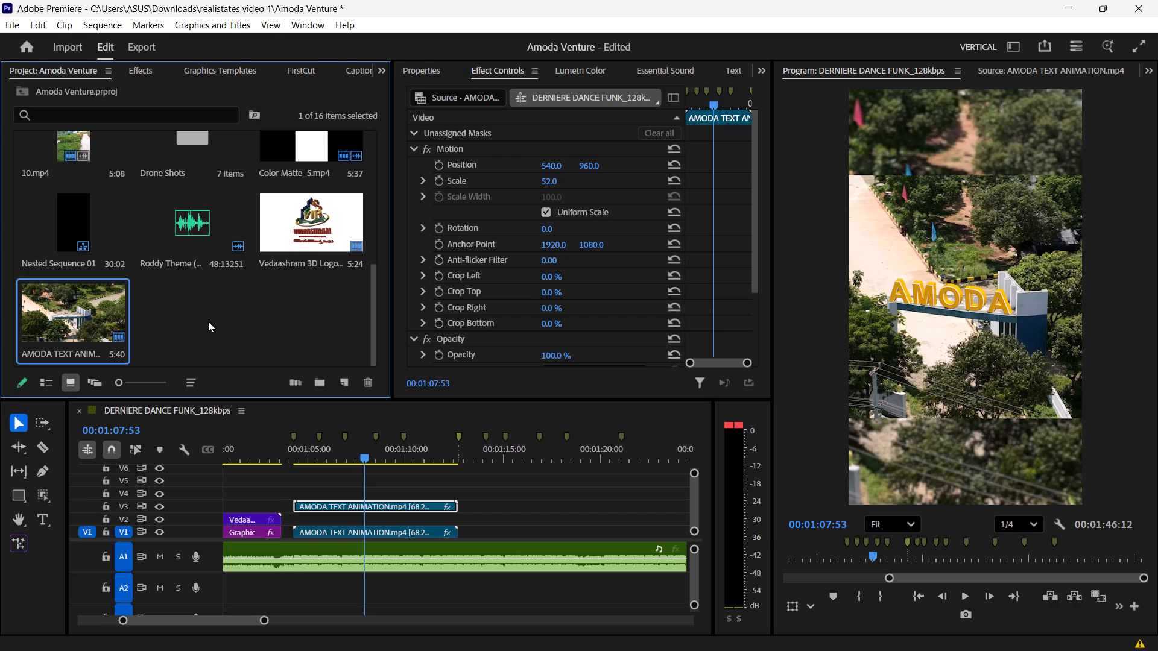
pyautogui.scroll(-3, 316, 480)
pyautogui.scroll(10, 312, 494)
pyautogui.scroll(-5, 363, 516)
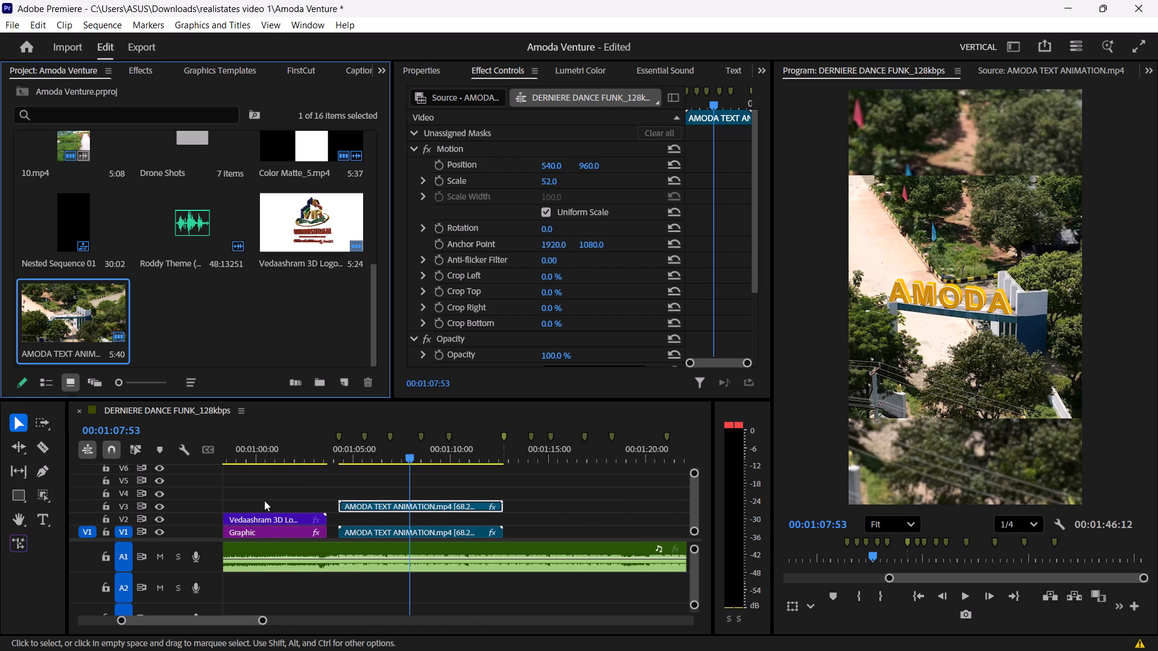
pyautogui.click(255, 533)
pyautogui.keyDown('alt'); pyautogui.moveTo(253, 533); pyautogui.dragTo(379, 518); pyautogui.keyUp('alt')
pyautogui.moveTo(448, 517); pyautogui.dragTo(504, 521)
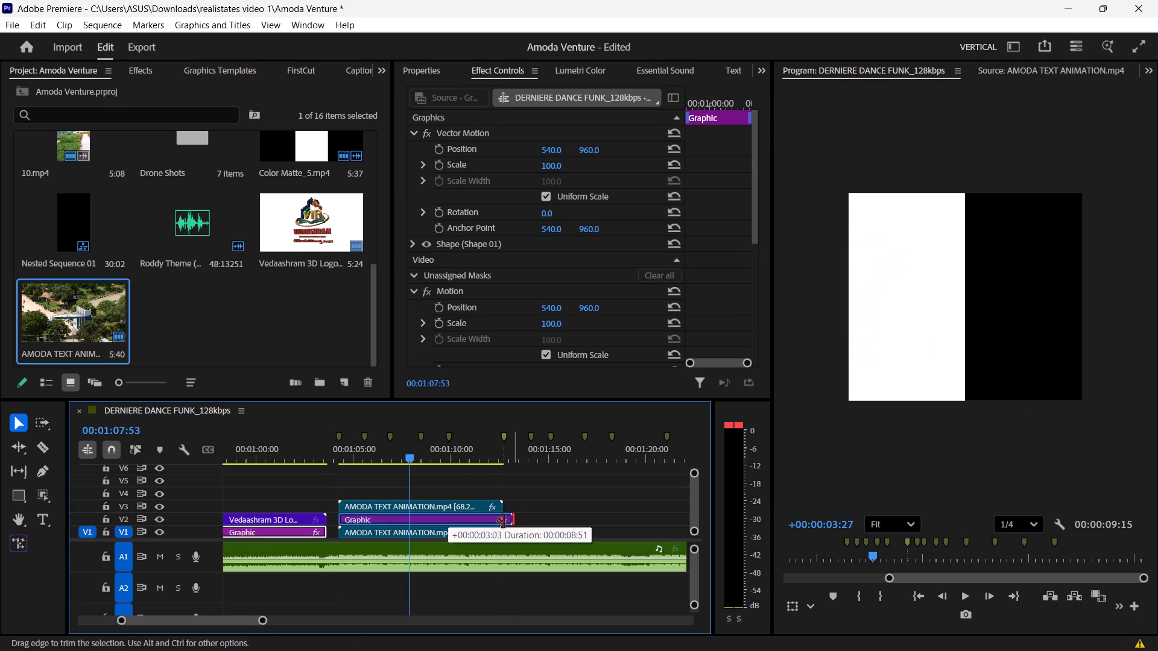
pyautogui.moveTo(504, 521); pyautogui.dragTo(501, 523)
# Narrow Shape 01 in the V2 Graphic clip so its right side sits approximately at the video frame's right edge.
pyautogui.click(410, 518)
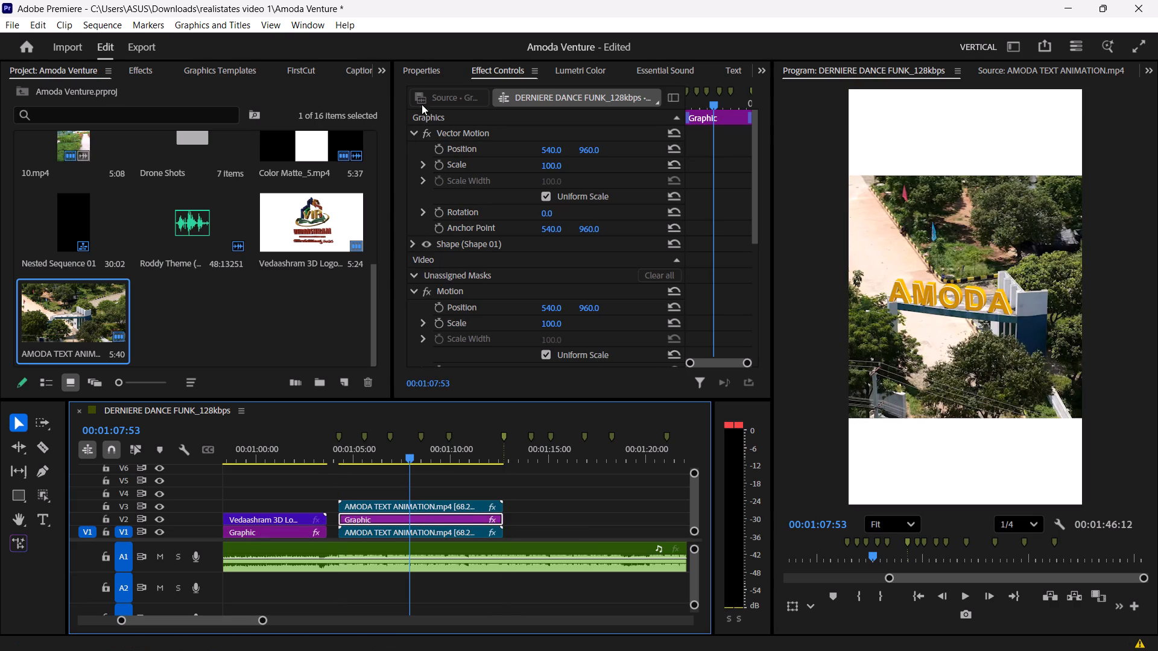
pyautogui.click(426, 87)
pyautogui.click(423, 69)
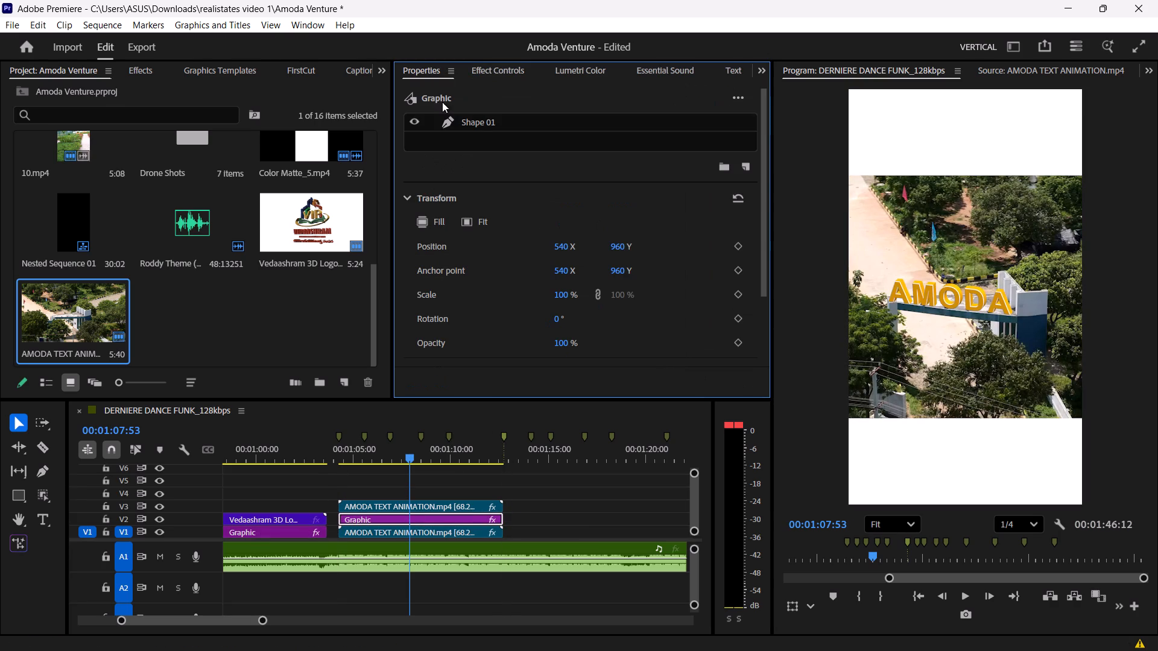
pyautogui.click(473, 125)
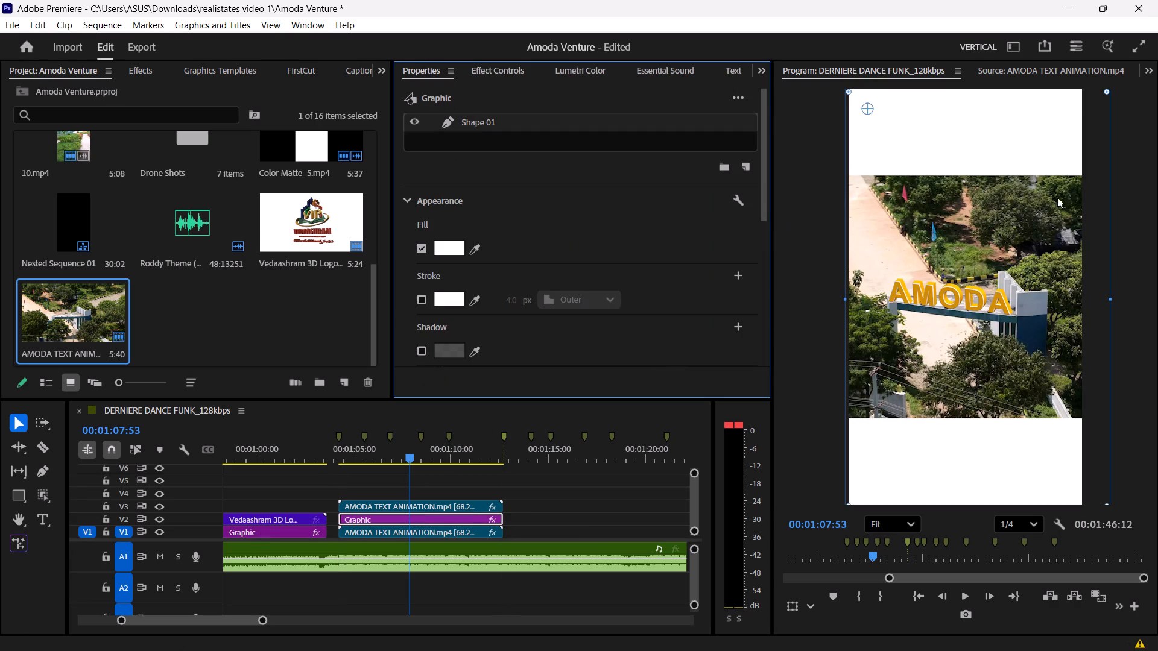
pyautogui.scroll(-1, 933, 247)
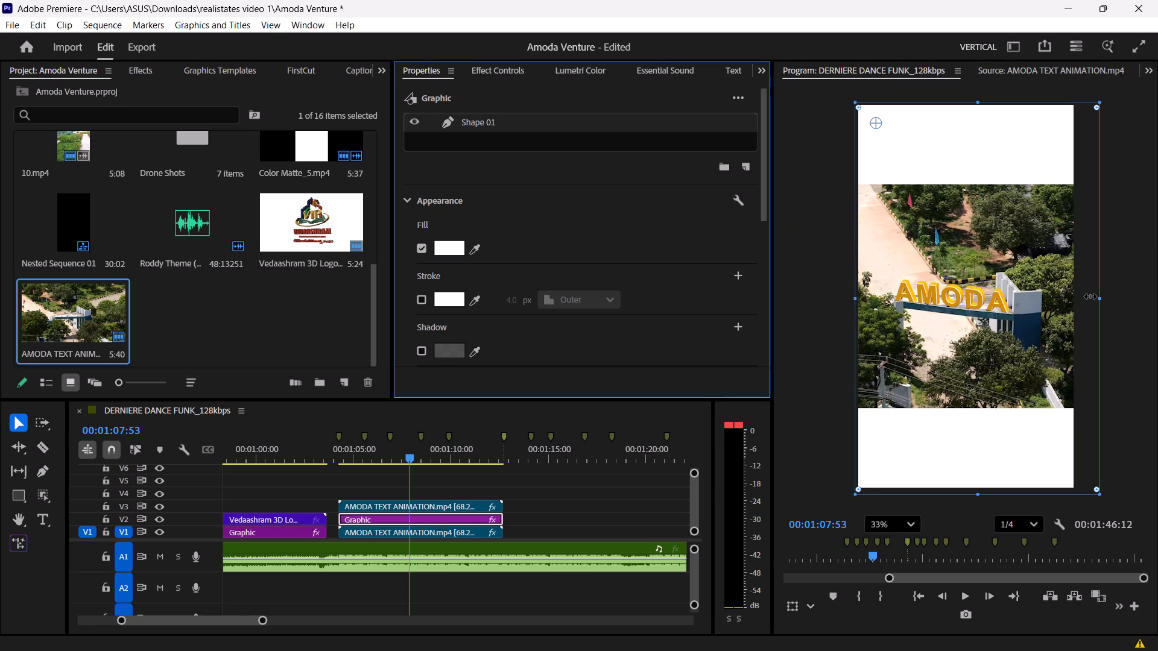
pyautogui.moveTo(1096, 297); pyautogui.dragTo(1069, 302)
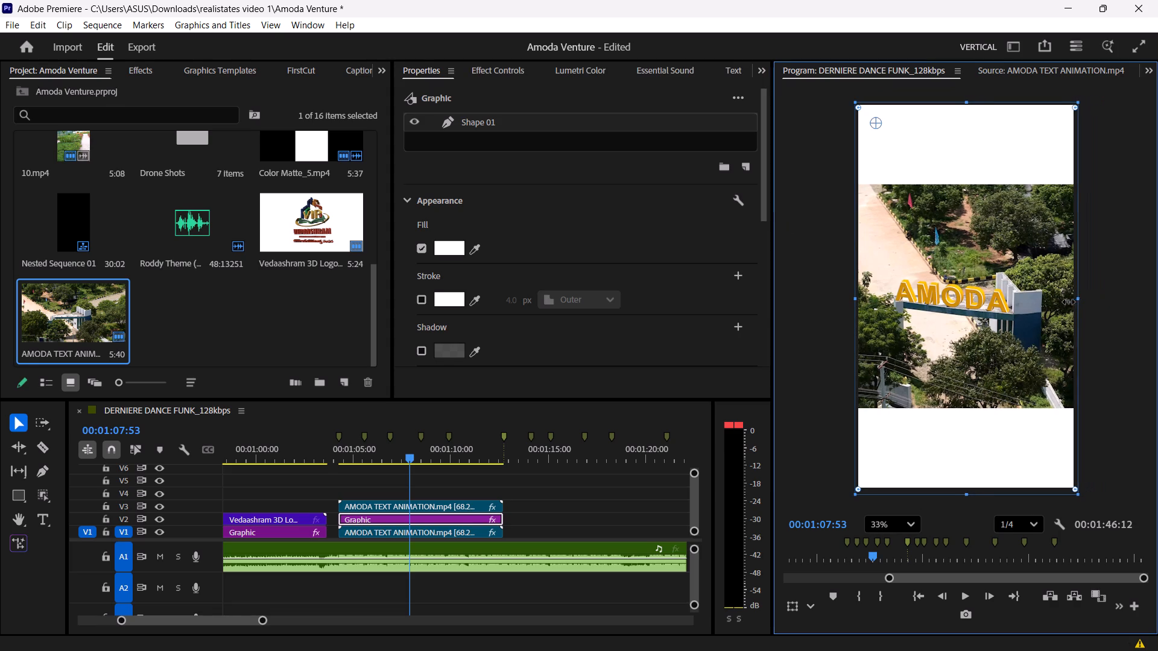
pyautogui.moveTo(1069, 302); pyautogui.dragTo(1072, 302)
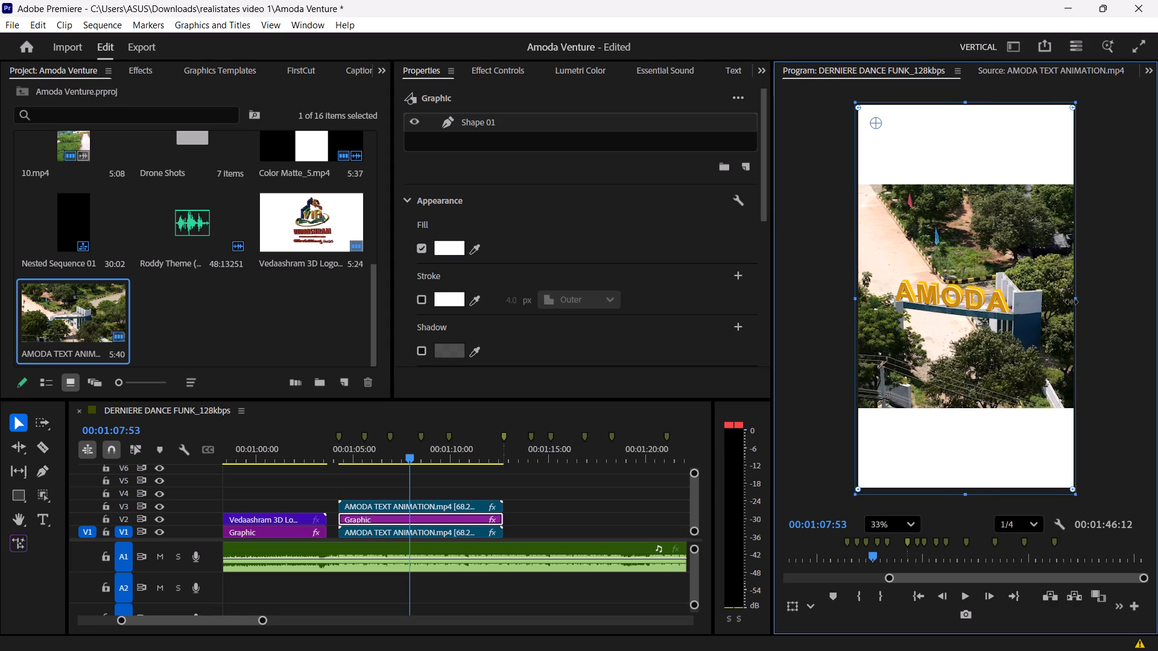
# Resize Shape 01 vertically so only thin white strips show directly above and below the foreground AMODA footage.
pyautogui.moveTo(1072, 302); pyautogui.dragTo(1073, 302)
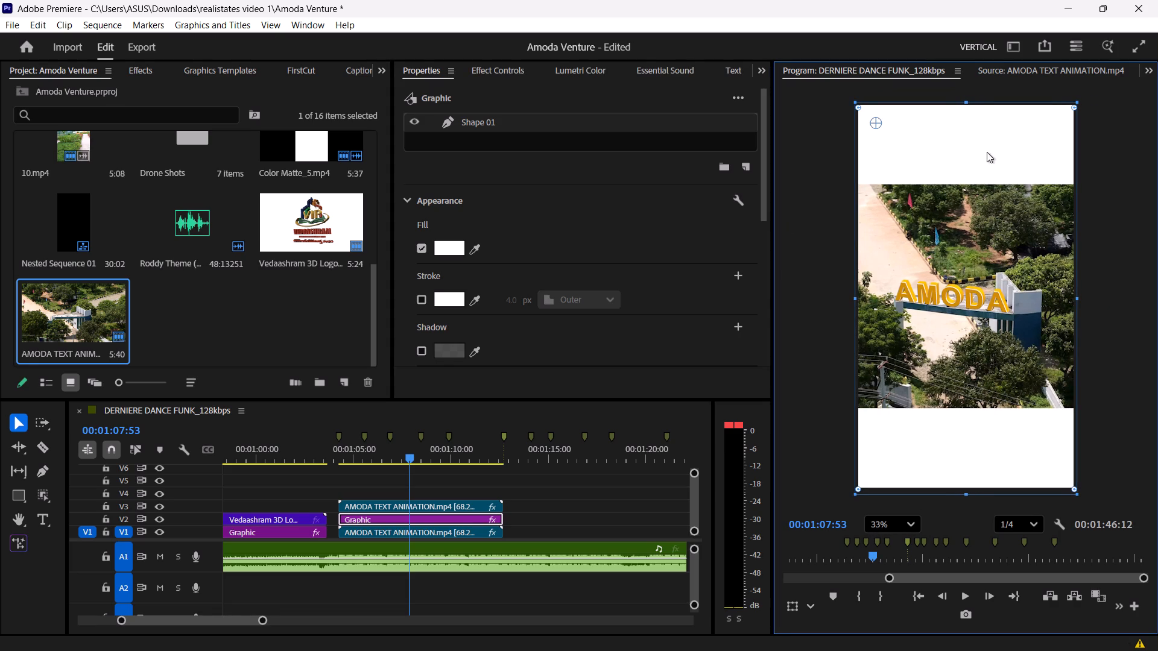
pyautogui.moveTo(972, 105); pyautogui.dragTo(988, 182)
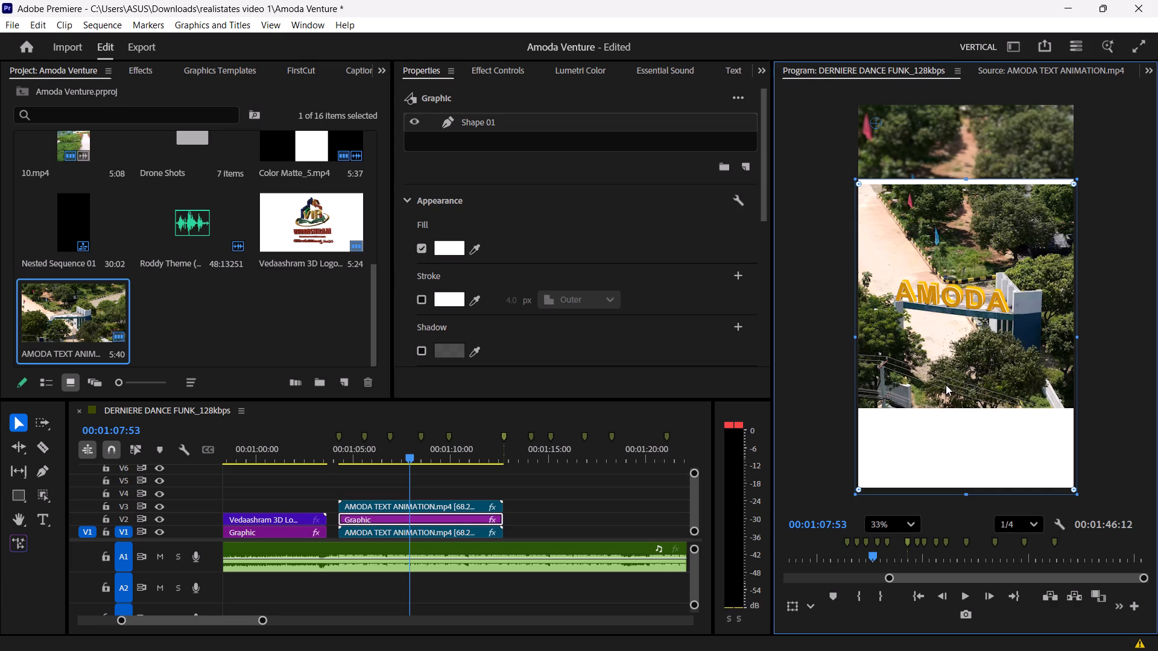
pyautogui.moveTo(967, 489); pyautogui.dragTo(1004, 429)
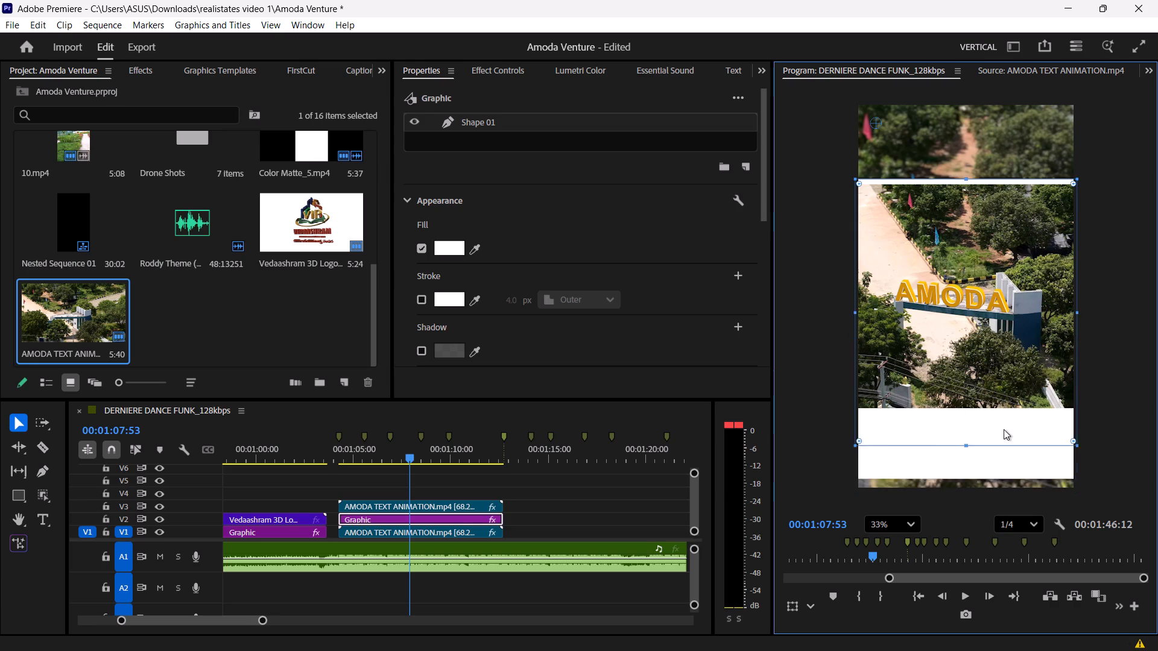
pyautogui.moveTo(1004, 429); pyautogui.dragTo(1031, 408)
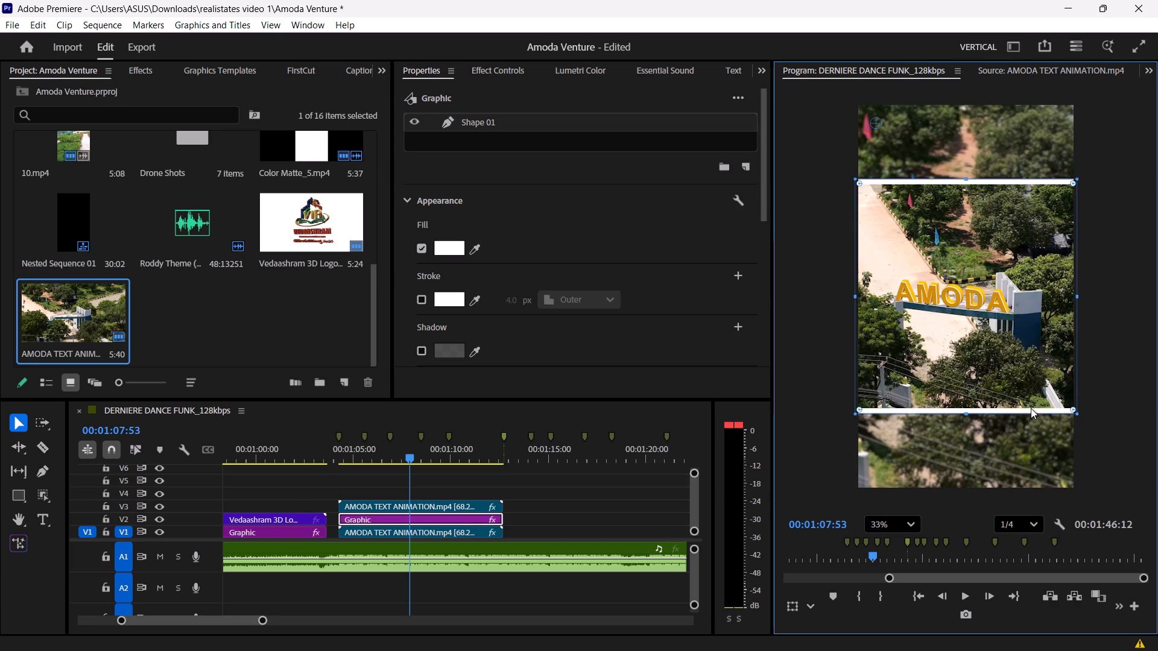
pyautogui.moveTo(1031, 408); pyautogui.dragTo(1043, 406)
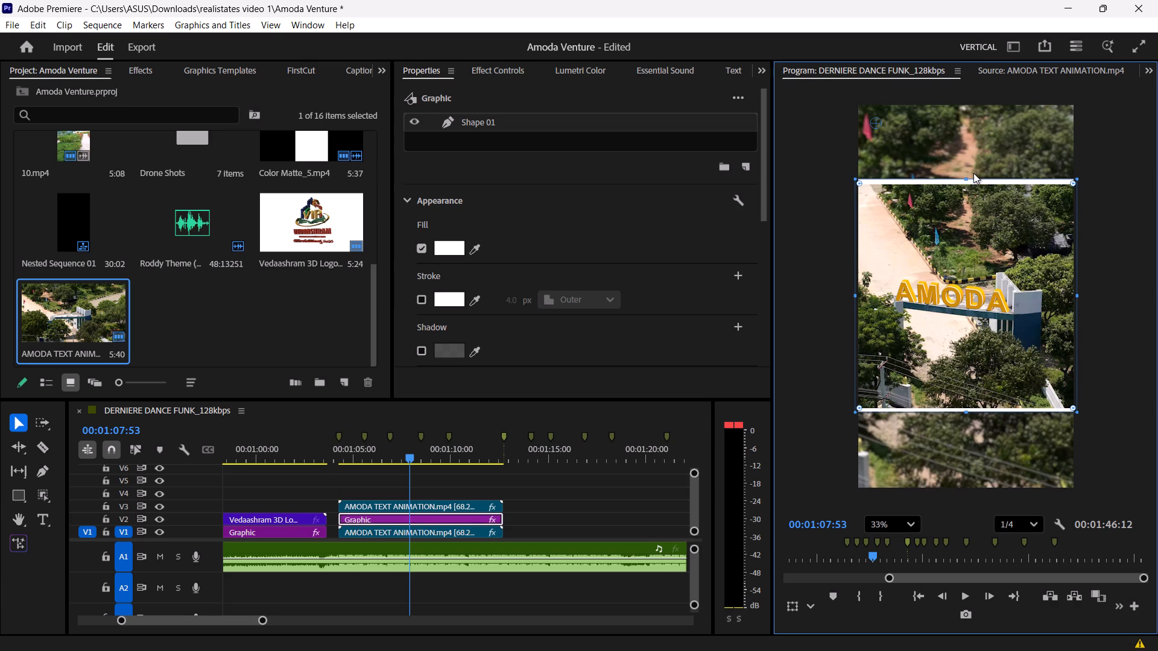
pyautogui.moveTo(970, 176); pyautogui.dragTo(977, 181)
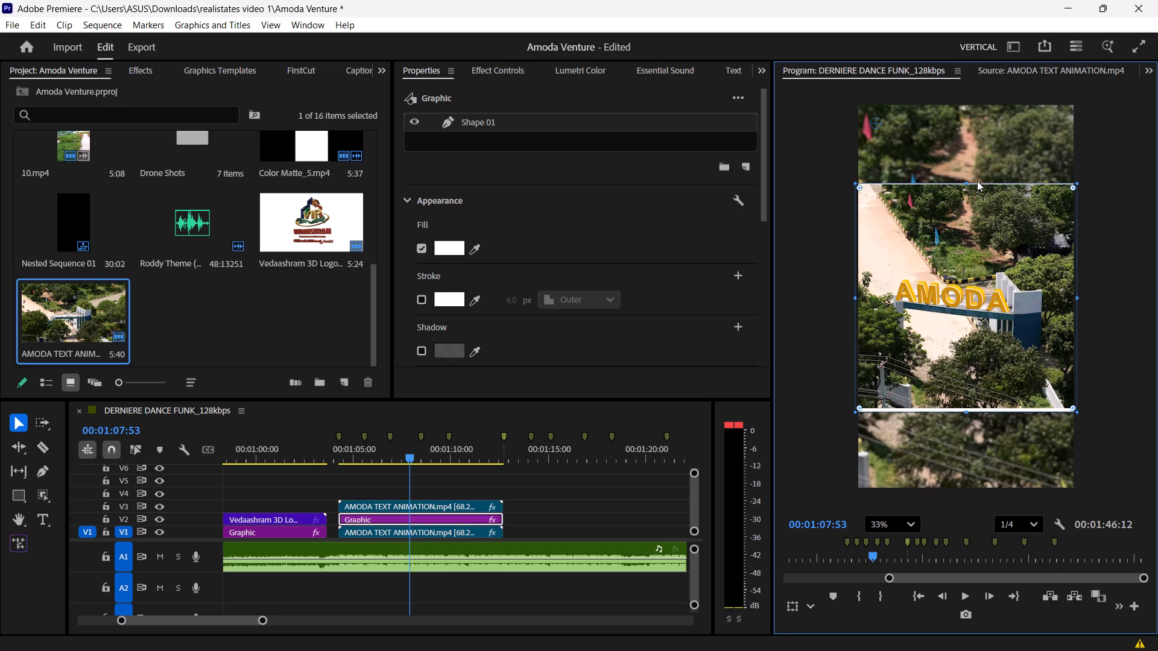
pyautogui.moveTo(977, 181); pyautogui.dragTo(985, 177)
# Change Shape 01's solid fill colour to red and deselect the V2 Graphic clip.
pyautogui.click(441, 244)
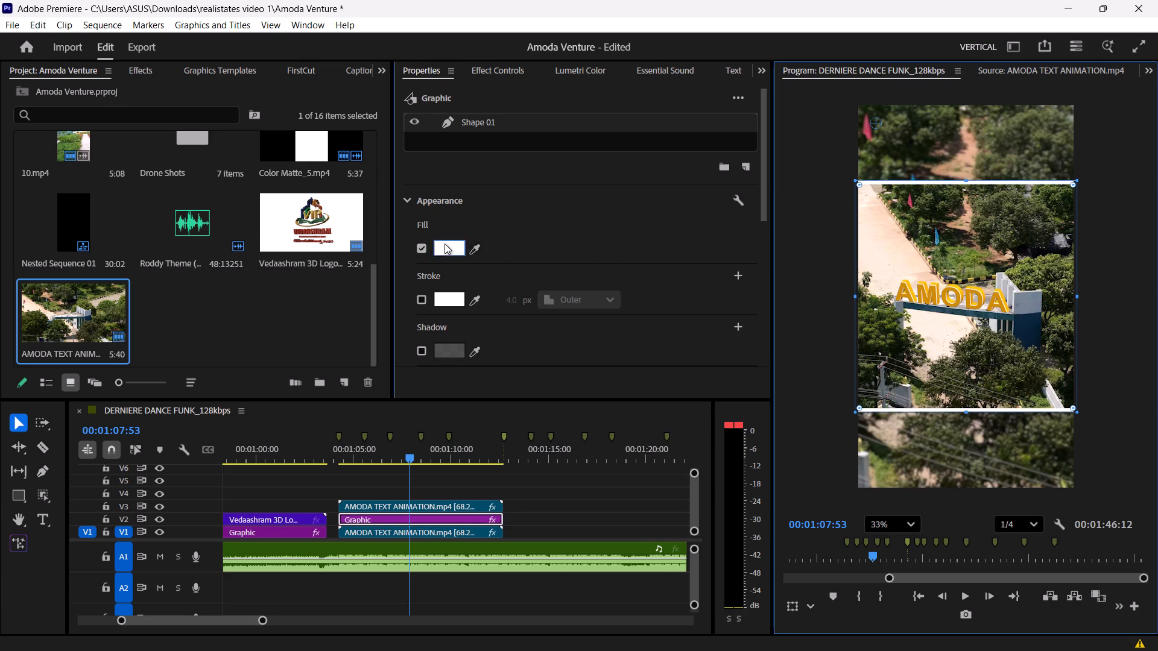
pyautogui.moveTo(520, 297); pyautogui.dragTo(674, 513)
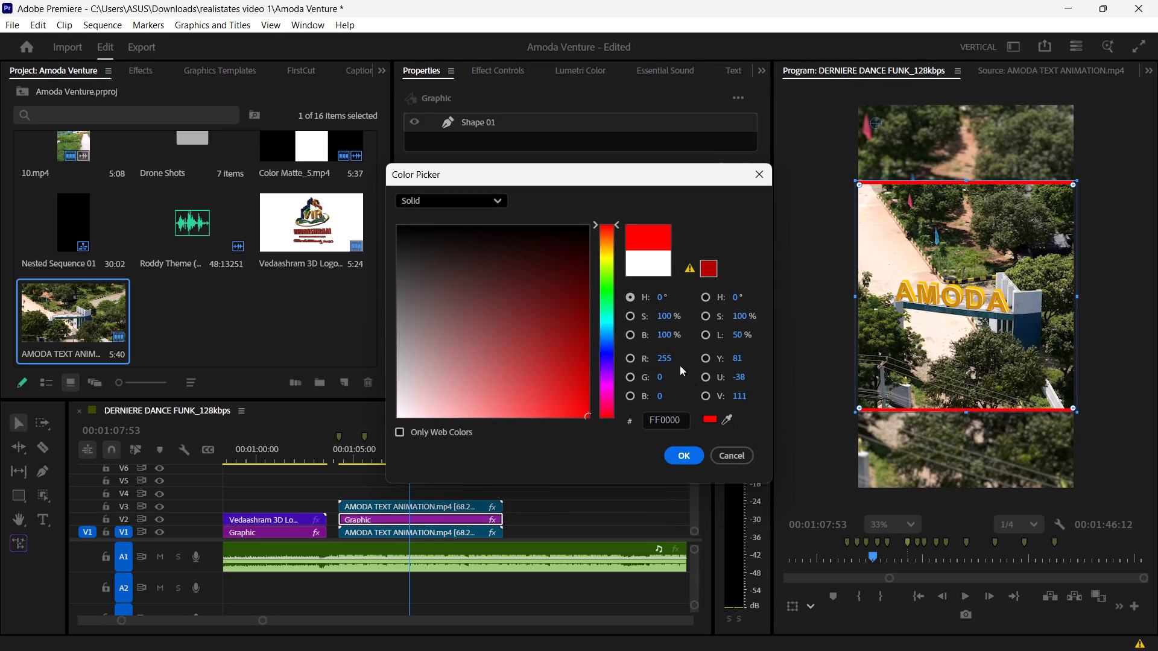
pyautogui.moveTo(608, 351); pyautogui.dragTo(610, 241)
pyautogui.moveTo(607, 243); pyautogui.dragTo(615, 320)
pyautogui.moveTo(615, 320); pyautogui.dragTo(619, 404)
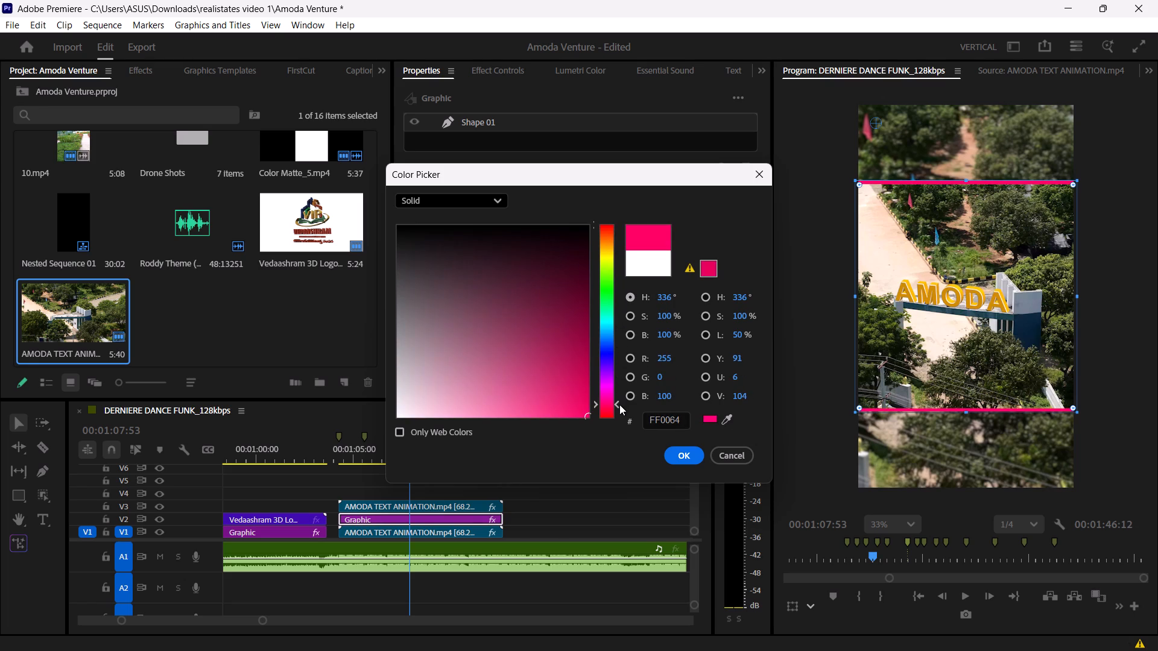
pyautogui.moveTo(619, 404); pyautogui.dragTo(635, 423)
pyautogui.click(688, 455)
pyautogui.click(542, 518)
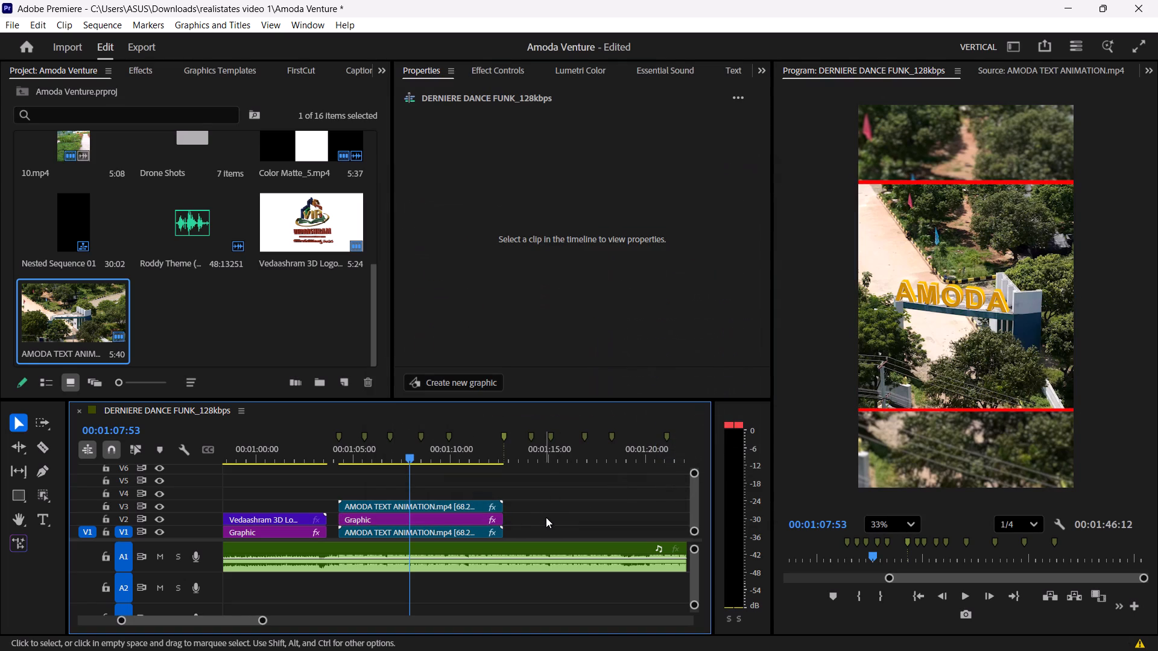
# Play back the AMODA TEXT ANIMATION section from its start to review the bordered composition.
pyautogui.press('space')
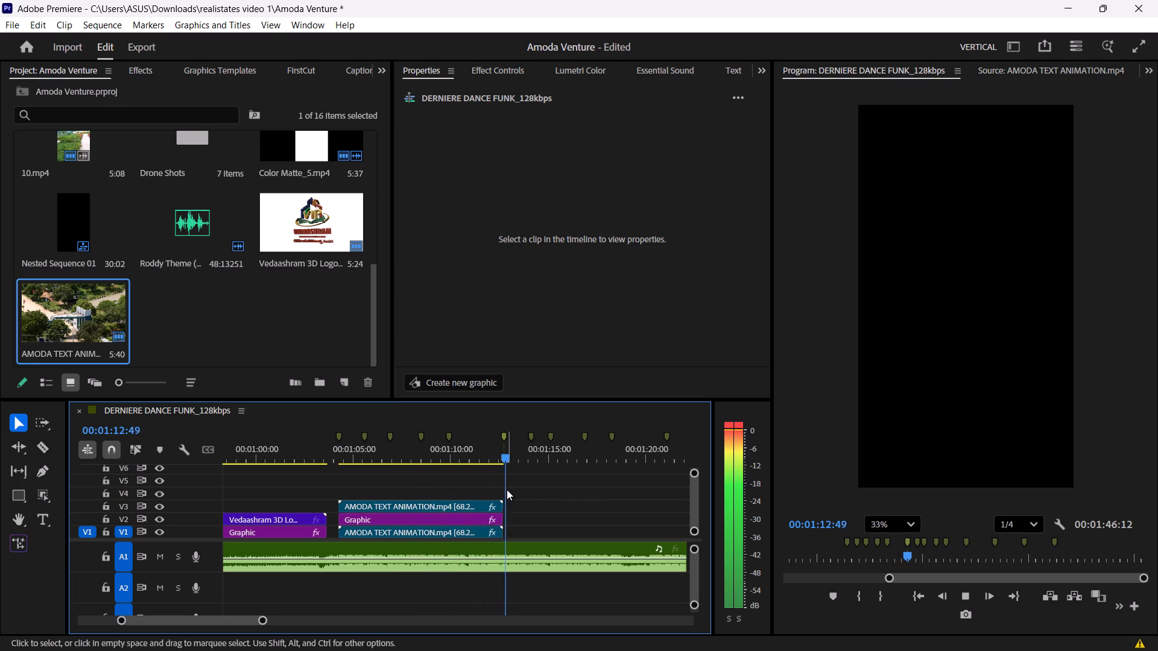
pyautogui.moveTo(483, 450); pyautogui.dragTo(340, 446)
pyautogui.press('space')
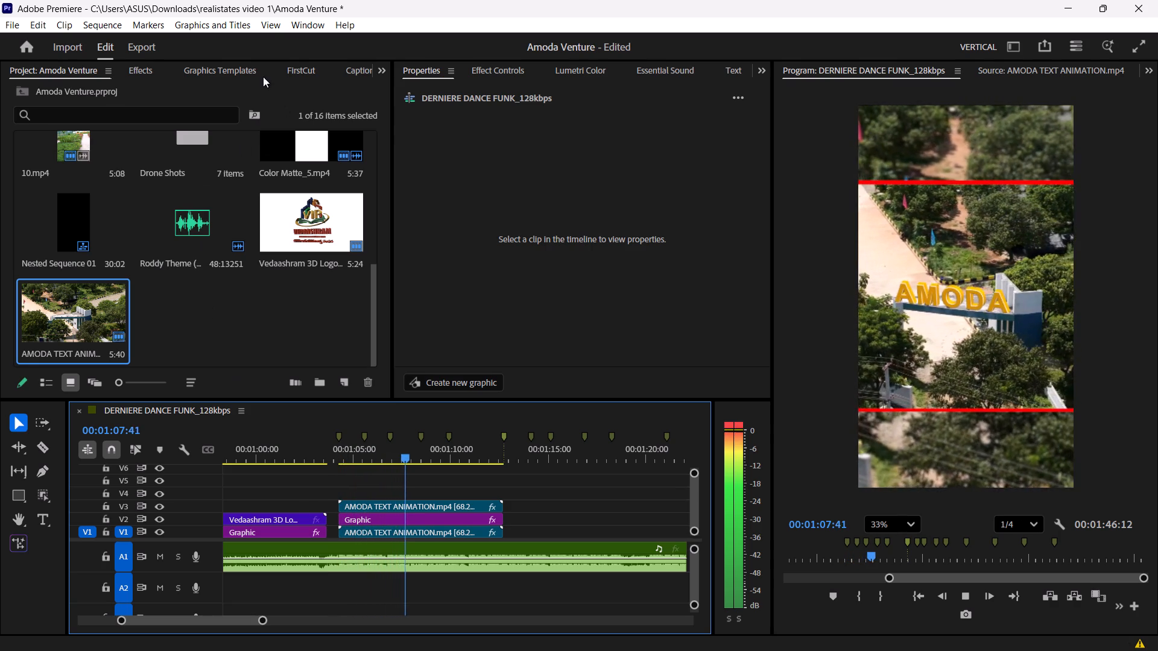
pyautogui.press('space')
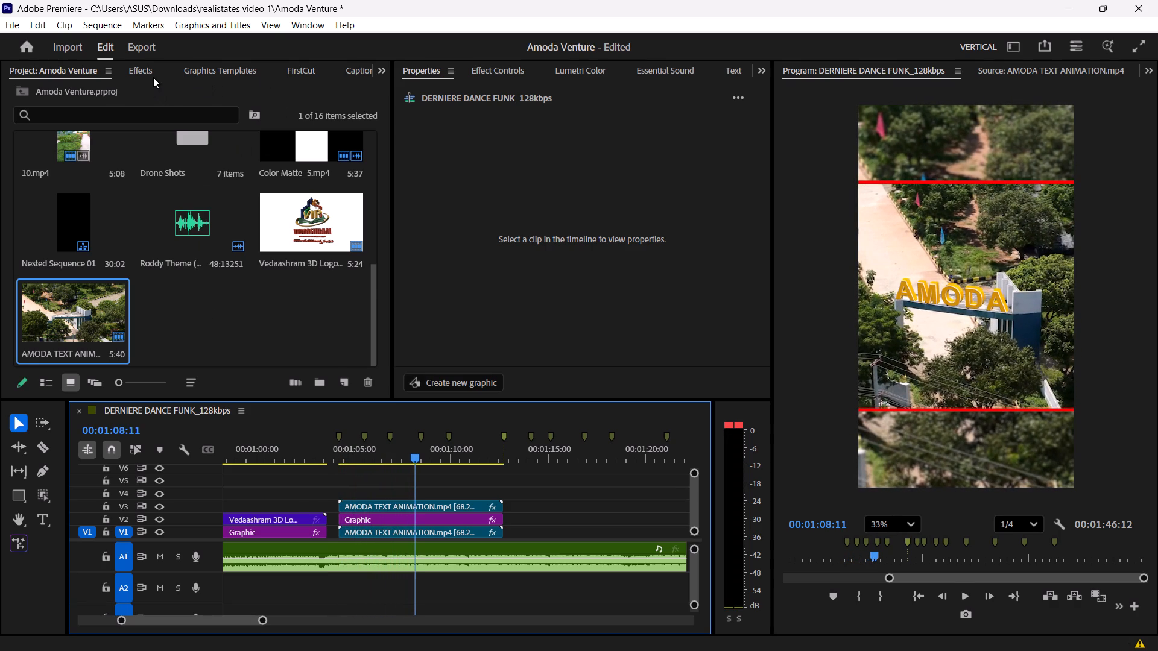
# Open the local Graphics Templates library and filter it to show only favourite templates.
pyautogui.click(153, 77)
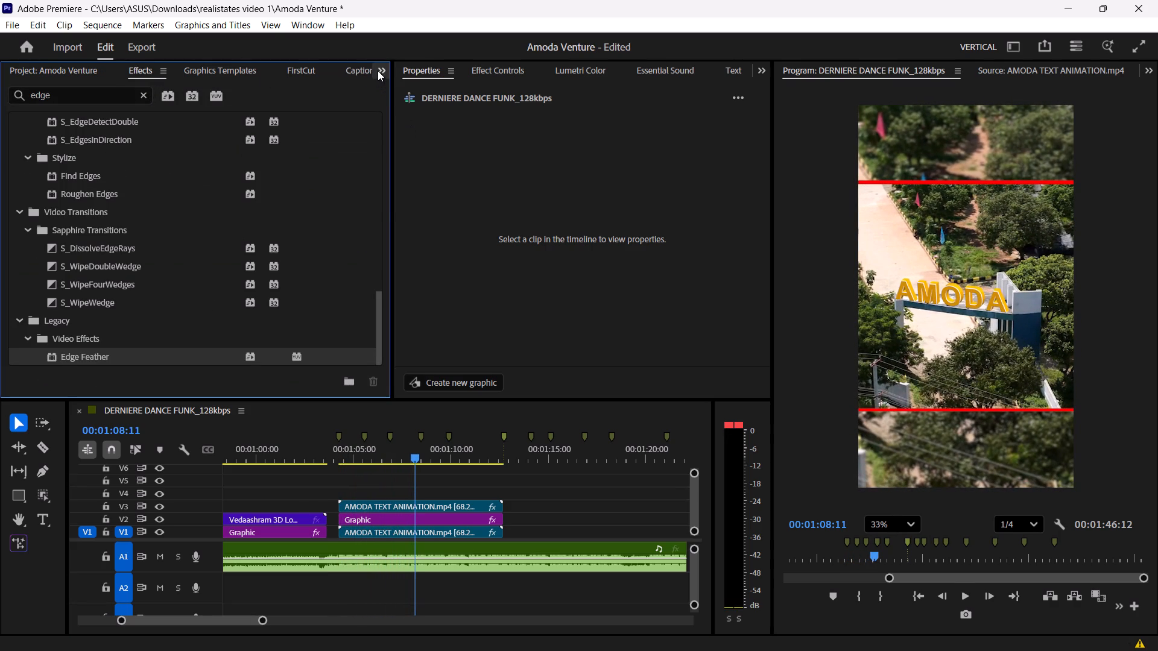
pyautogui.click(378, 71)
pyautogui.click(441, 189)
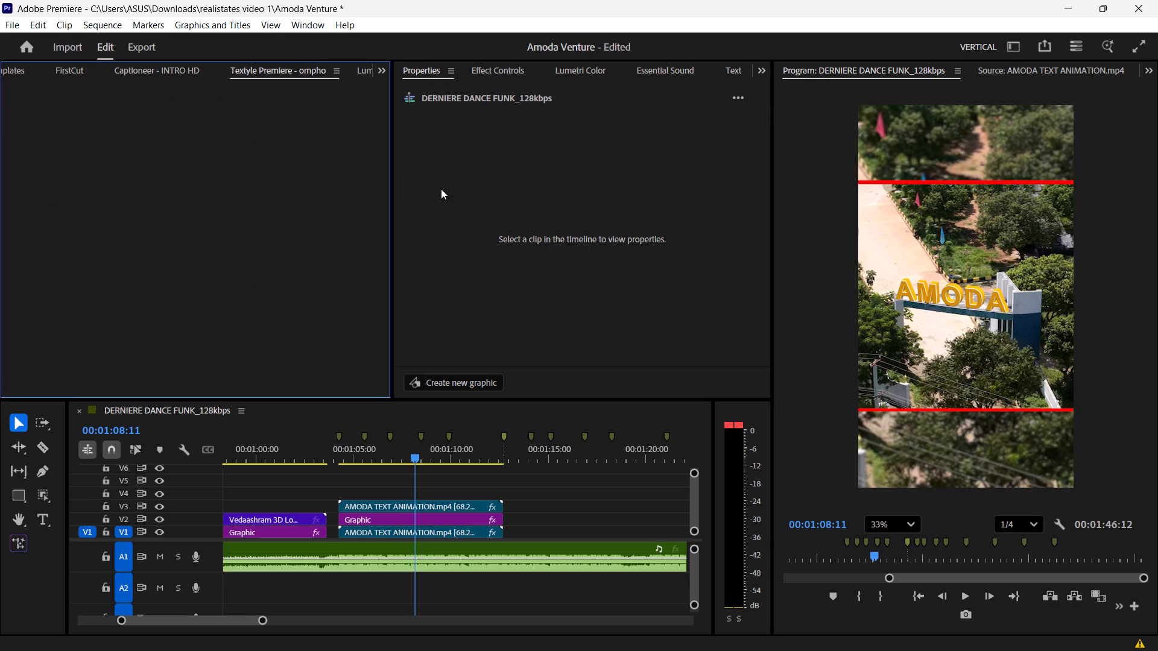
pyautogui.click(188, 65)
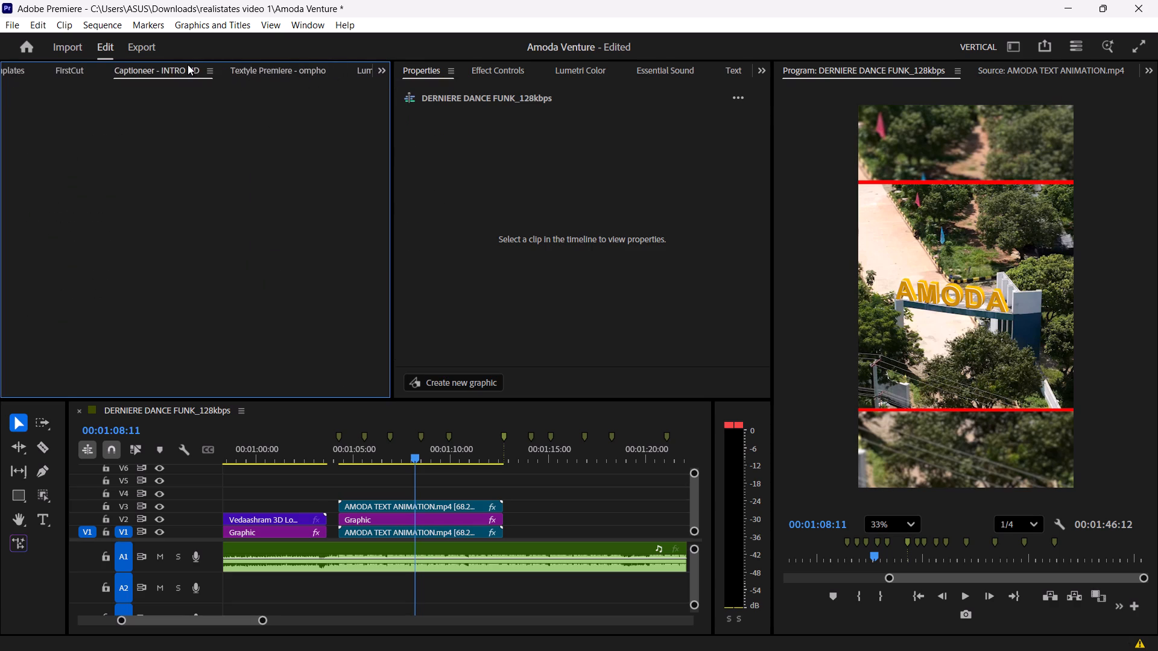
pyautogui.click(389, 479)
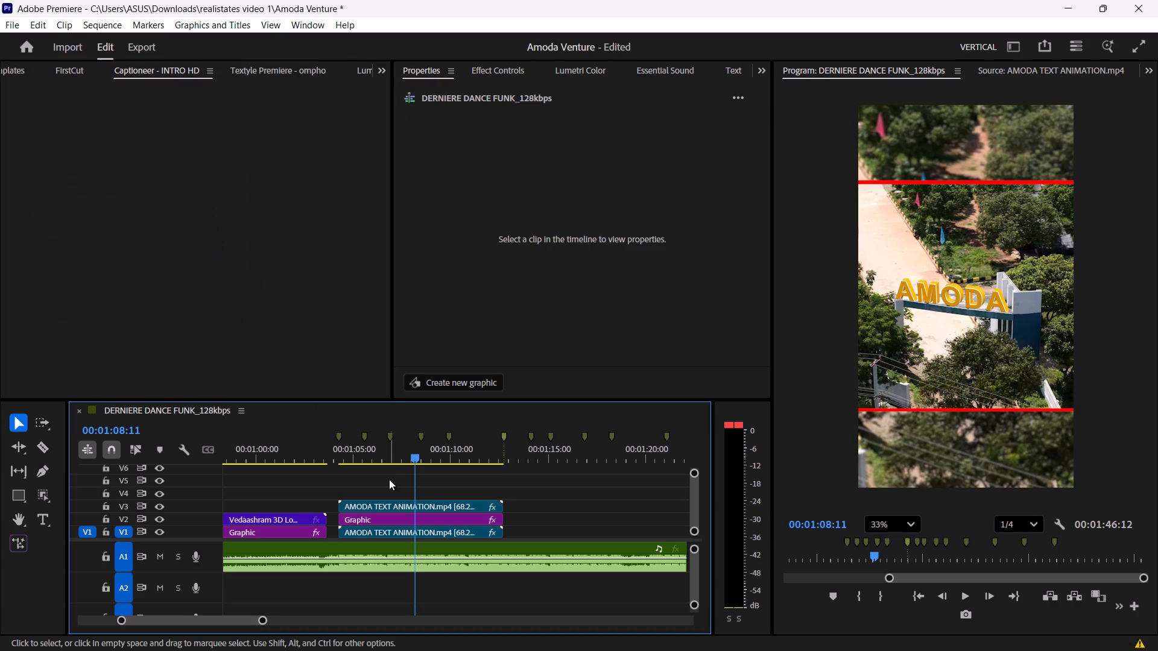
pyautogui.click(381, 71)
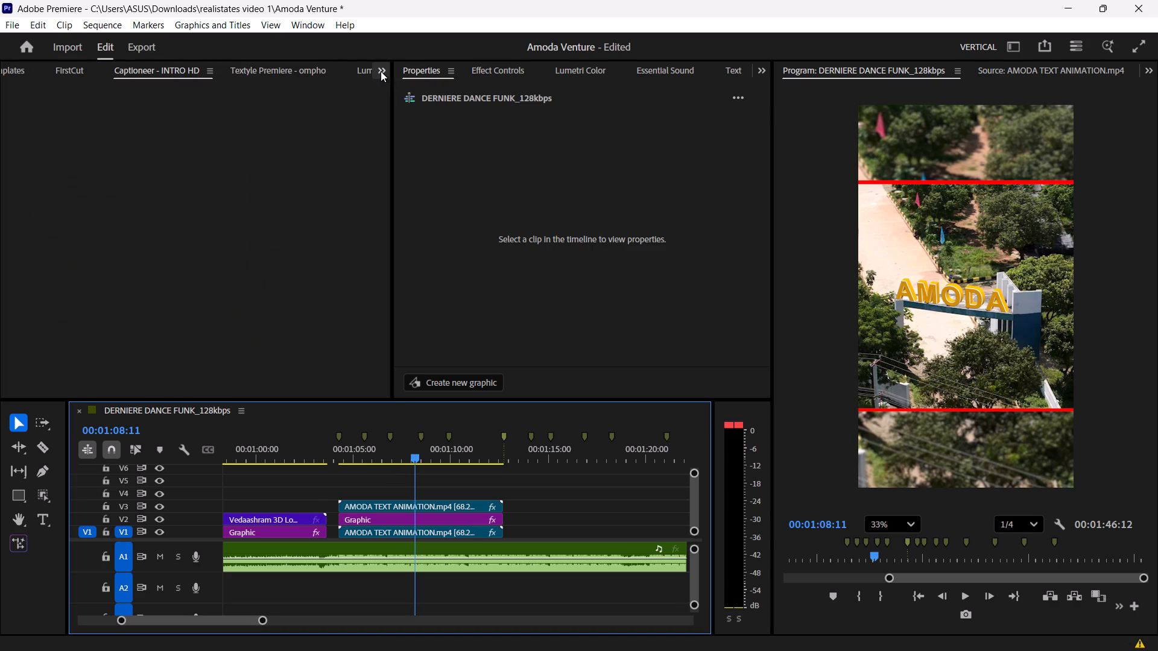
pyautogui.click(426, 129)
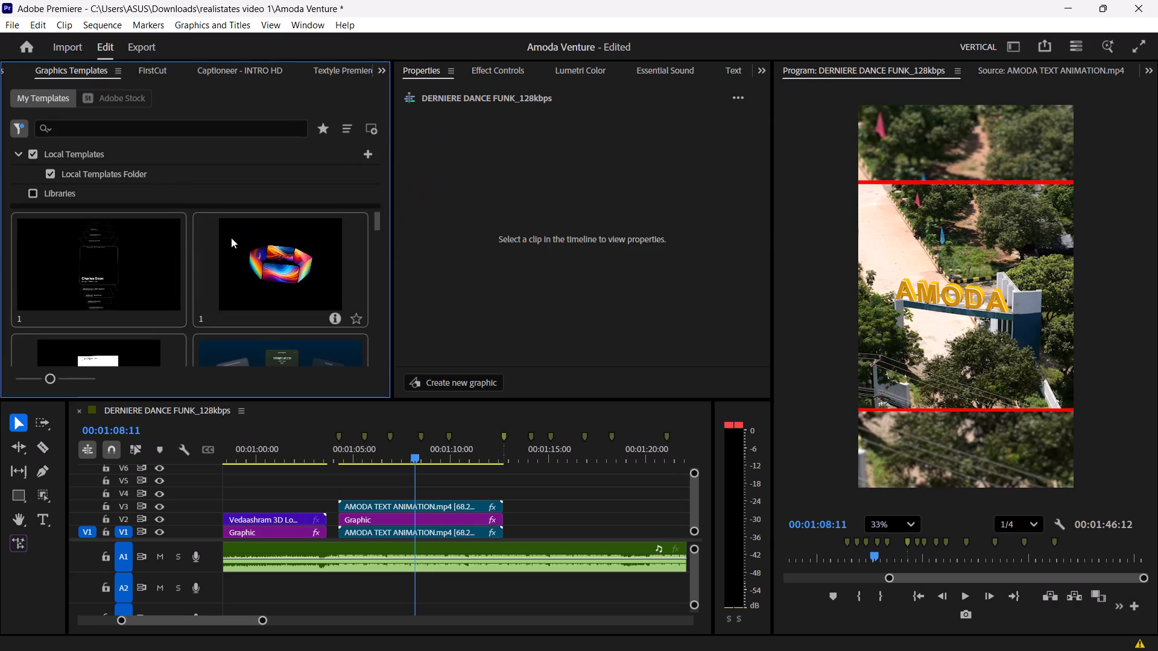
pyautogui.scroll(-16, 231, 237)
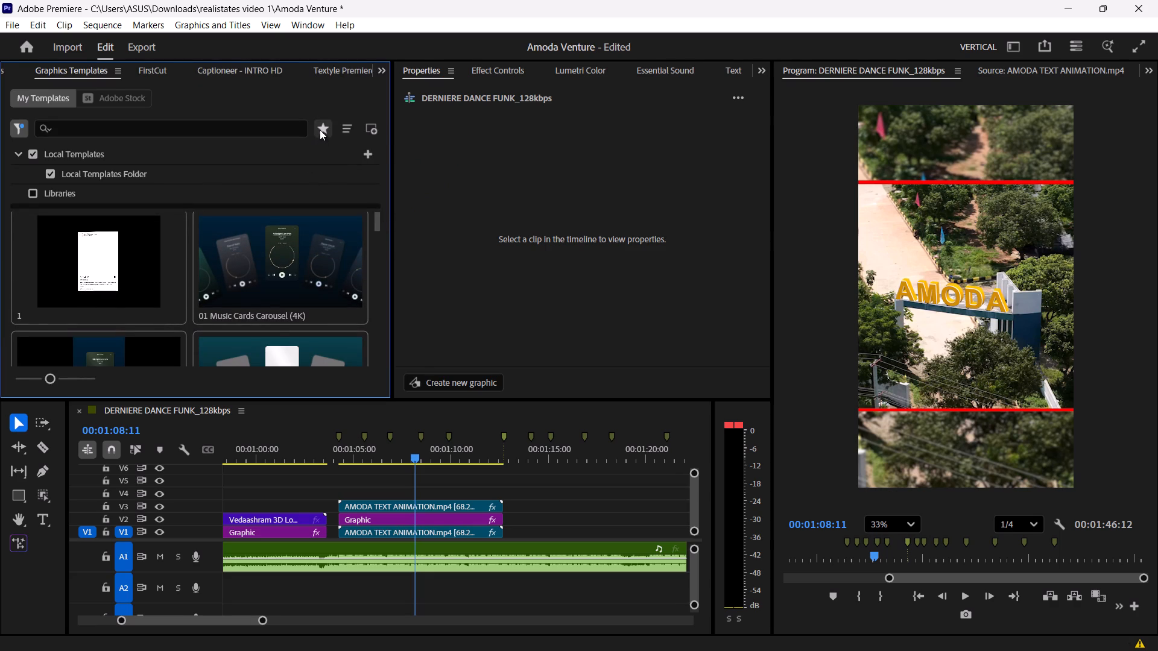
pyautogui.click(320, 130)
# Browse the favourite text templates and examine their animated previews for a suitable title, from Bounce through to Smooth Slide.
pyautogui.moveTo(376, 225); pyautogui.dragTo(376, 244)
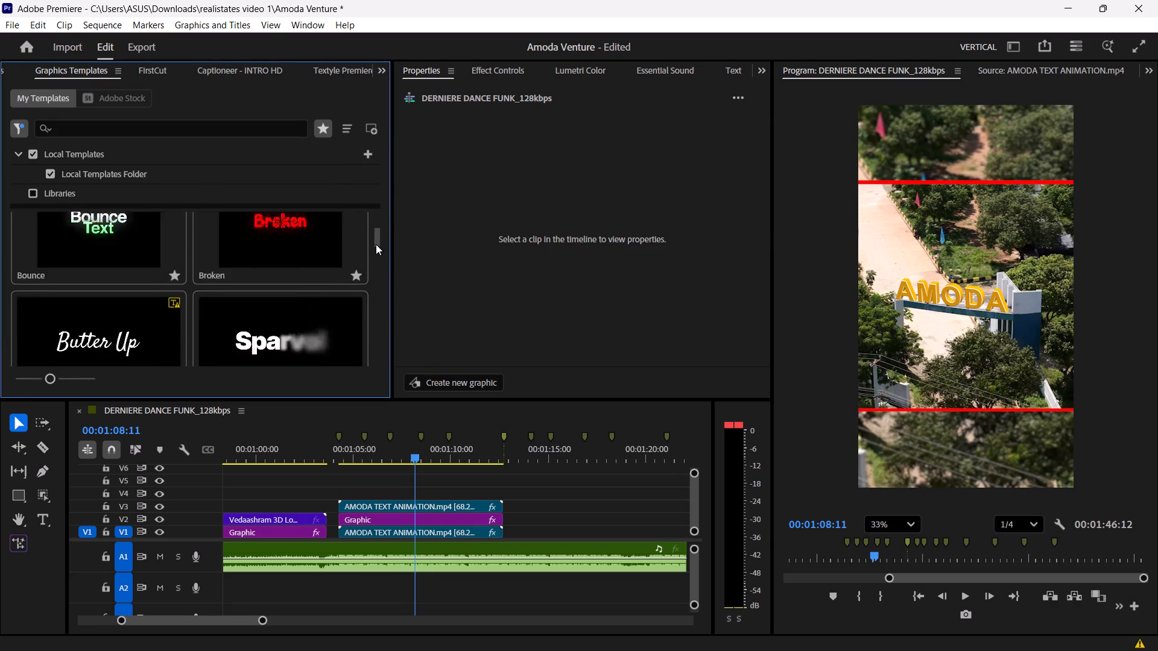
pyautogui.moveTo(376, 244); pyautogui.dragTo(378, 263)
pyautogui.scroll(2, 141, 247)
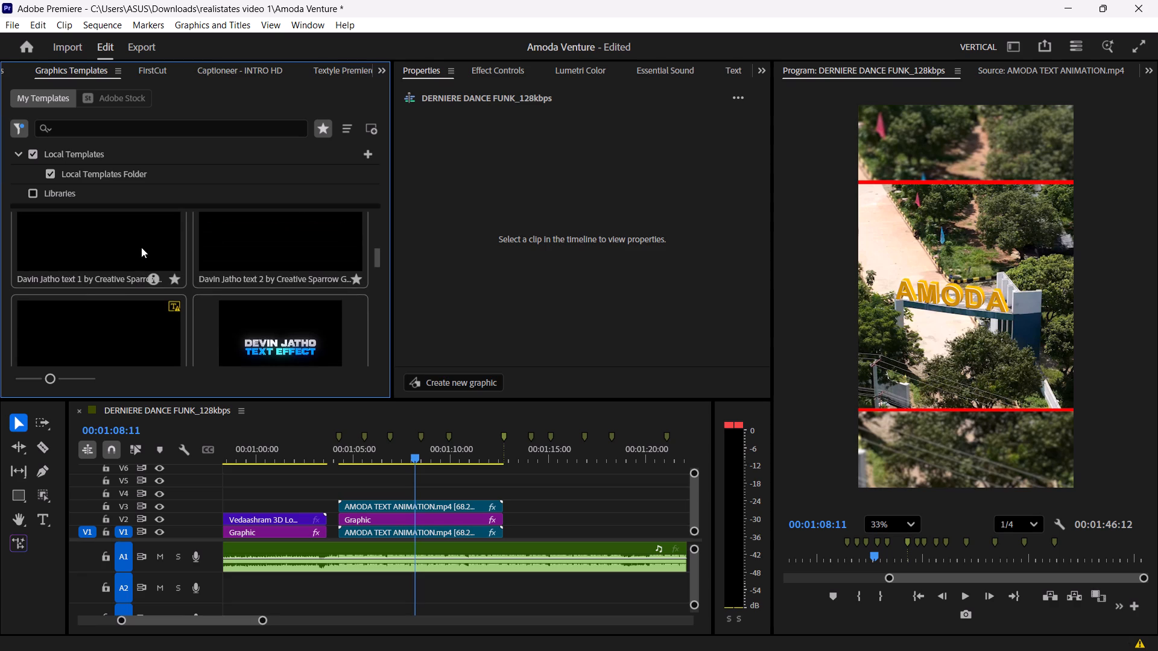
pyautogui.scroll(7, 141, 247)
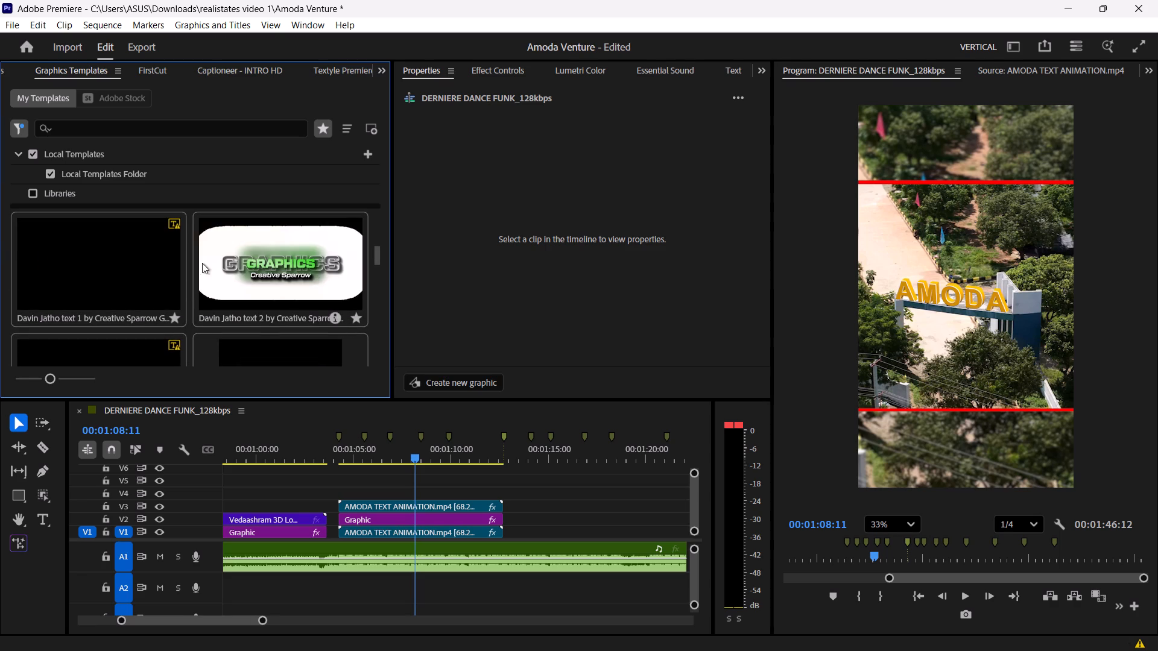
pyautogui.scroll(-14, 146, 269)
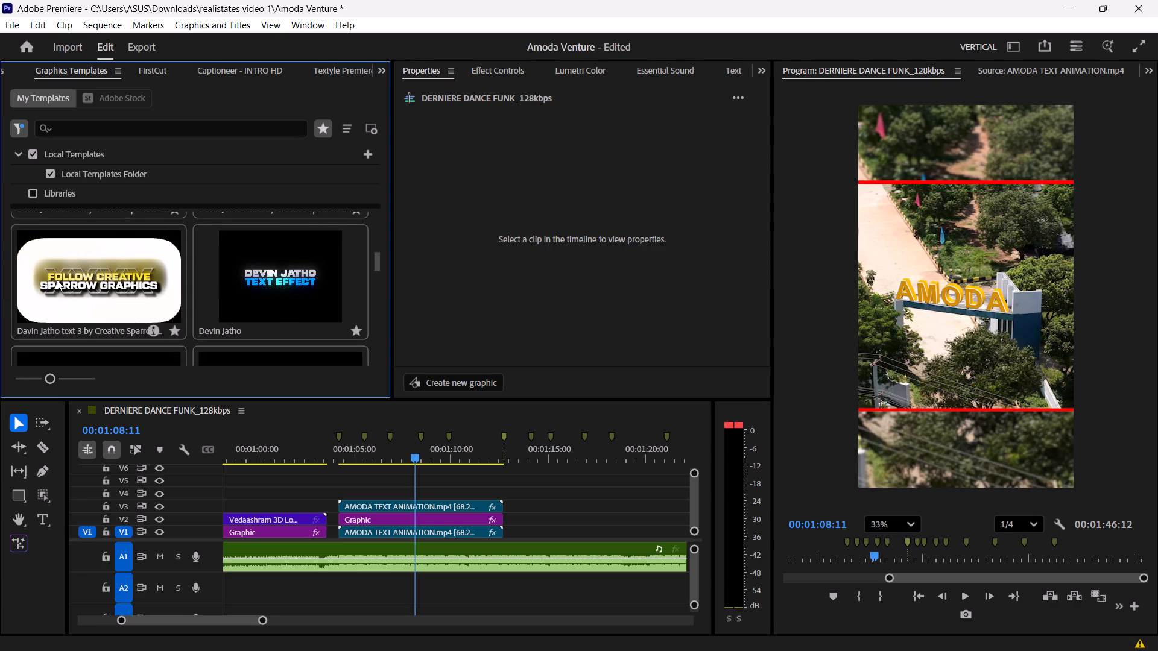
pyautogui.scroll(17, 51, 279)
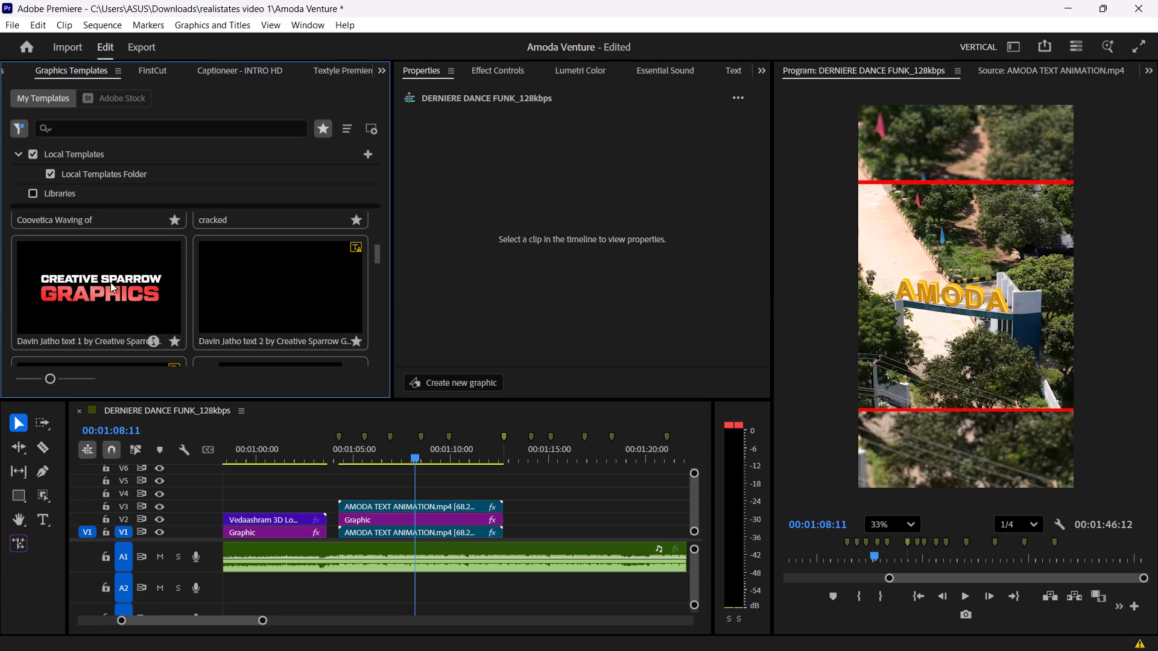
pyautogui.scroll(-13, 24, 274)
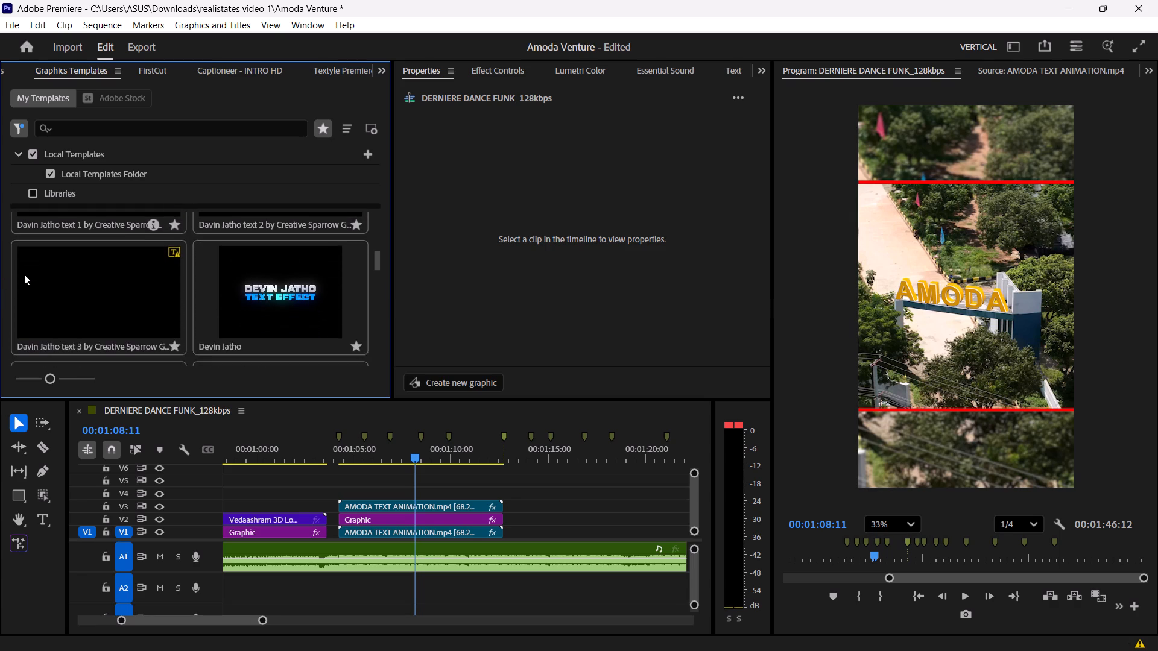
pyautogui.scroll(-20, 24, 274)
pyautogui.scroll(-15, 24, 274)
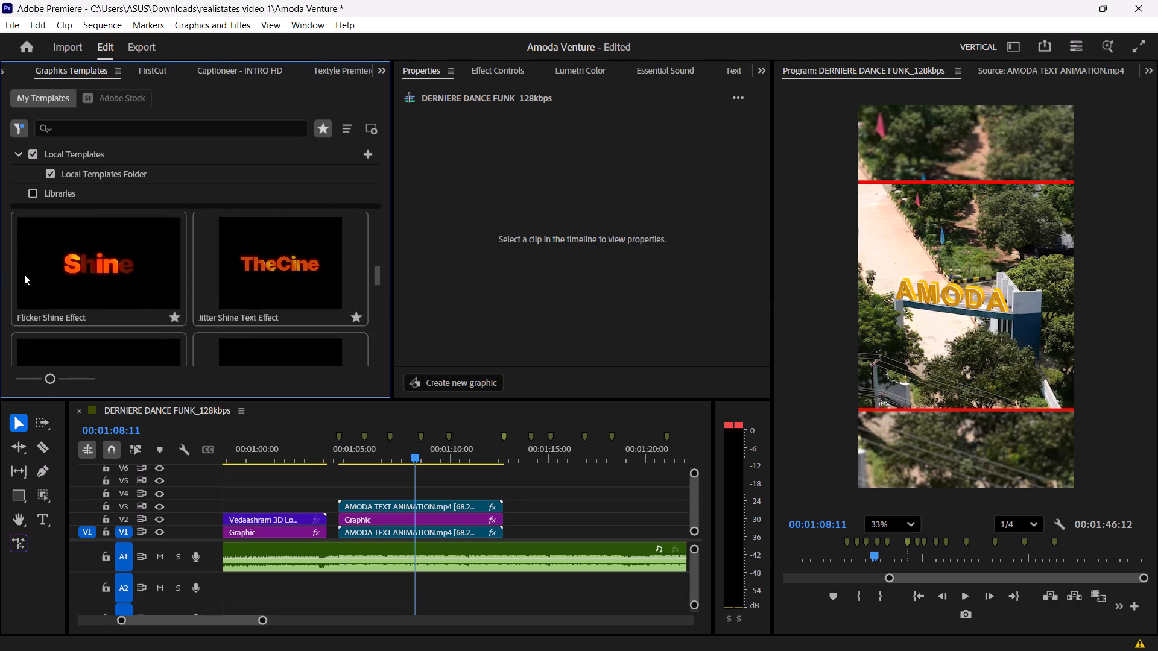
pyautogui.scroll(-20, 24, 274)
pyautogui.scroll(-5, 24, 274)
pyautogui.scroll(4, 24, 274)
pyautogui.scroll(-8, 24, 274)
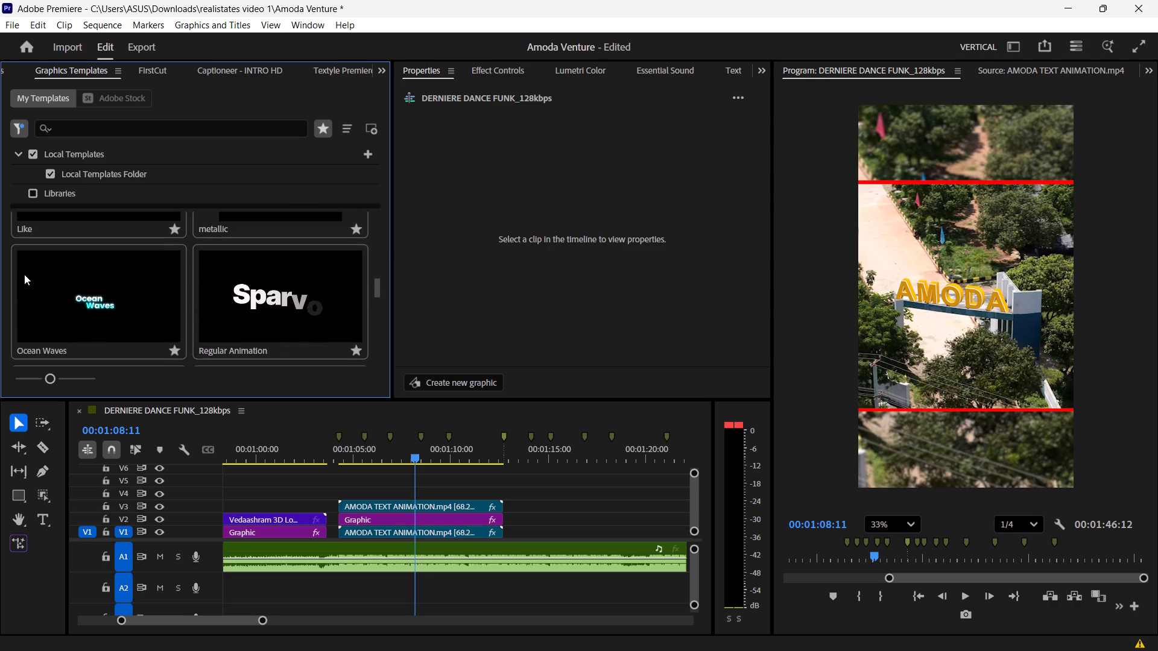
pyautogui.scroll(-20, 24, 274)
pyautogui.scroll(-20, 24, 274)
pyautogui.scroll(-9, 24, 274)
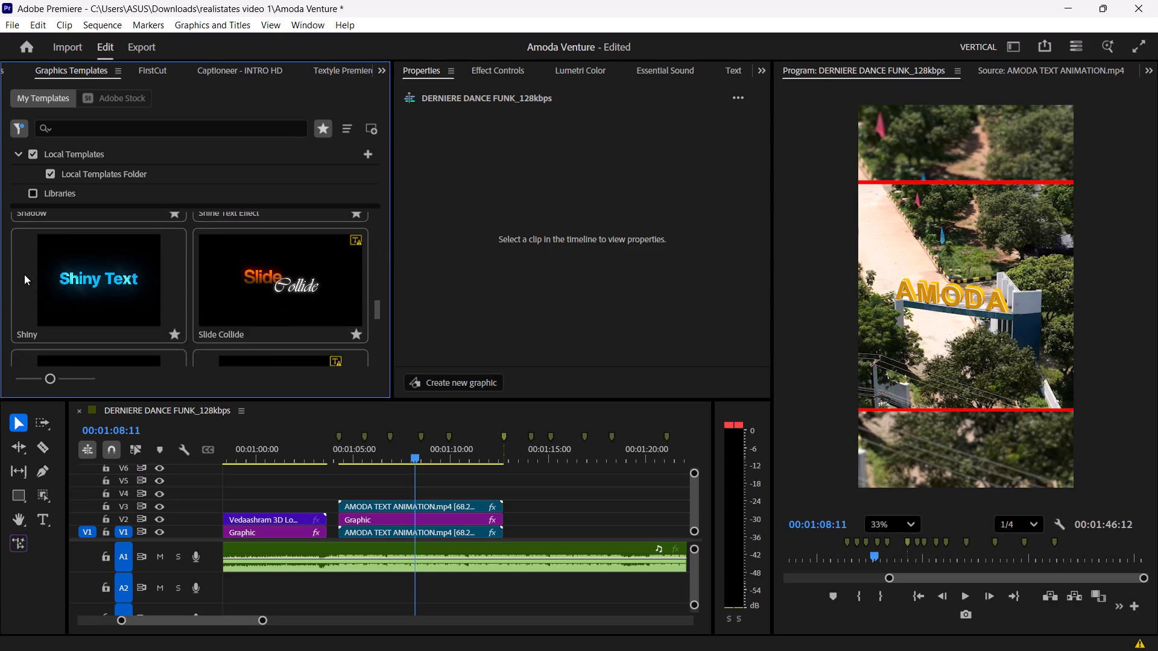
pyautogui.scroll(12, 24, 274)
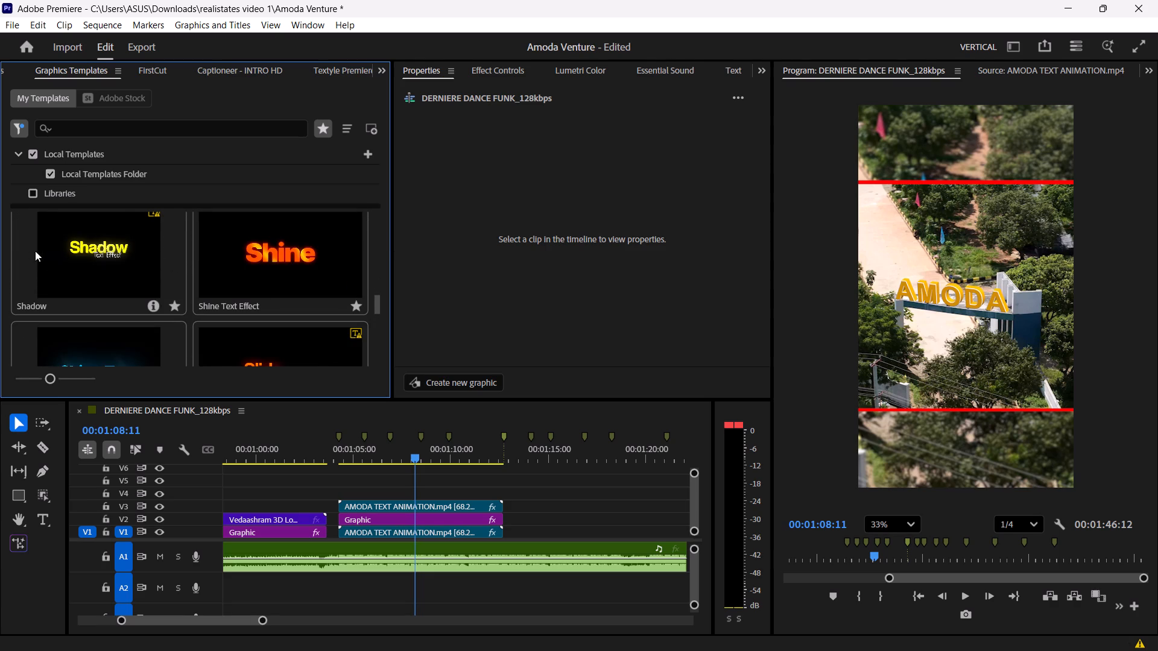
pyautogui.scroll(7, 83, 245)
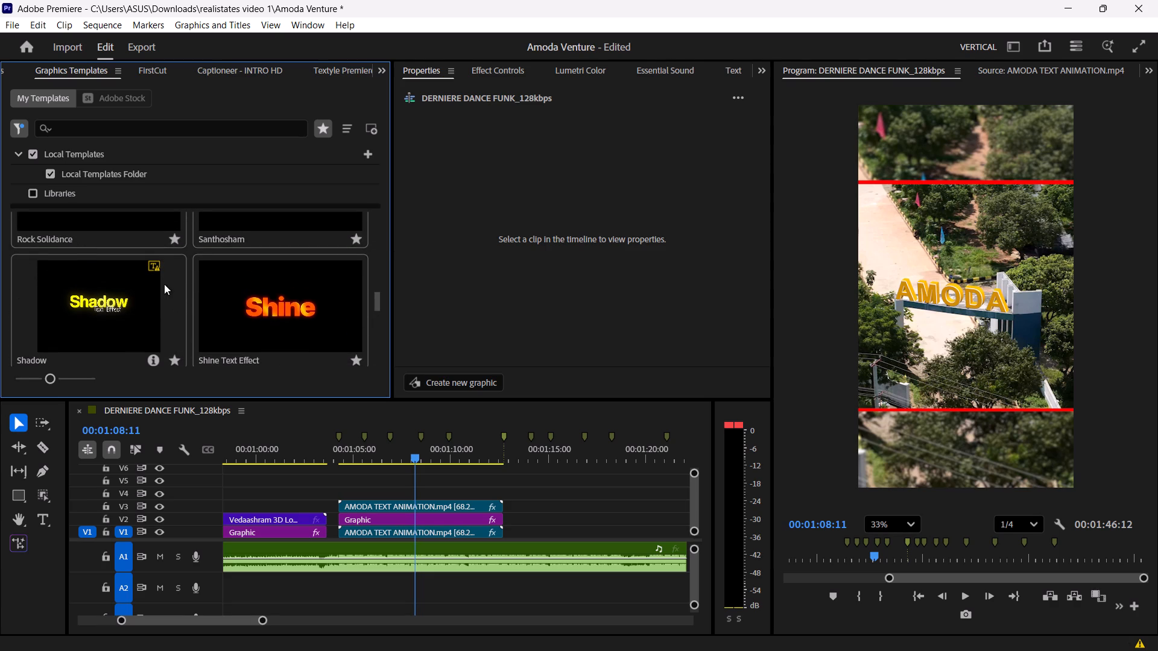
pyautogui.scroll(-12, 61, 300)
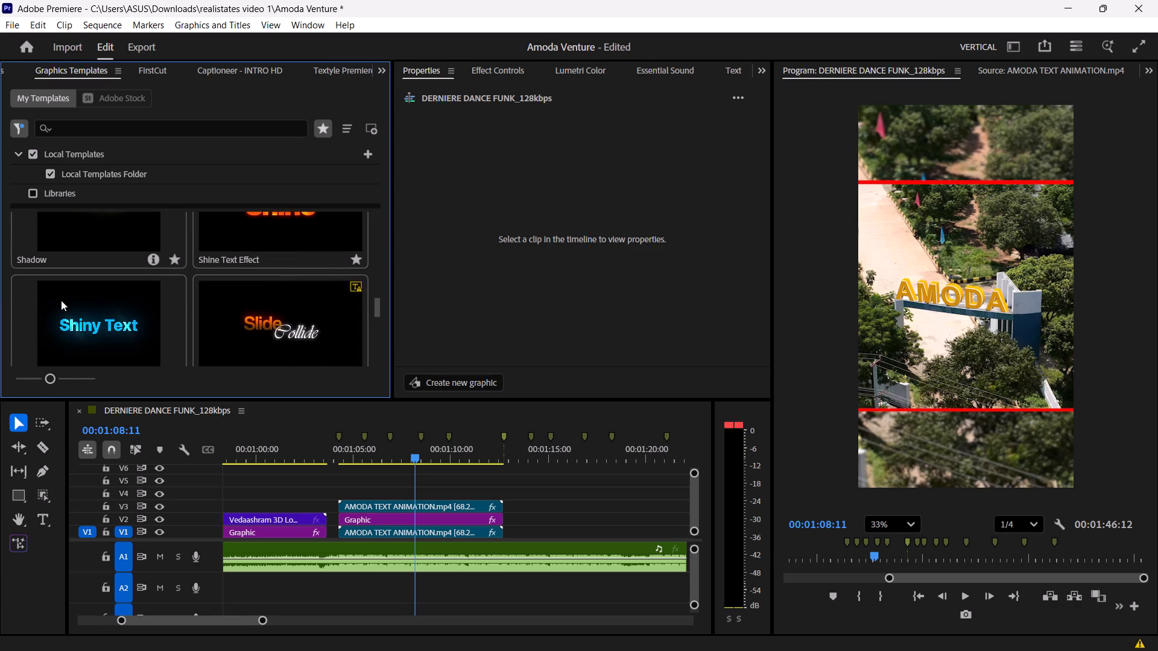
pyautogui.scroll(-20, 61, 300)
pyautogui.scroll(-7, 61, 300)
pyautogui.scroll(1, 61, 300)
pyautogui.scroll(-2, 61, 300)
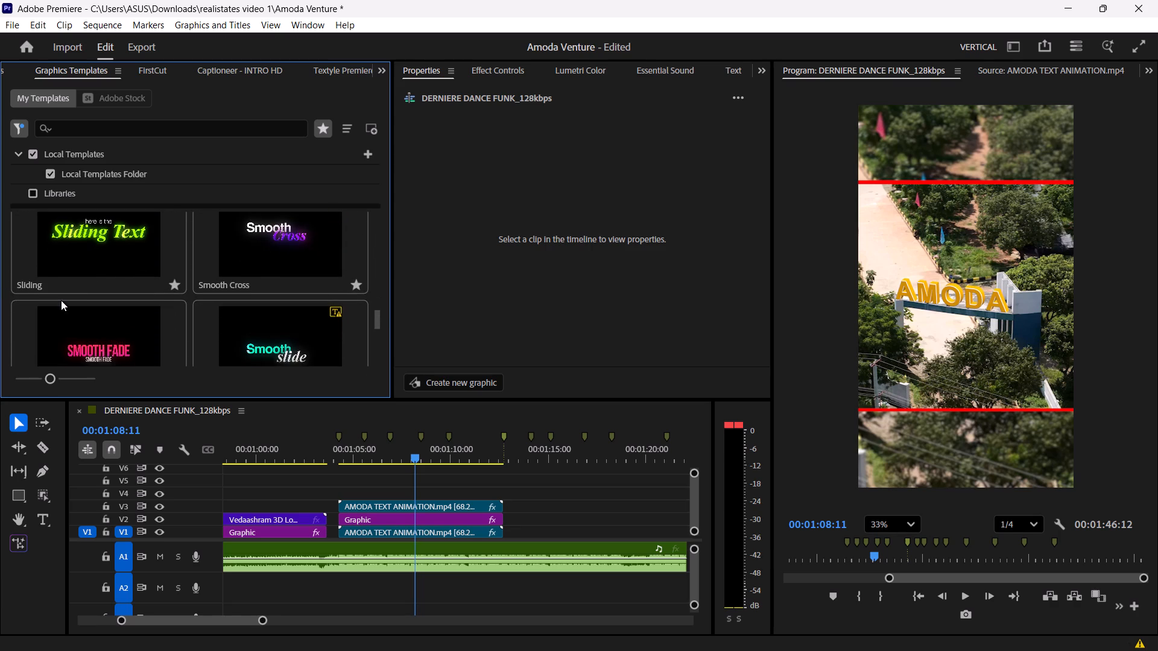
pyautogui.scroll(-5, 61, 300)
pyautogui.scroll(13, 61, 300)
pyautogui.scroll(-5, 265, 307)
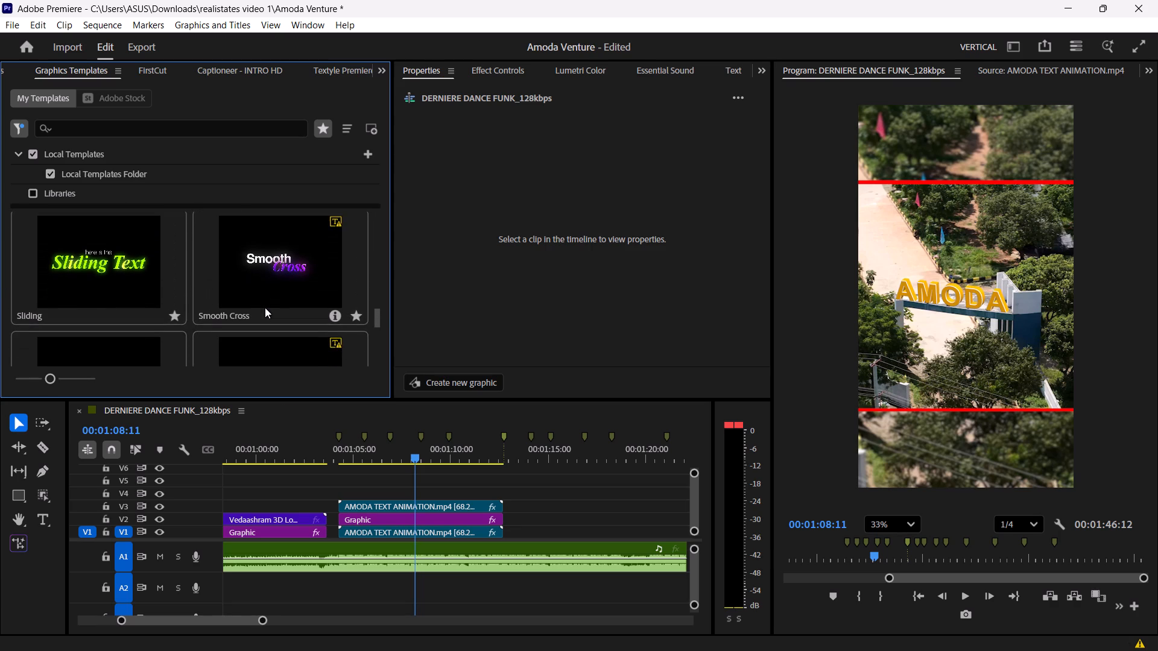
pyautogui.scroll(-20, 265, 307)
pyautogui.scroll(-3, 265, 307)
pyautogui.scroll(3, 265, 307)
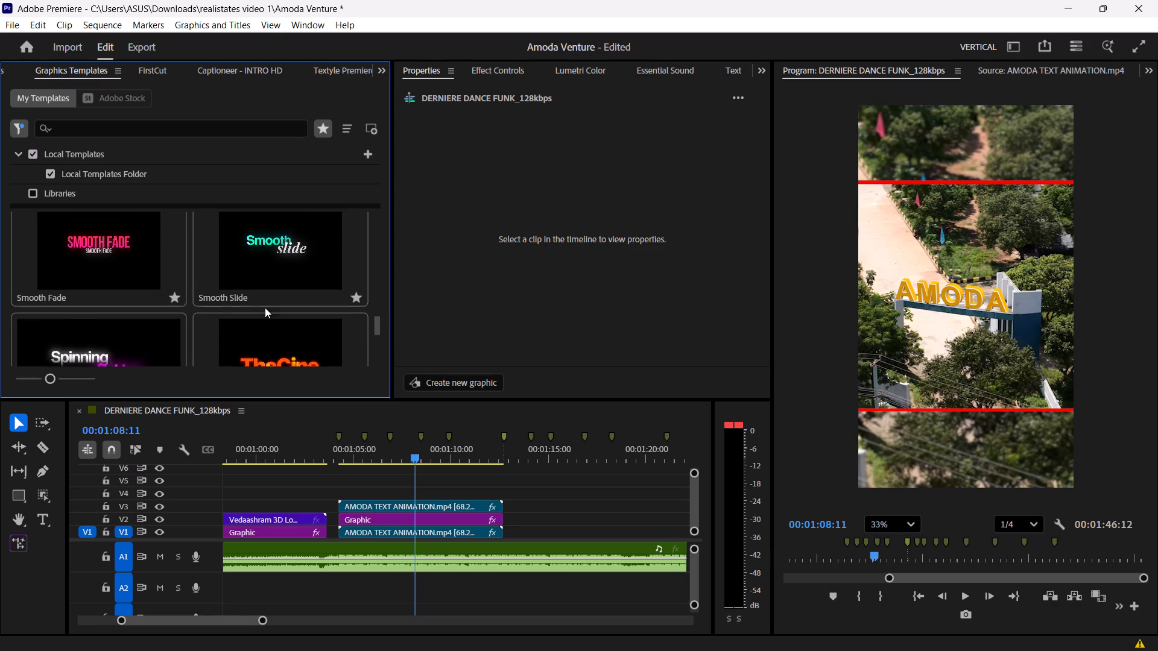
pyautogui.scroll(20, 265, 307)
pyautogui.scroll(9, 265, 307)
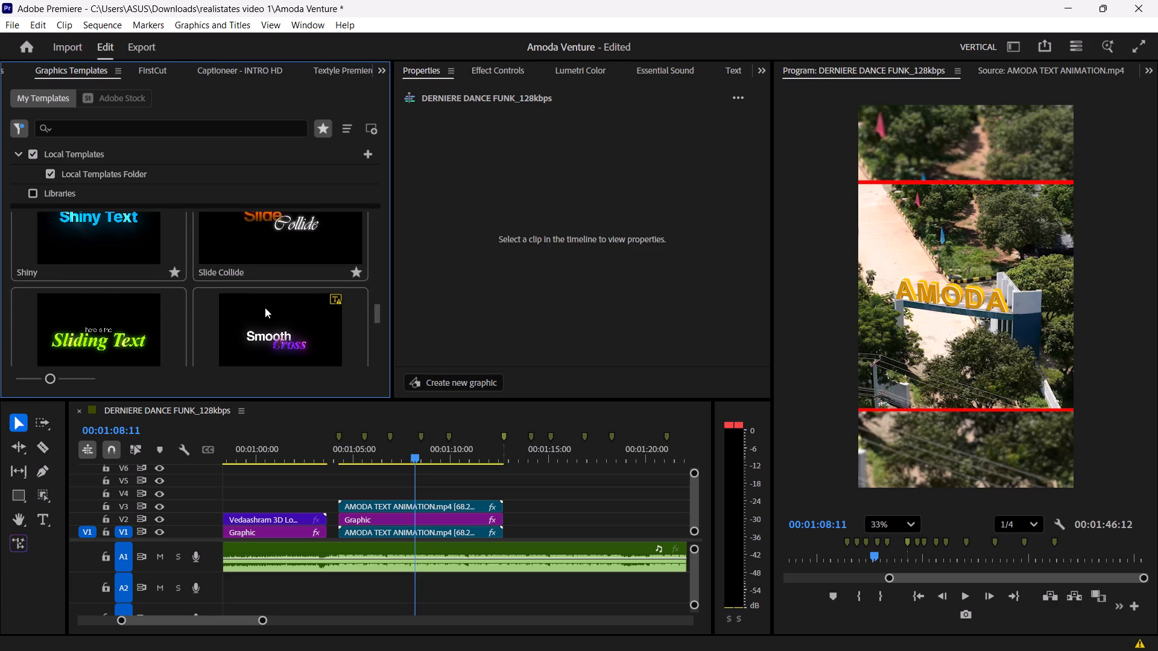
pyautogui.scroll(15, 265, 307)
pyautogui.scroll(-12, 265, 307)
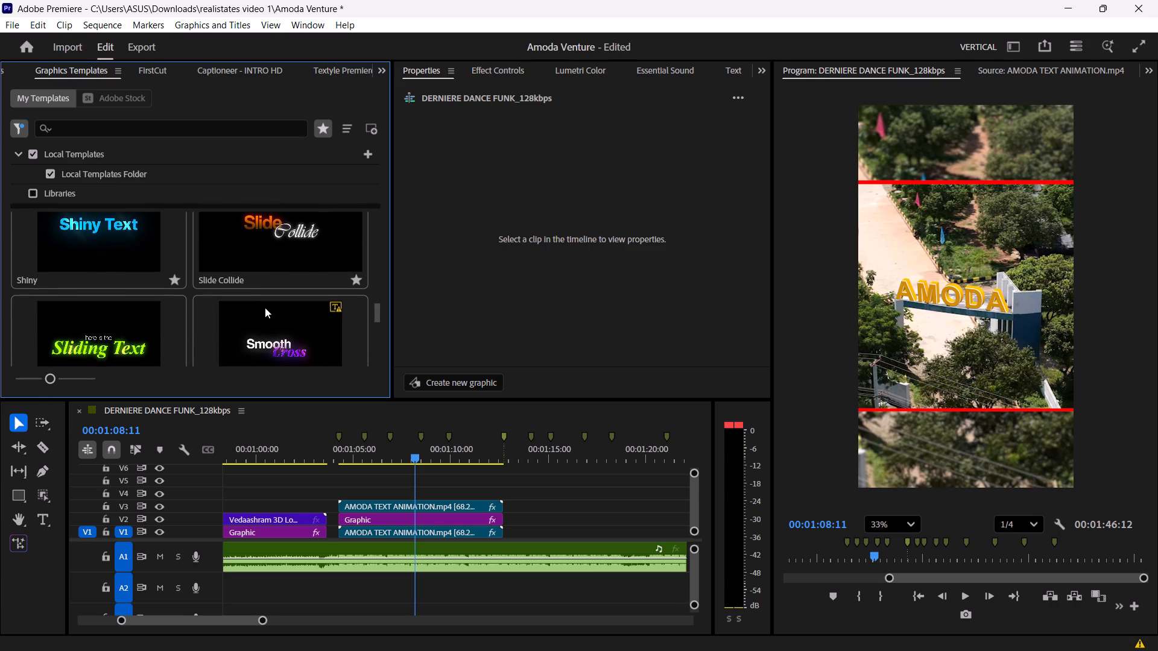
pyautogui.scroll(-6, 265, 307)
# Place the Smooth Cross template on V4 above the AMODA clips, starting at the second marker, and accept substitution of the missing Helvetica-Bold font.
pyautogui.click(265, 307)
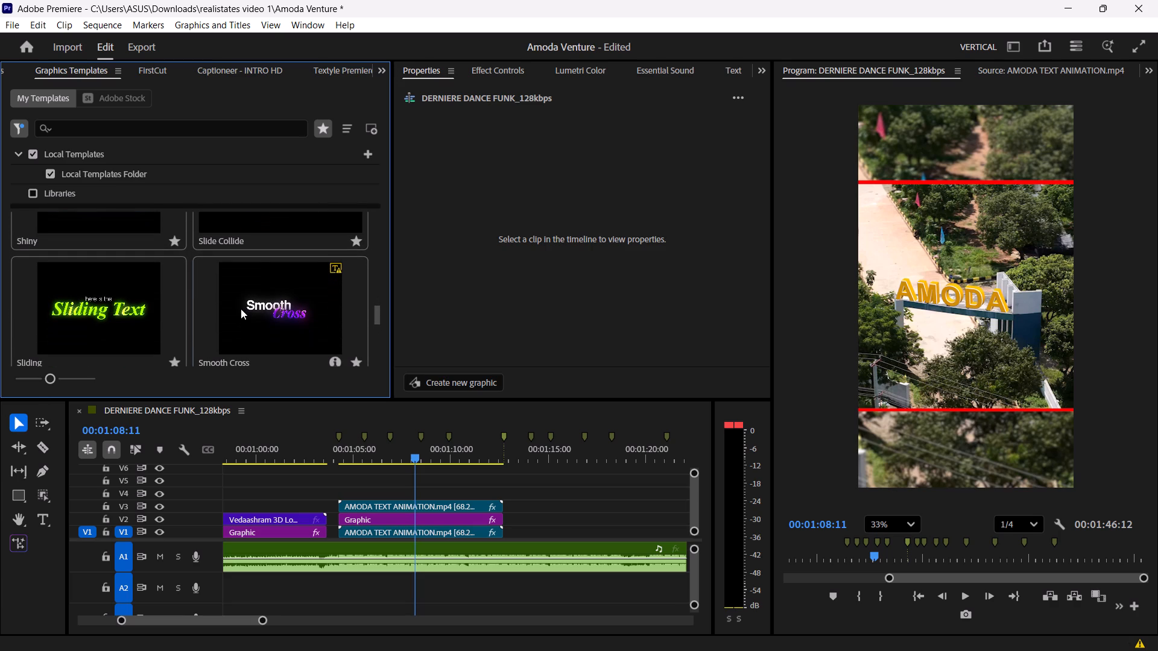
pyautogui.moveTo(241, 309); pyautogui.dragTo(423, 491)
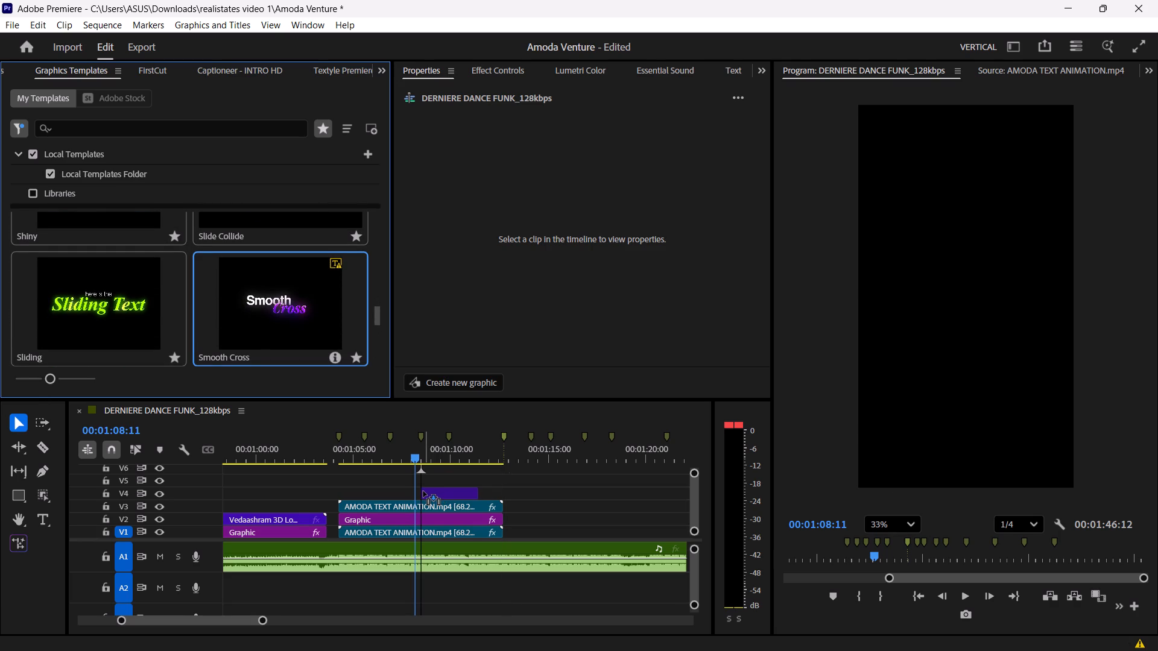
pyautogui.moveTo(423, 491); pyautogui.dragTo(367, 495)
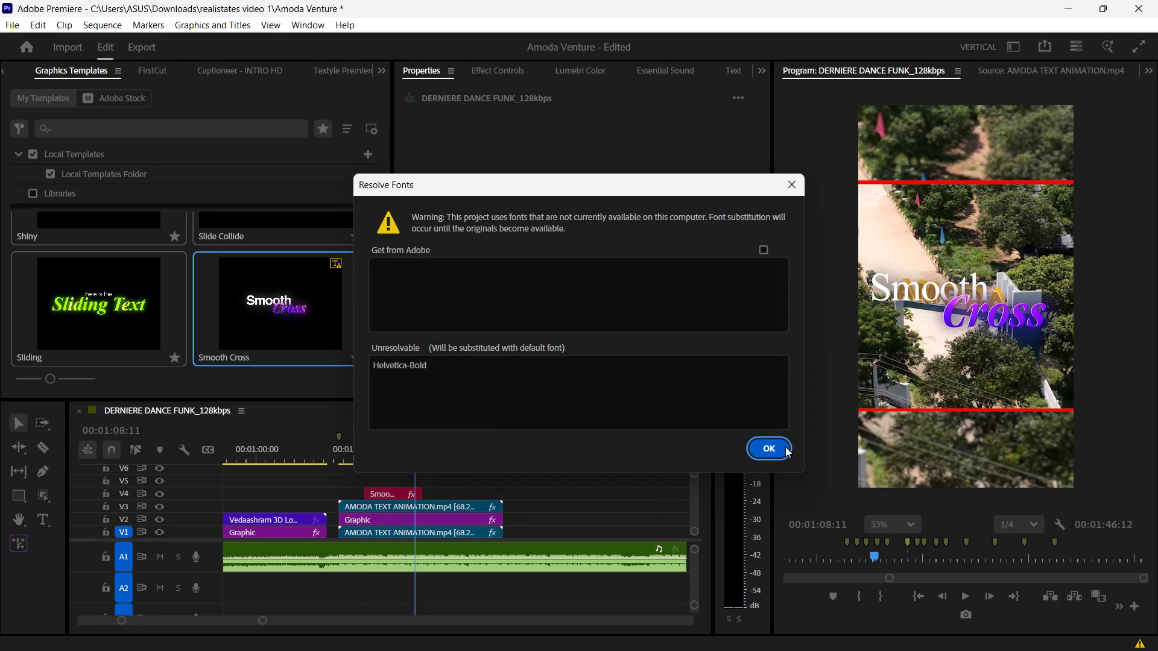
pyautogui.click(786, 447)
# Play back the sequence from just before the Smooth Cross title to review its animation over the AMODA footage.
pyautogui.moveTo(400, 457); pyautogui.dragTo(372, 450)
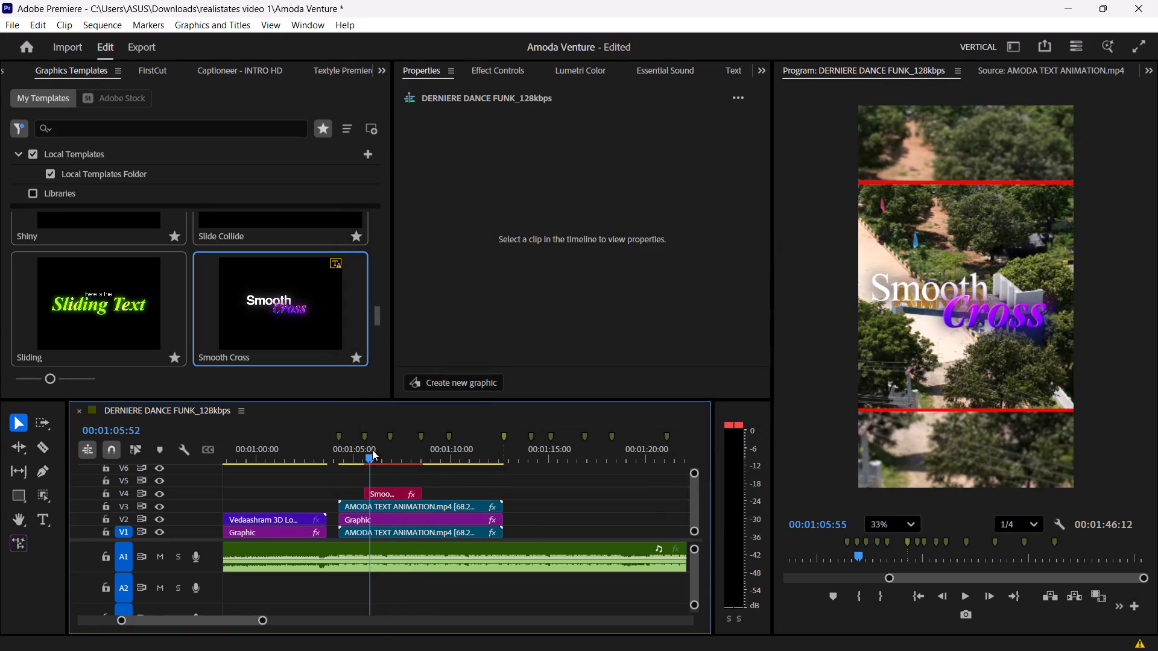
pyautogui.moveTo(372, 450); pyautogui.dragTo(361, 447)
pyautogui.press('space')
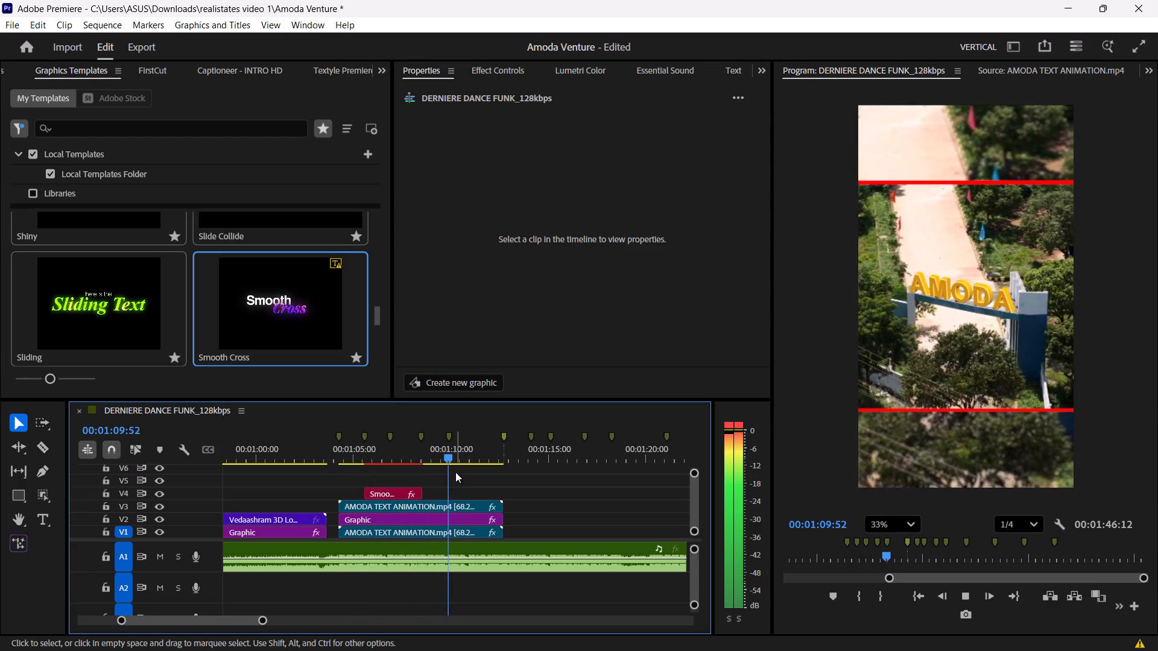
pyautogui.press('space')
# Lengthen the Smooth Cross clip on V4 so that it ends at 00:01:11:24, shortly before the AMODA clips end.
pyautogui.moveTo(425, 492); pyautogui.dragTo(471, 500)
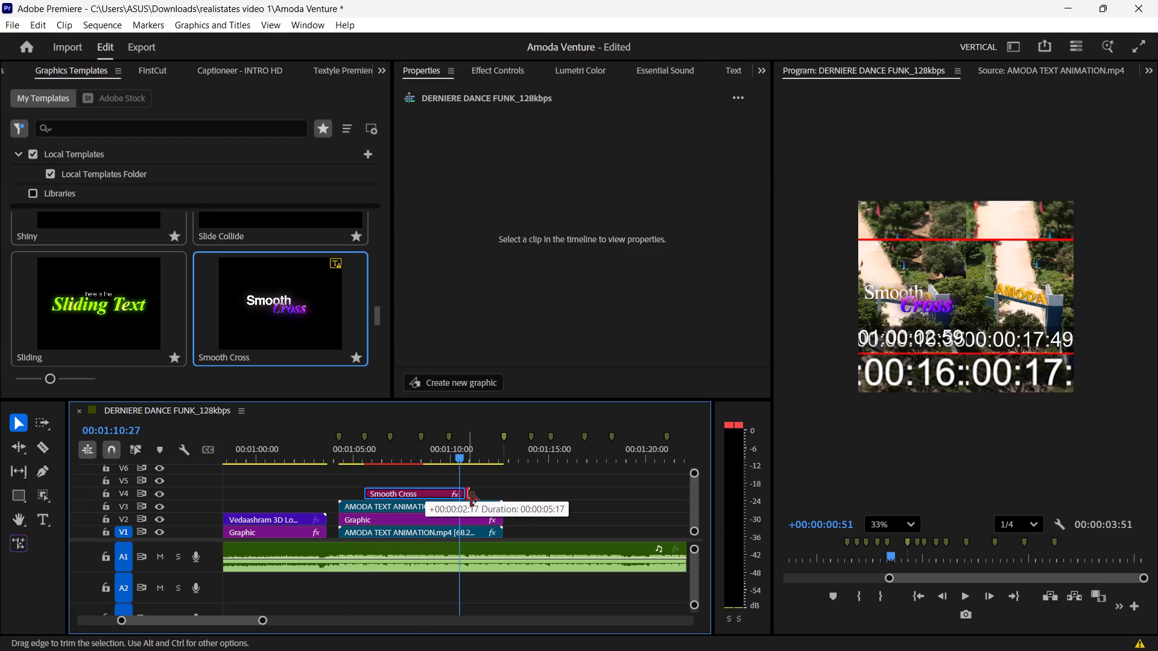
pyautogui.moveTo(471, 500); pyautogui.dragTo(508, 516)
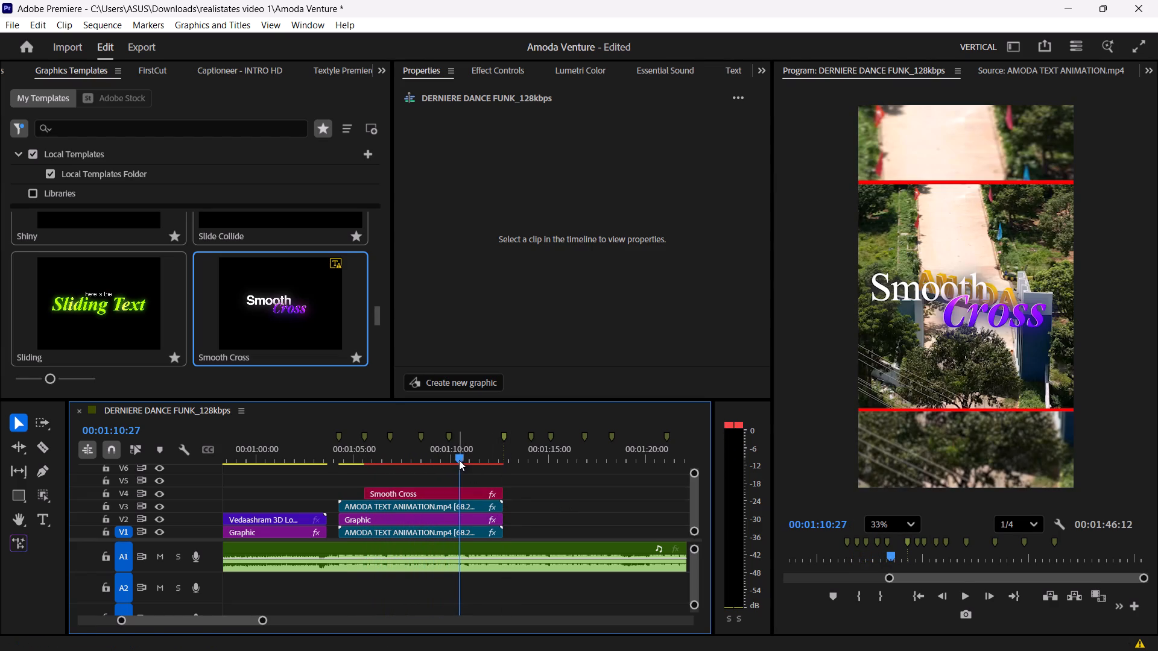
pyautogui.press('space')
pyautogui.moveTo(489, 458); pyautogui.dragTo(476, 458)
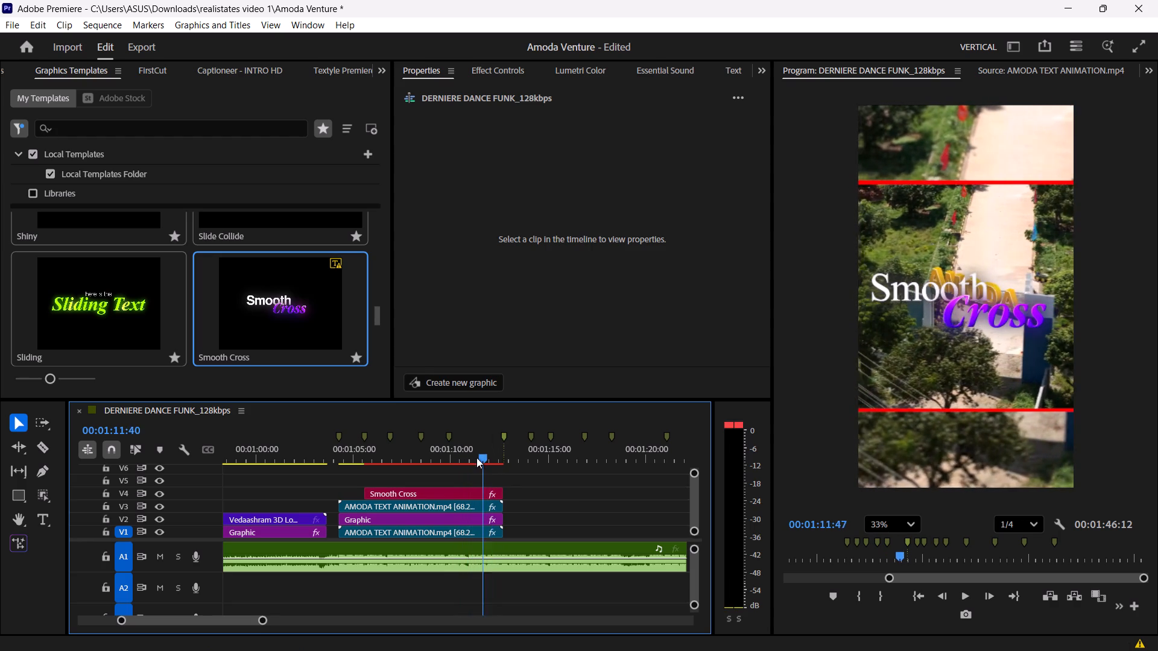
pyautogui.moveTo(476, 458); pyautogui.dragTo(473, 456)
pyautogui.moveTo(503, 495); pyautogui.dragTo(478, 510)
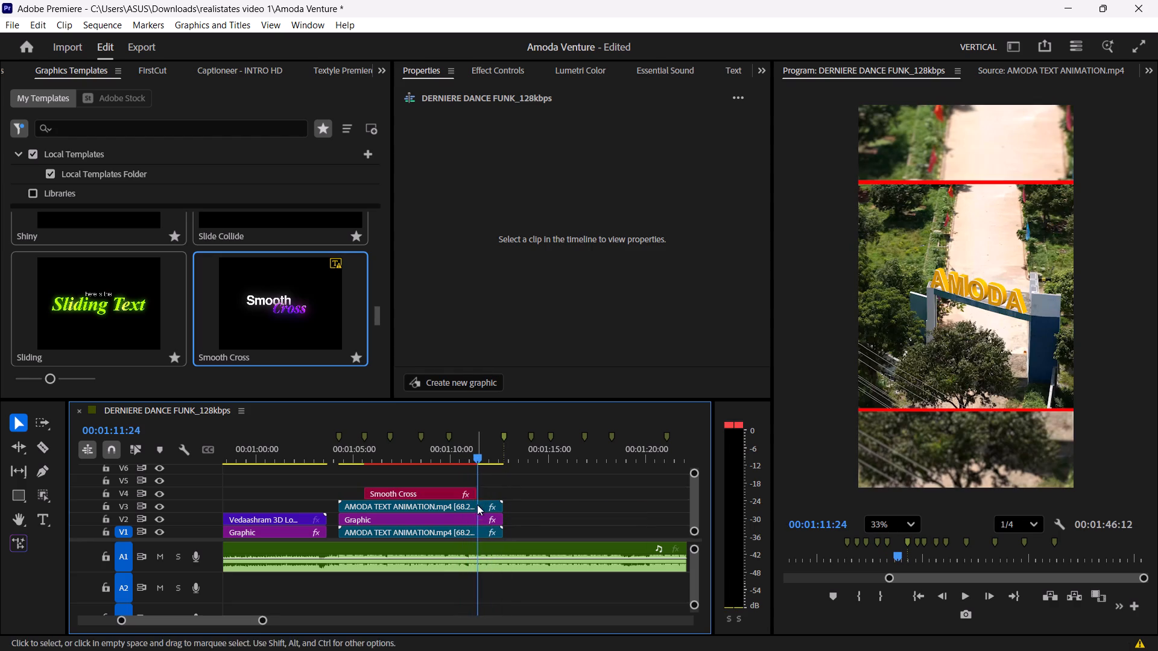
# Move the Smooth Cross title down over the lower red border strip, to about position 589.1, 1455.1.
pyautogui.click(402, 458)
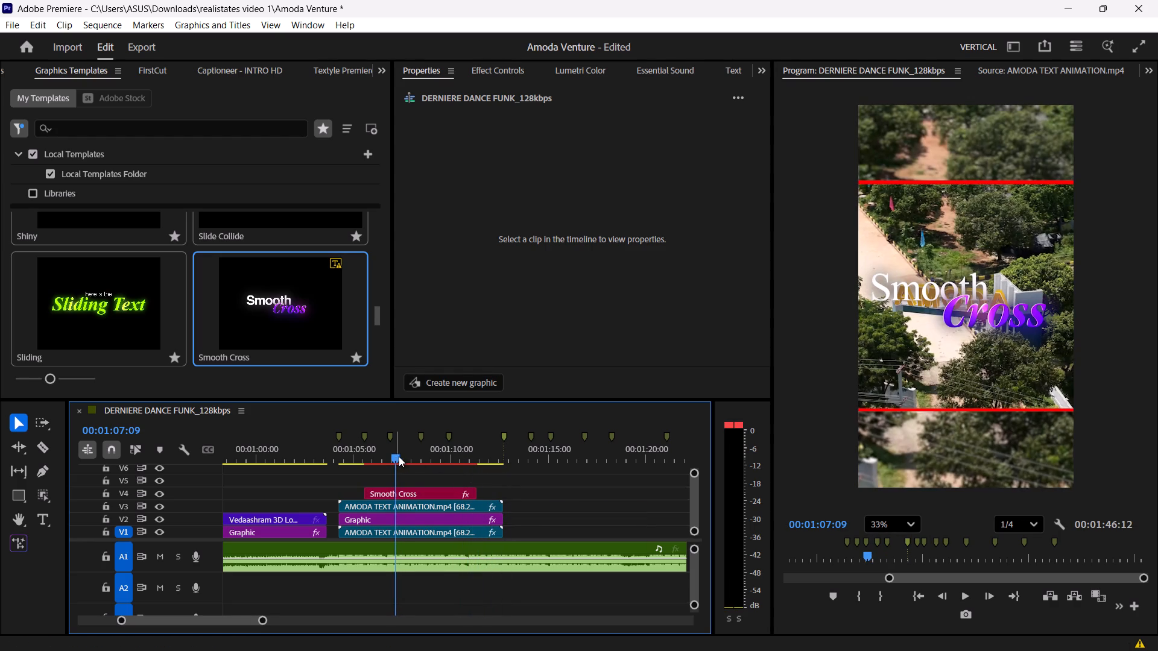
pyautogui.click(391, 492)
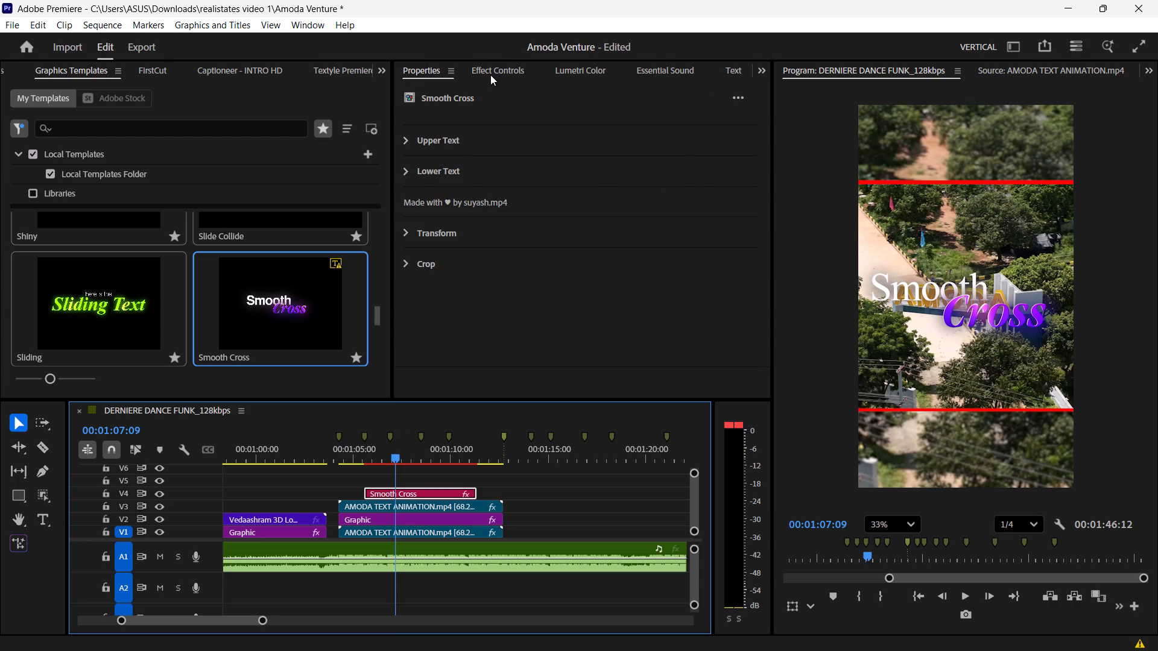
pyautogui.click(490, 75)
pyautogui.click(449, 165)
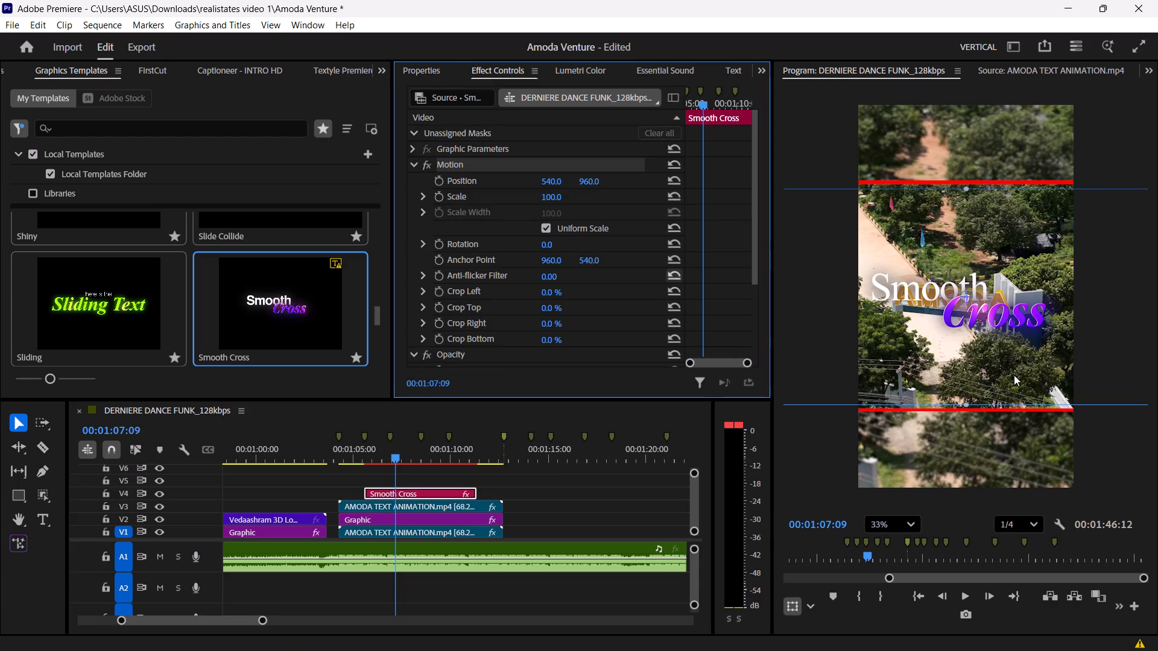
pyautogui.moveTo(1054, 365); pyautogui.dragTo(1049, 454)
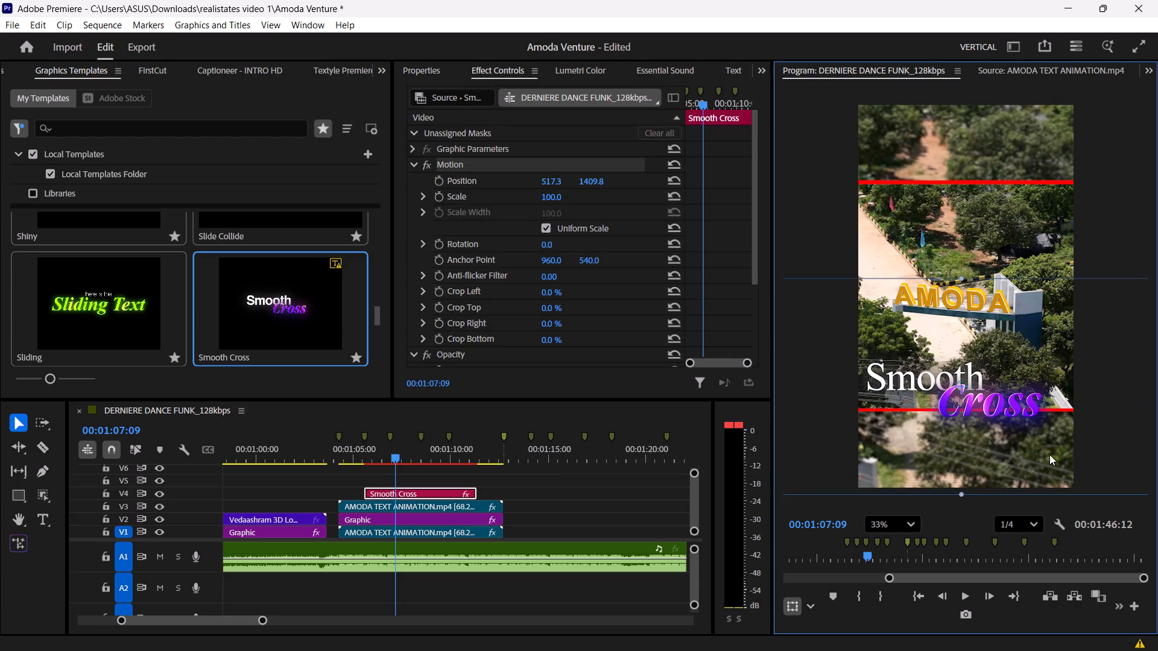
pyautogui.moveTo(1049, 454); pyautogui.dragTo(1064, 458)
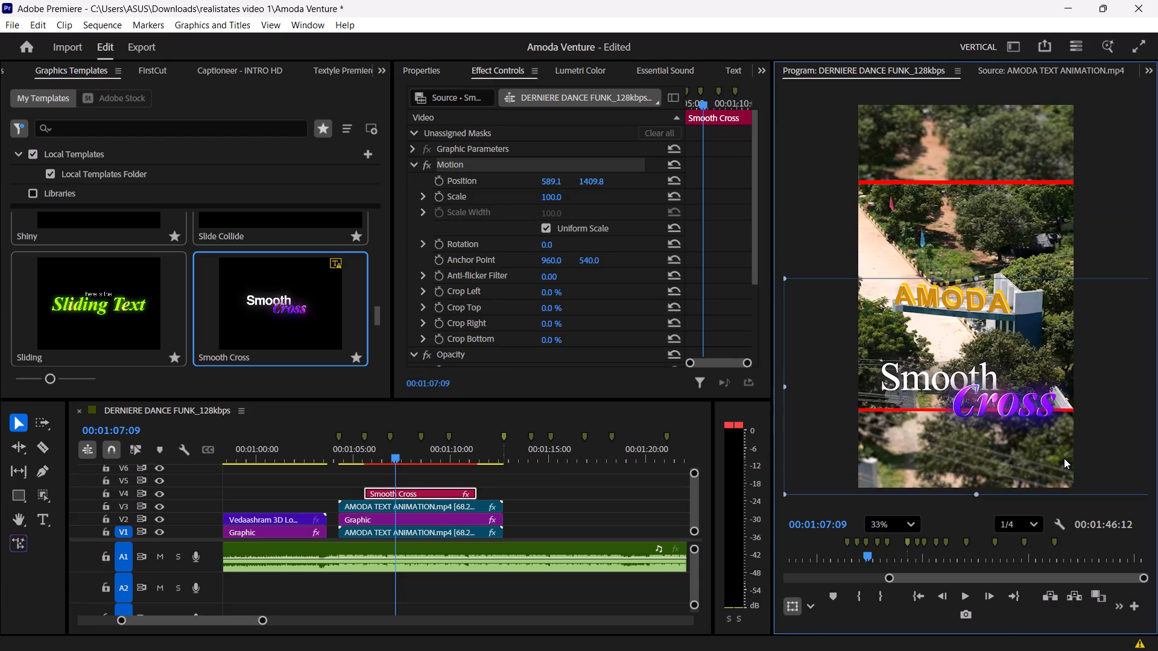
pyautogui.moveTo(1064, 458); pyautogui.dragTo(1064, 464)
# Play back the AMODA section from its start to review the repositioned Smooth Cross title, and return the playhead to 00:01:07:34.
pyautogui.press('space')
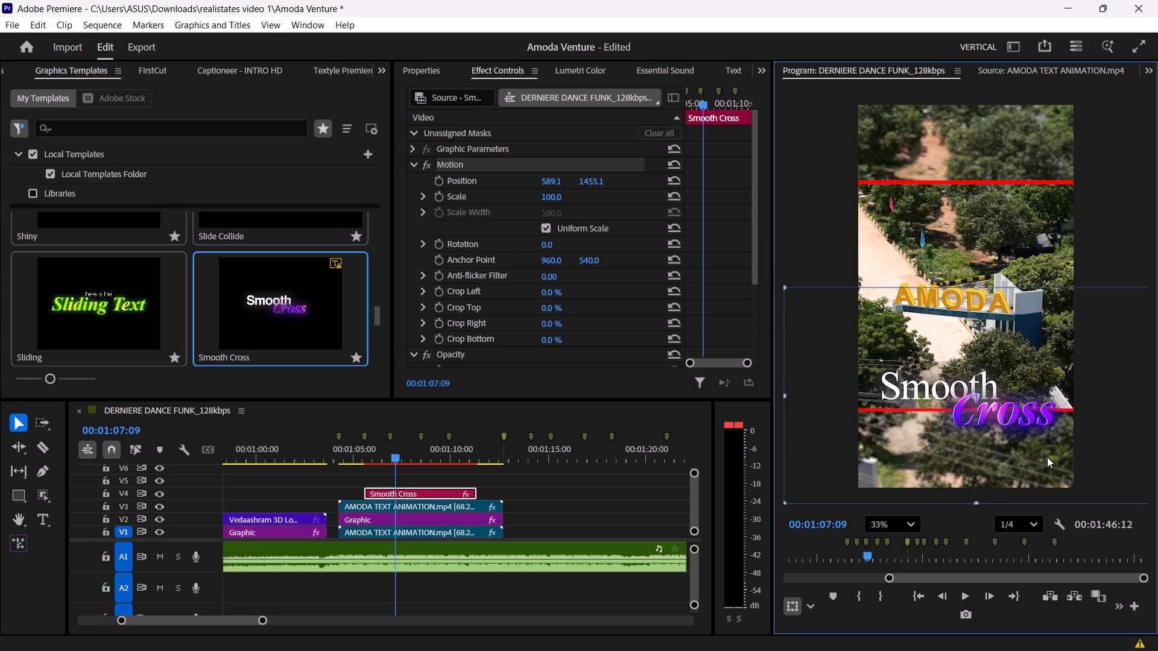
pyautogui.moveTo(416, 453); pyautogui.dragTo(352, 452)
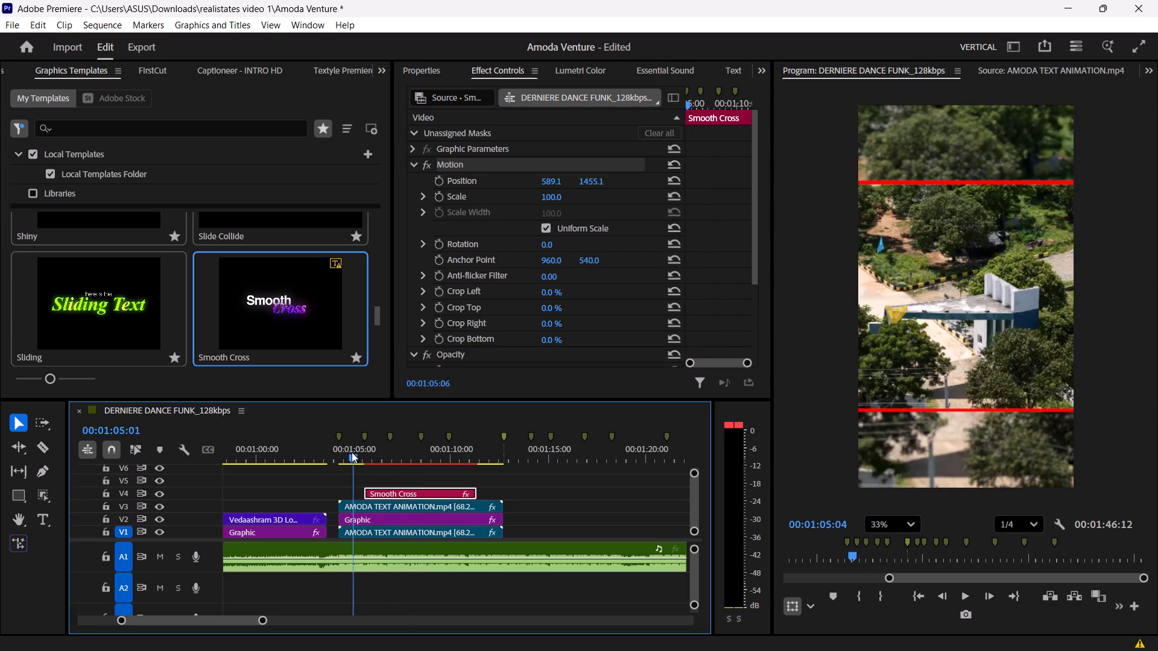
pyautogui.moveTo(352, 452); pyautogui.dragTo(336, 450)
pyautogui.press('space')
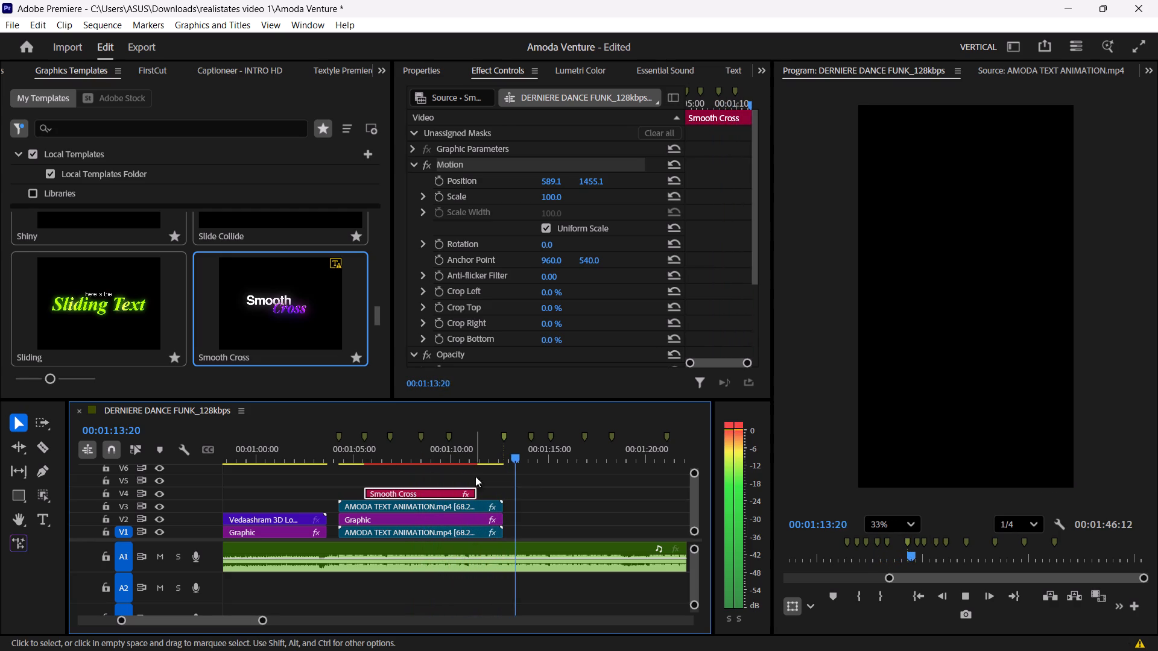
pyautogui.moveTo(479, 461); pyautogui.dragTo(405, 450)
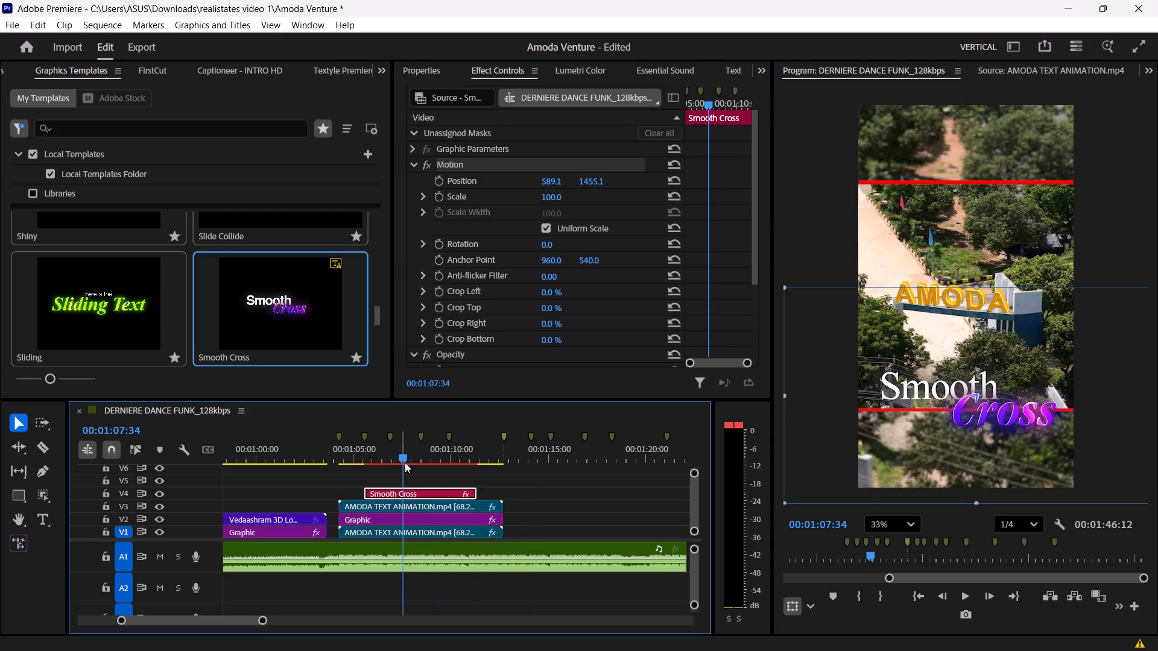
# Change the upper text of the Smooth Cross title to "Entrance".
pyautogui.click(425, 67)
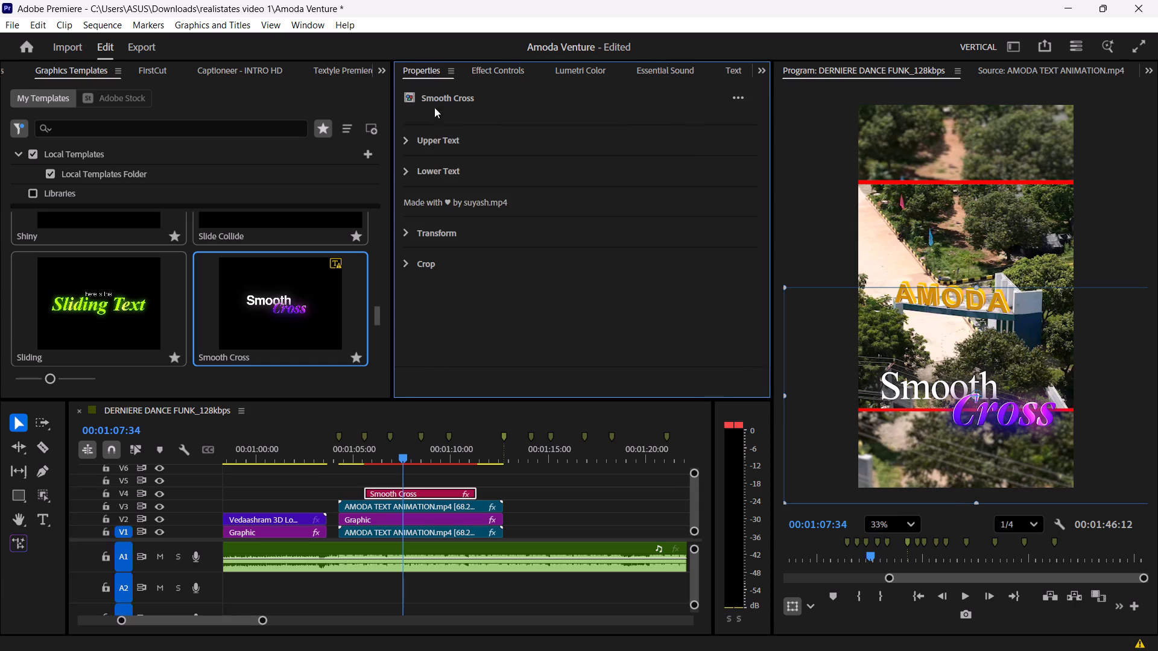
pyautogui.click(411, 139)
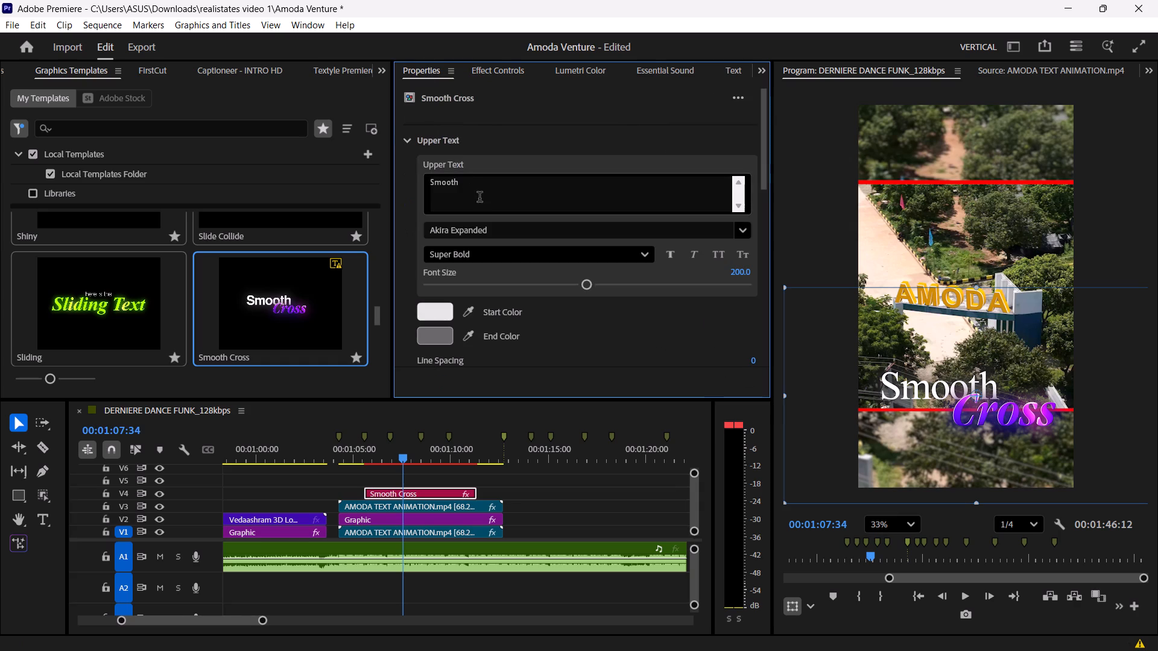
pyautogui.moveTo(479, 189); pyautogui.dragTo(397, 187)
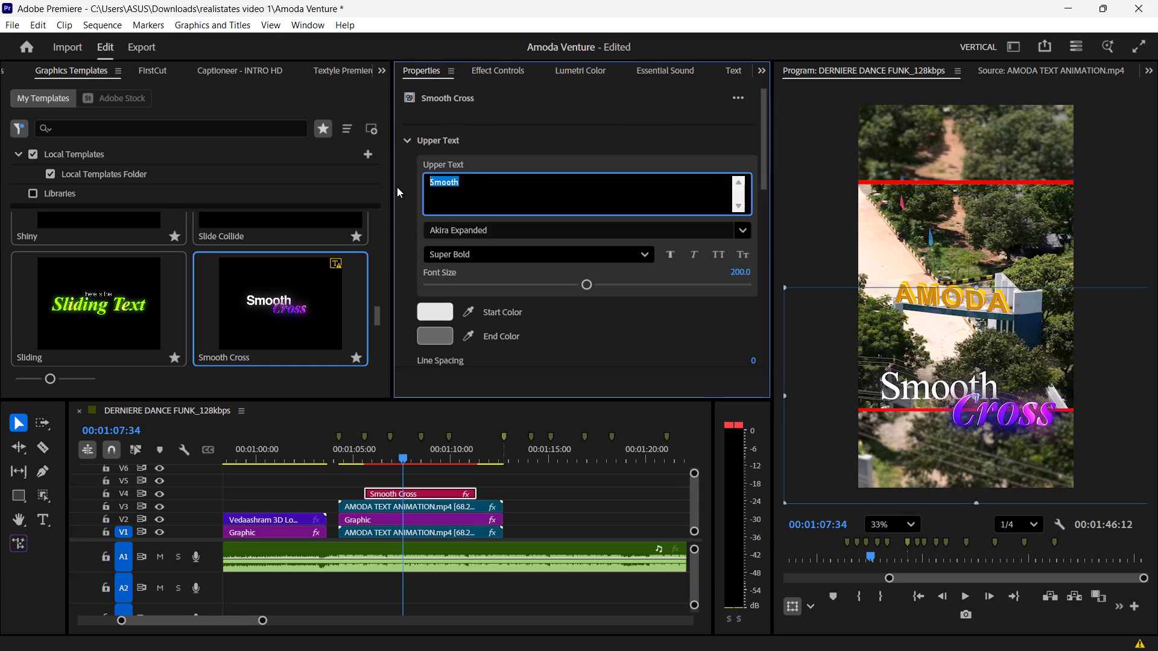
pyautogui.hotkey('shift', 'e')
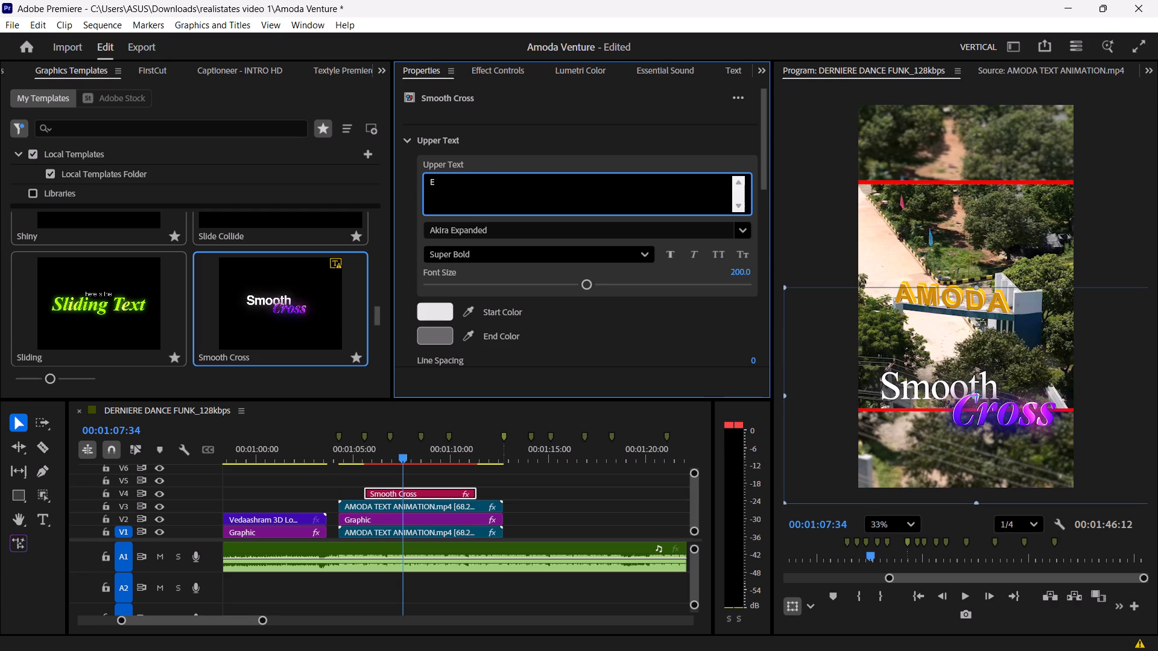
pyautogui.press('n')
pyautogui.write('trance')
pyautogui.click(473, 150)
# Raise the glow intensity of the Smooth Cross title's upper text to about 3.
pyautogui.scroll(-12, 420, 153)
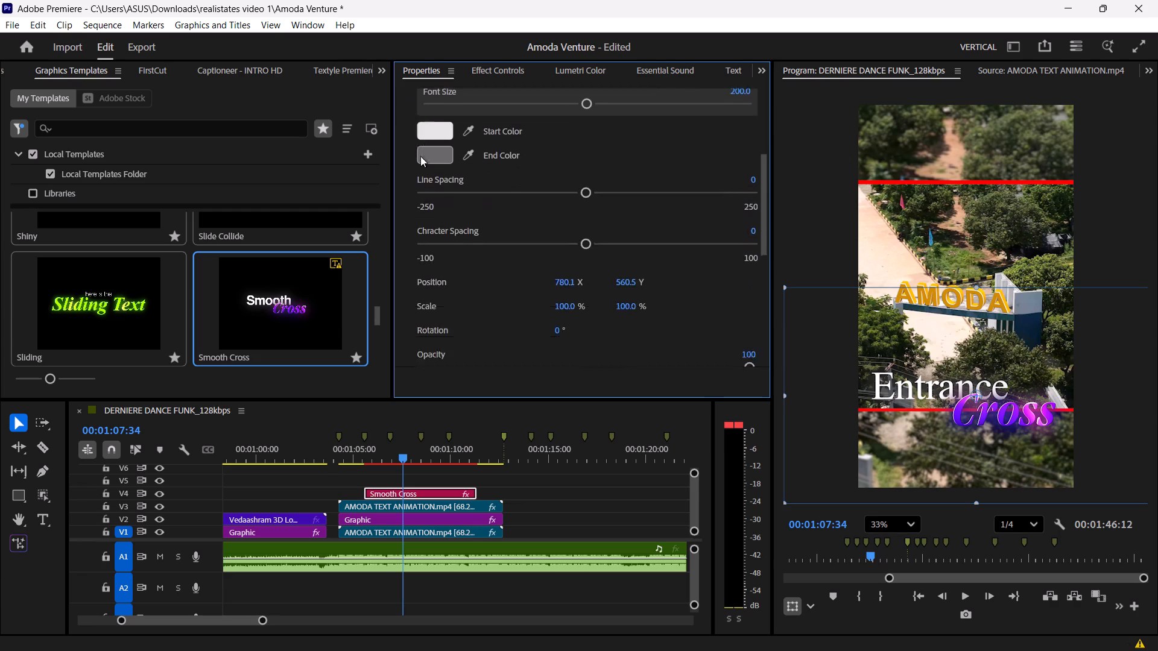
pyautogui.scroll(-8, 420, 156)
pyautogui.scroll(18, 420, 156)
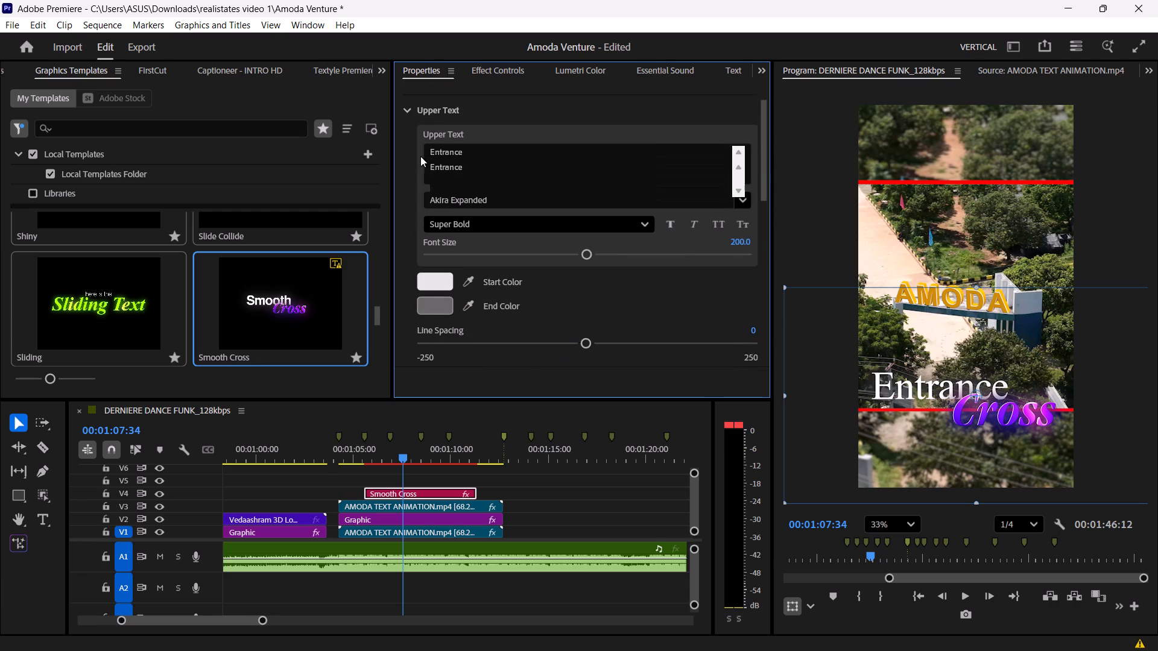
pyautogui.scroll(1, 420, 156)
pyautogui.scroll(-15, 420, 156)
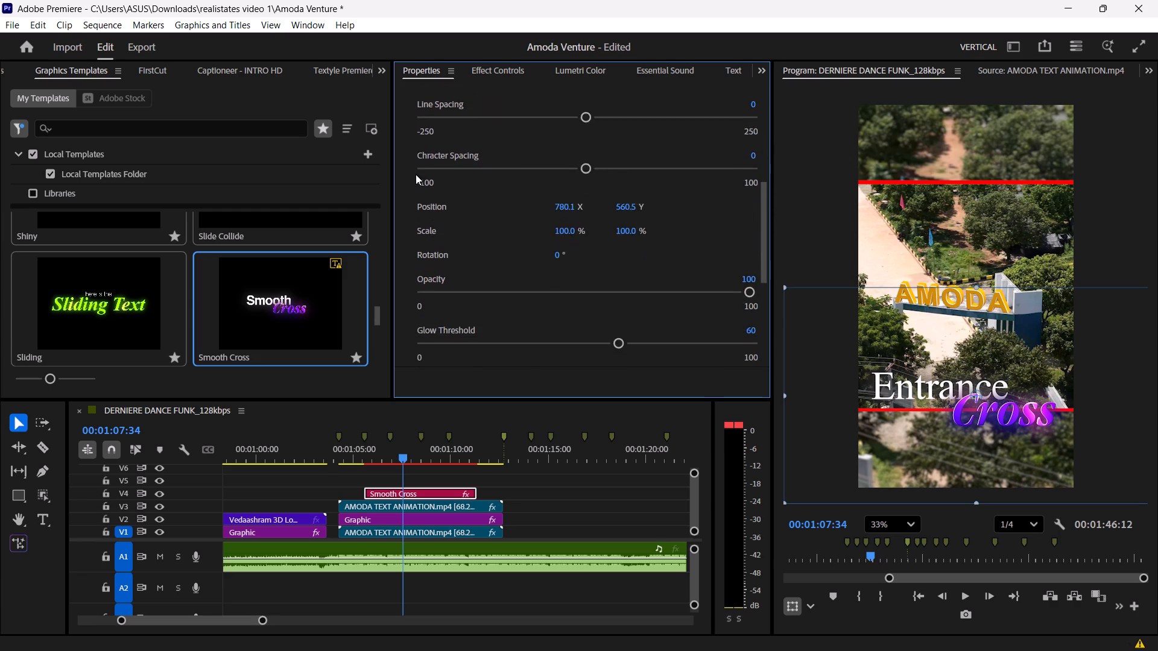
pyautogui.scroll(-9, 416, 174)
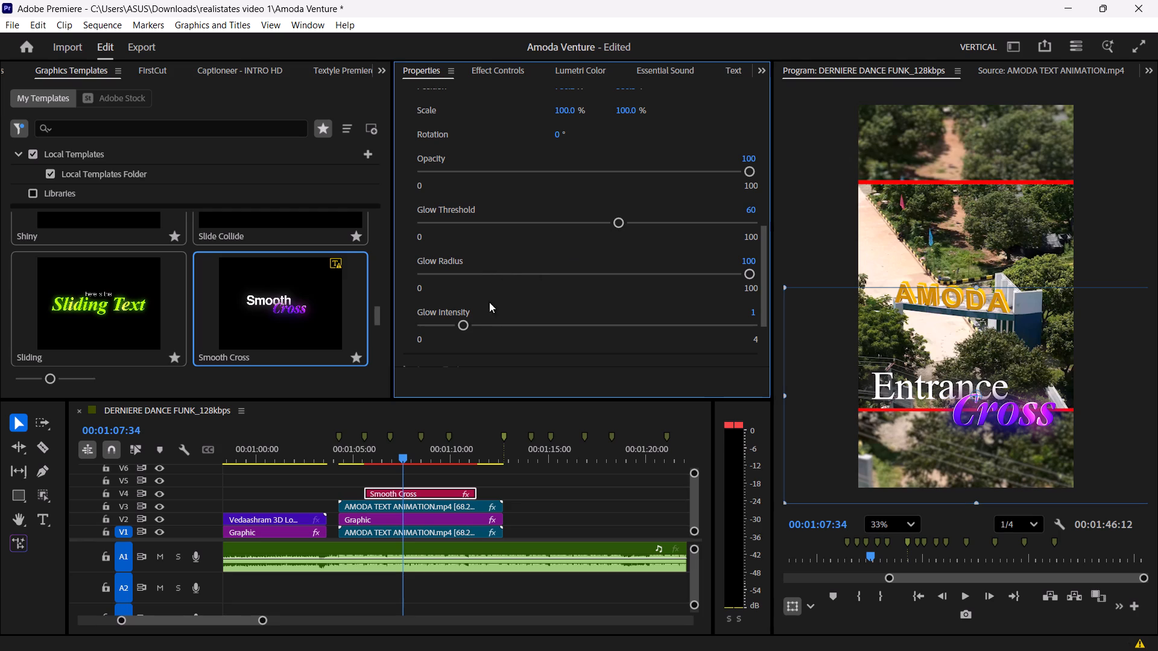
pyautogui.moveTo(465, 323); pyautogui.dragTo(511, 318)
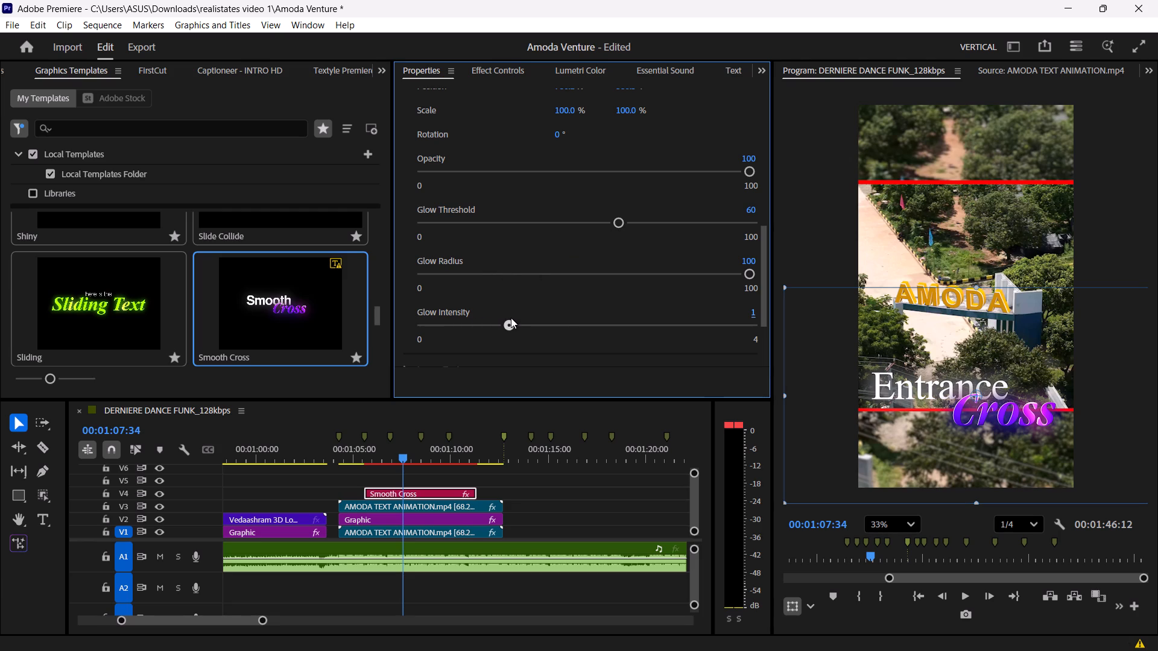
pyautogui.moveTo(511, 318); pyautogui.dragTo(636, 318)
pyautogui.moveTo(636, 318); pyautogui.dragTo(626, 320)
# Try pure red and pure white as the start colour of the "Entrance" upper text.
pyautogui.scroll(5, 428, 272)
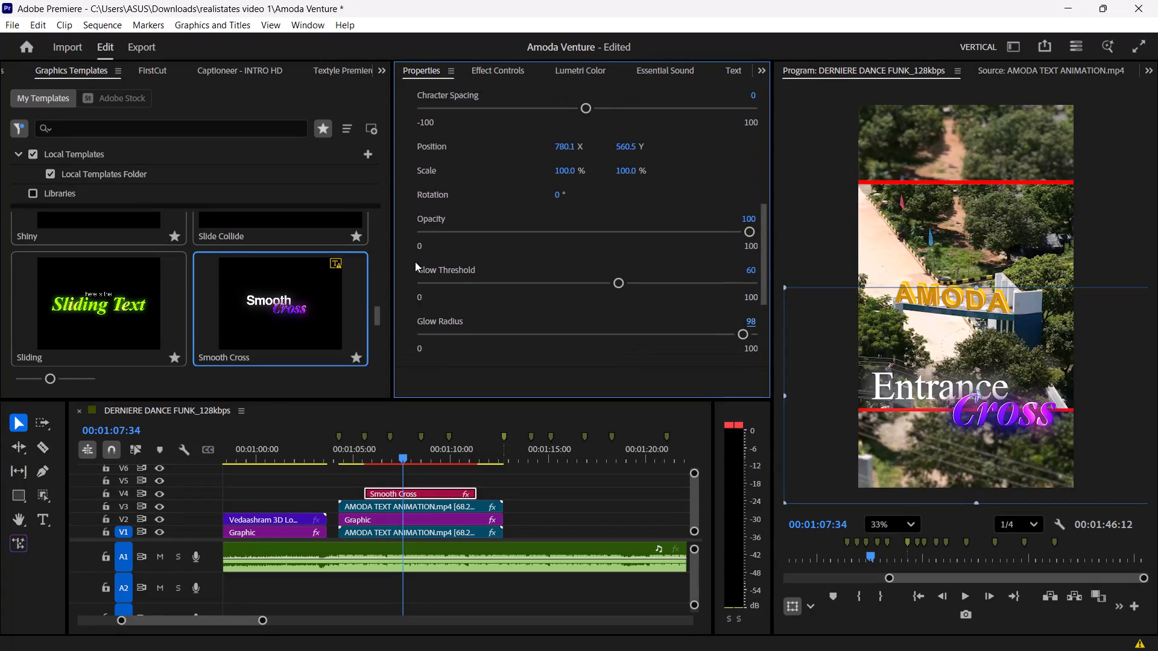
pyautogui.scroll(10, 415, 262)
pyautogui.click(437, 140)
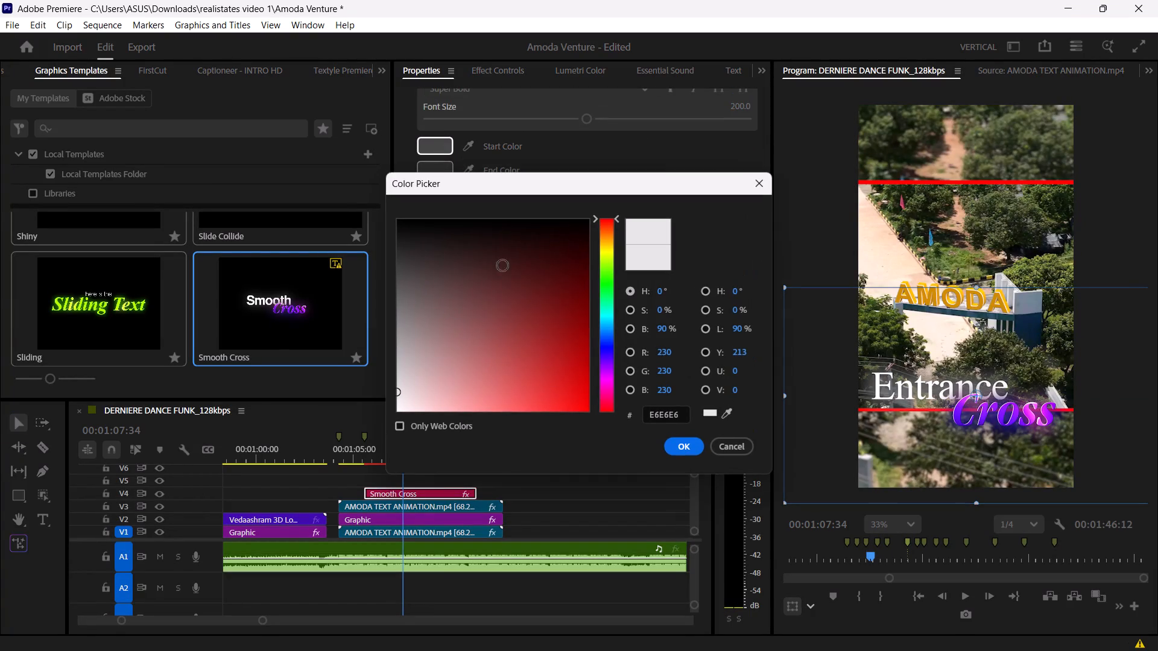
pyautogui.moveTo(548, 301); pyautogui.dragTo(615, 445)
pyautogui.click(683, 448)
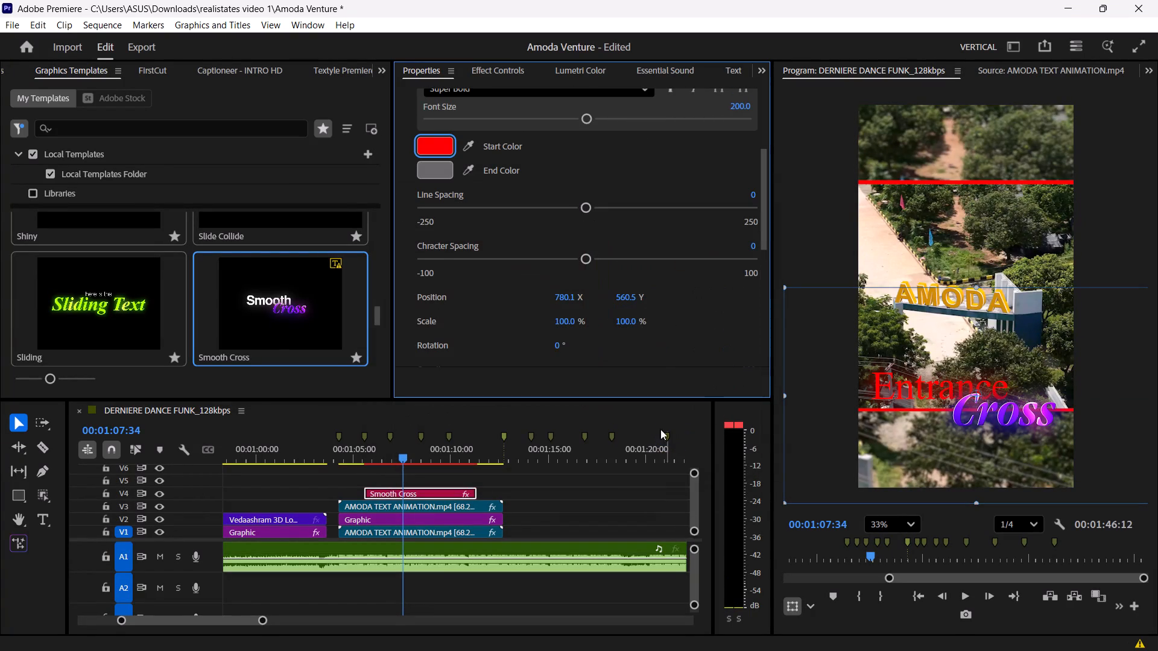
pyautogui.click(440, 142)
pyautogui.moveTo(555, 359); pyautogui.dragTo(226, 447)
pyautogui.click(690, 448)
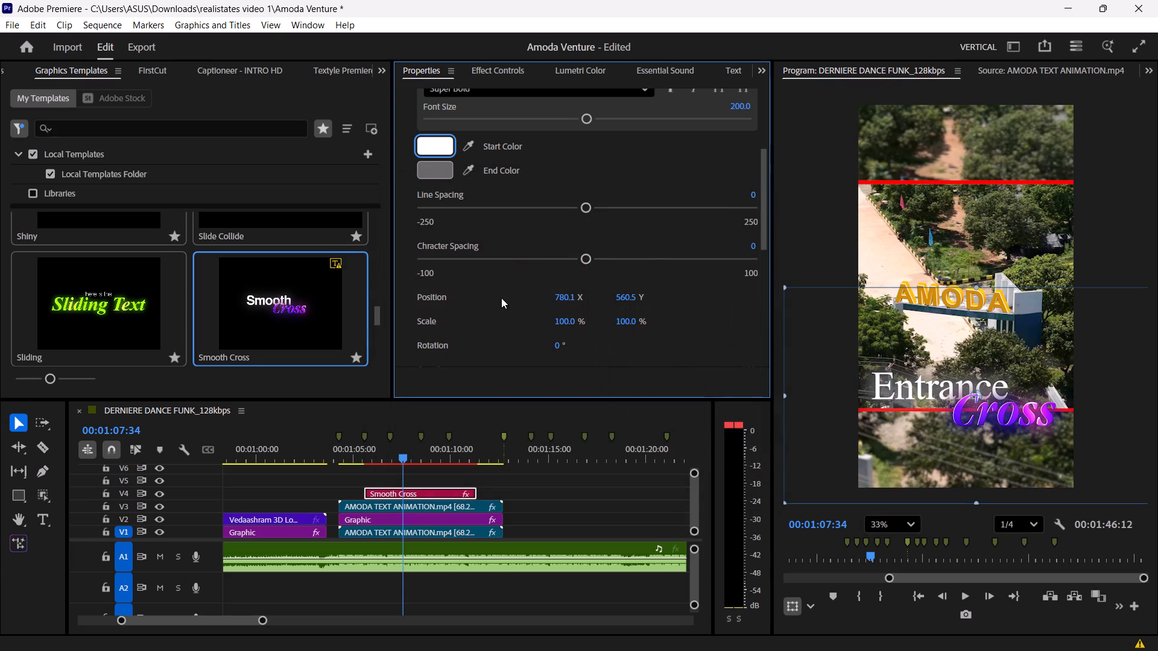
# Set the start colour of the "Entrance" upper text to a fully saturated yellow-green, D0FF00.
pyautogui.click(441, 147)
pyautogui.moveTo(605, 262); pyautogui.dragTo(605, 251)
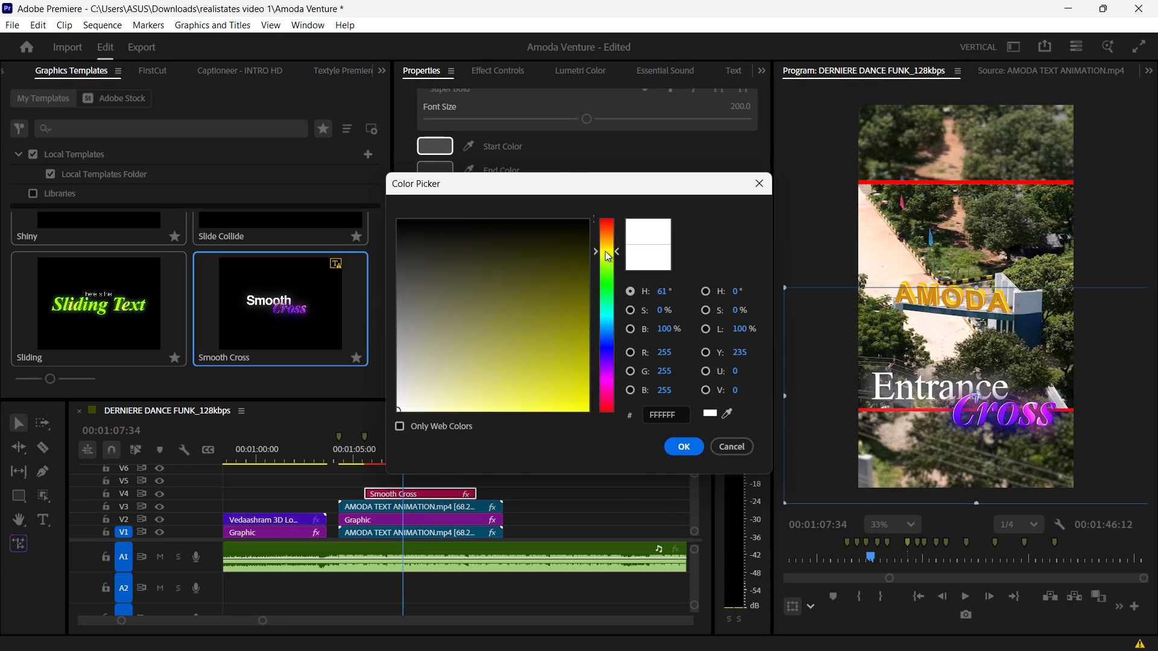
pyautogui.moveTo(605, 251); pyautogui.dragTo(605, 230)
pyautogui.moveTo(556, 289); pyautogui.dragTo(656, 460)
pyautogui.moveTo(600, 231); pyautogui.dragTo(609, 257)
pyautogui.click(688, 449)
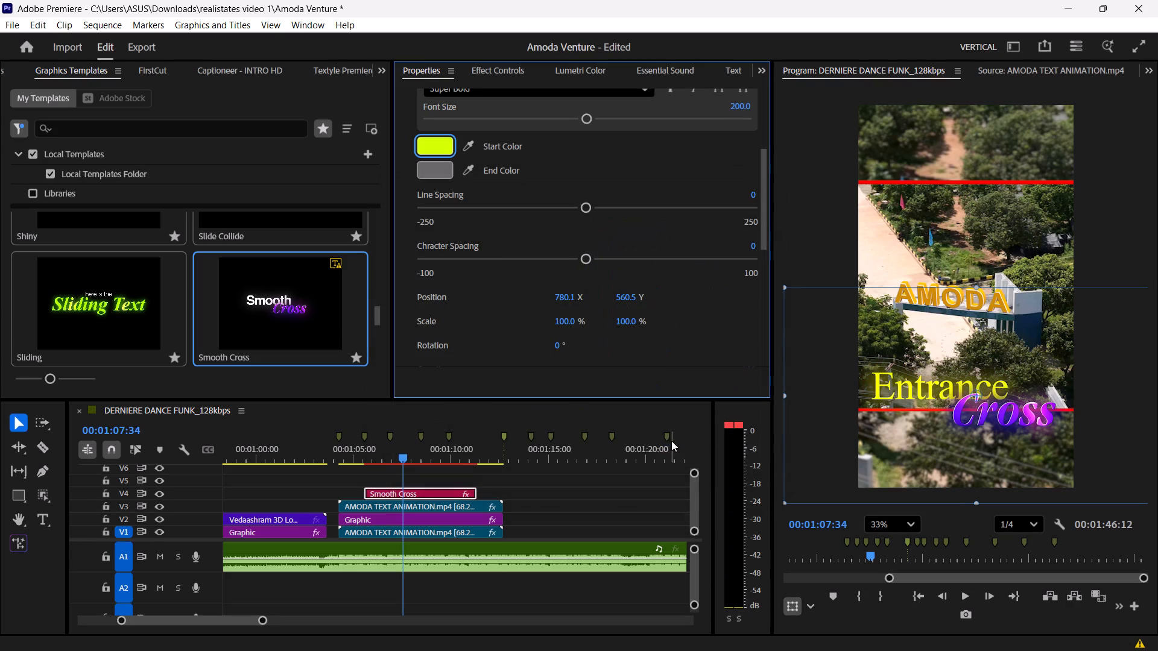
# Shift the hue of the upper text's start colour to golden orange, FFB200.
pyautogui.click(444, 148)
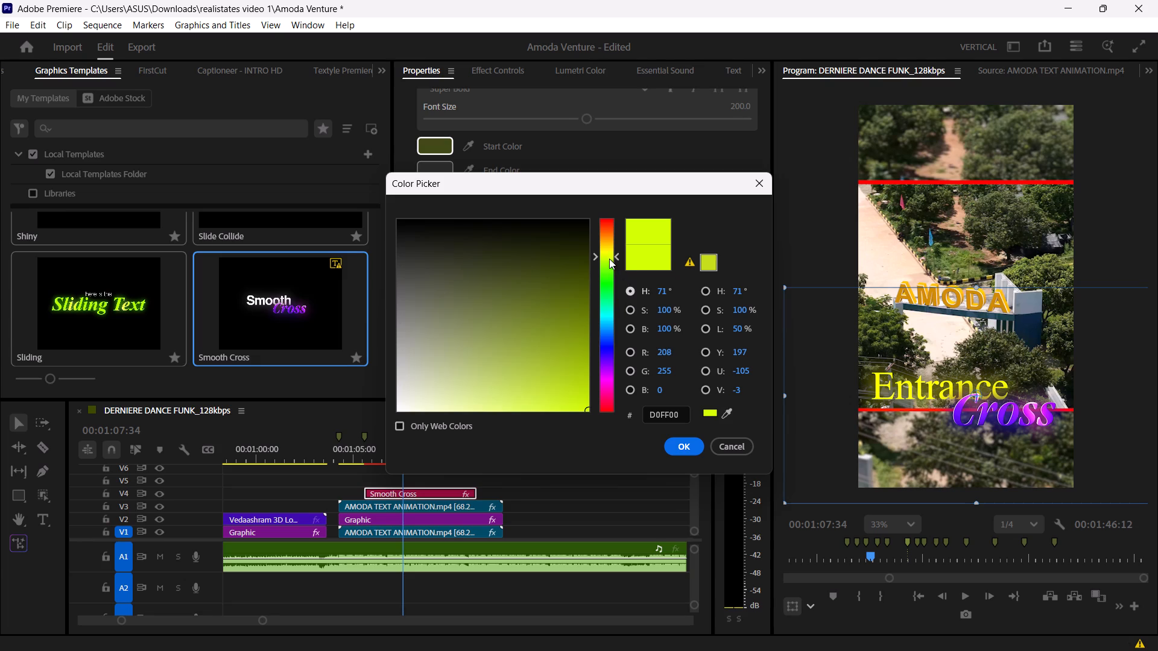
pyautogui.click(609, 256)
pyautogui.click(685, 452)
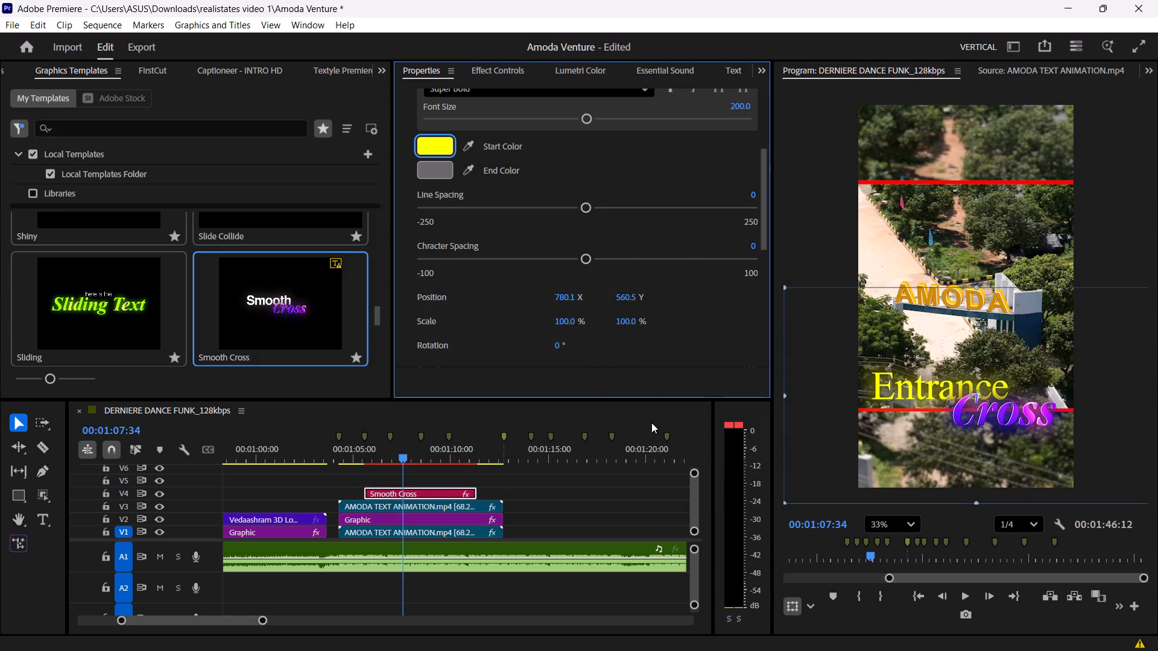
pyautogui.click(435, 139)
pyautogui.click(610, 252)
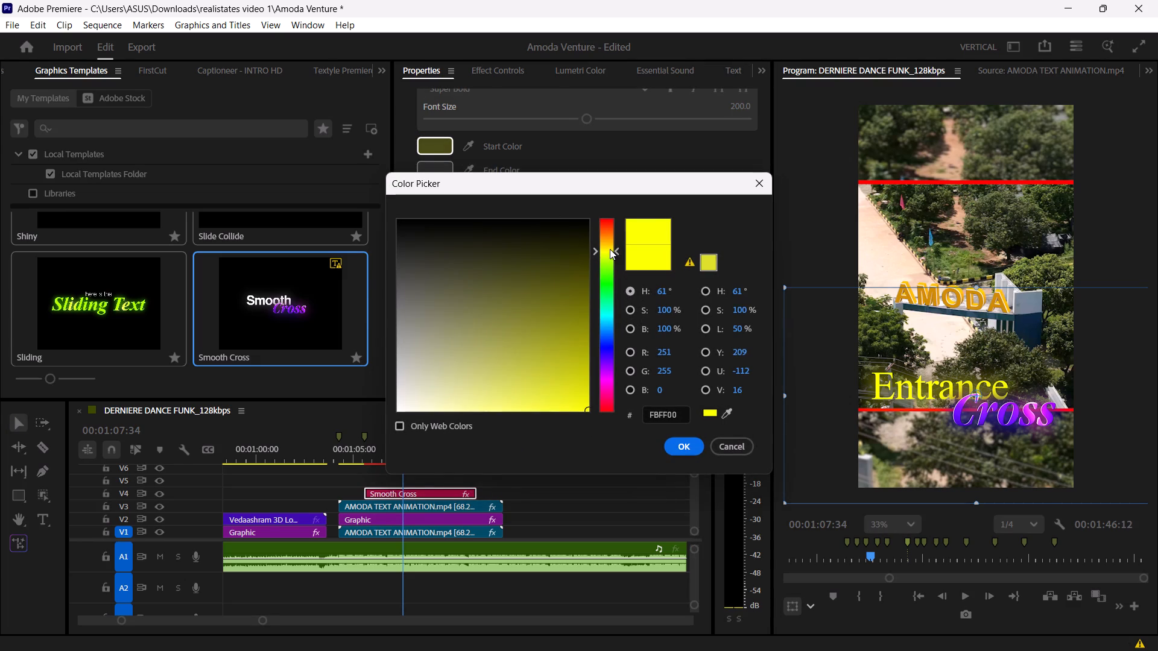
pyautogui.click(673, 448)
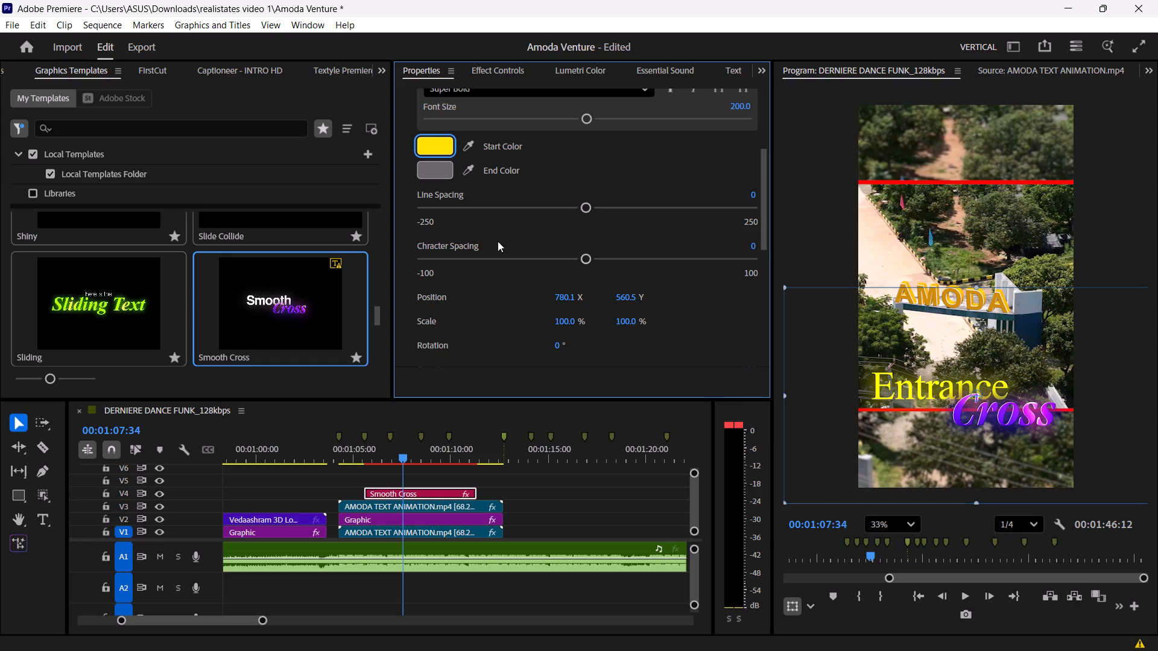
pyautogui.click(448, 149)
pyautogui.moveTo(612, 256); pyautogui.dragTo(612, 256)
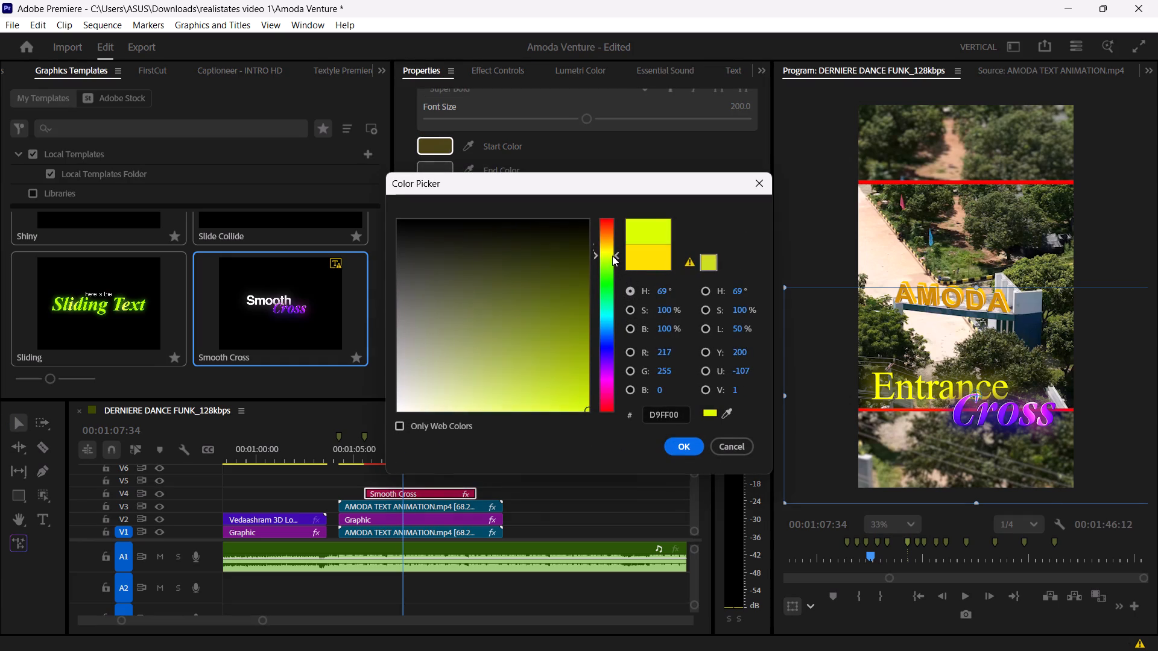
pyautogui.moveTo(612, 256); pyautogui.dragTo(620, 241)
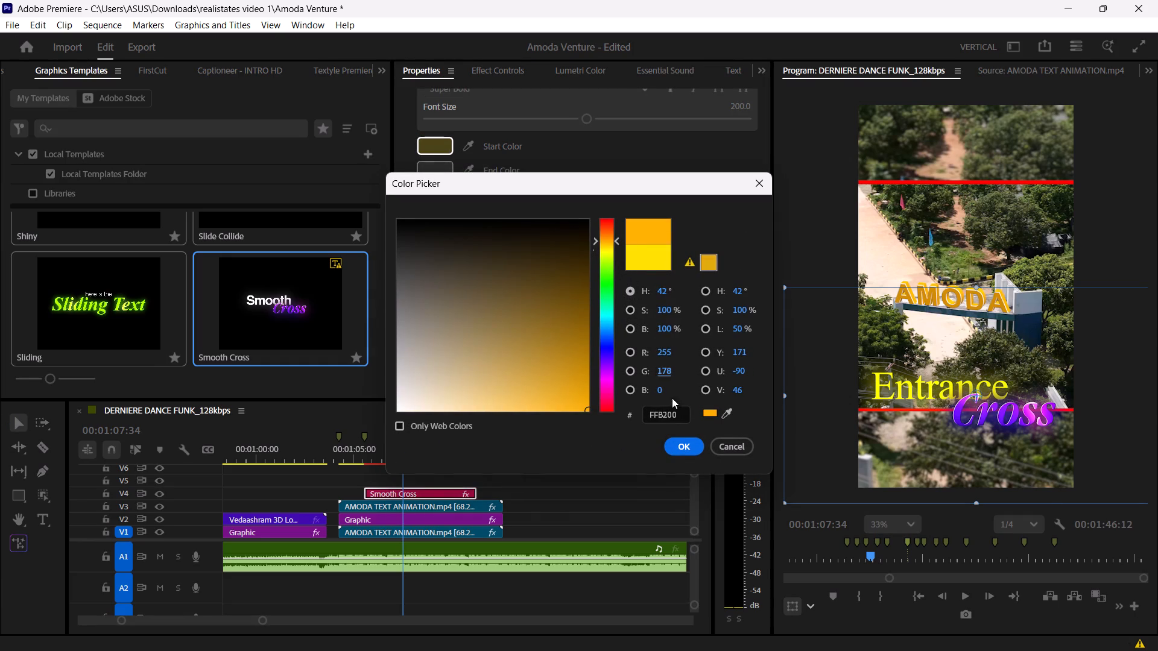
pyautogui.click(682, 445)
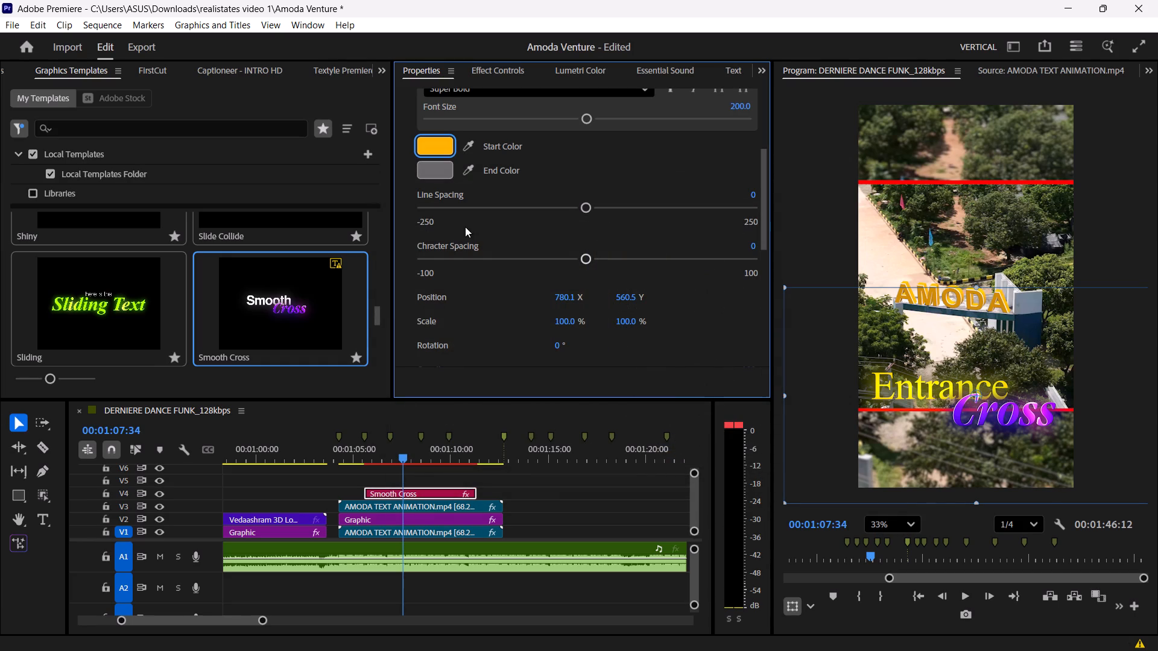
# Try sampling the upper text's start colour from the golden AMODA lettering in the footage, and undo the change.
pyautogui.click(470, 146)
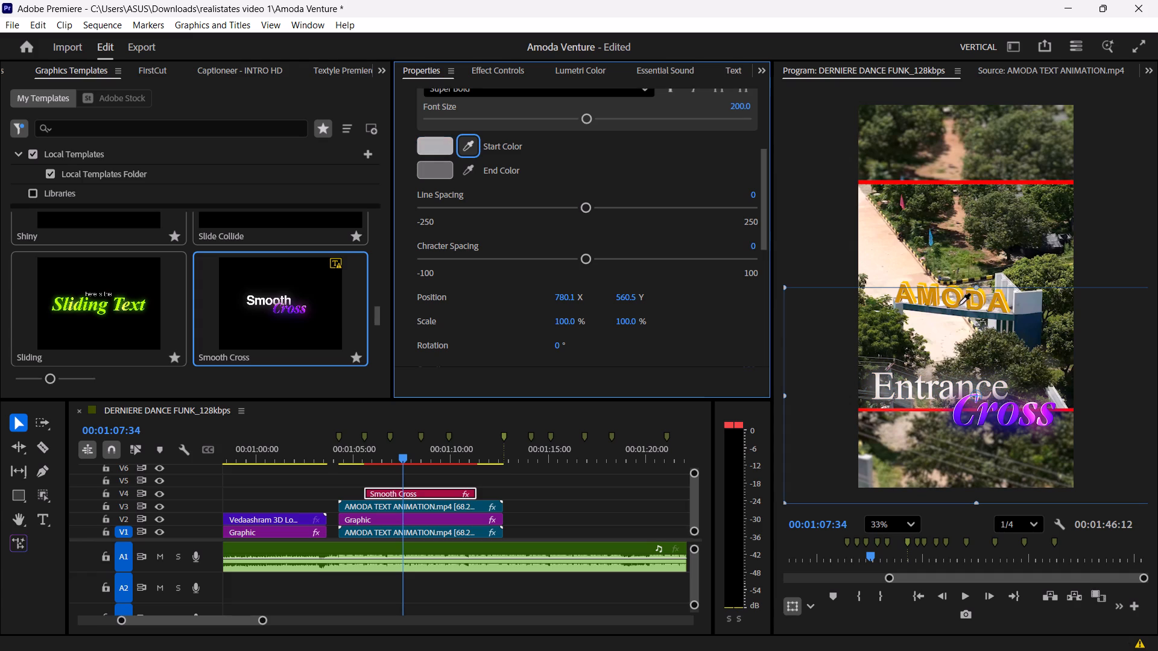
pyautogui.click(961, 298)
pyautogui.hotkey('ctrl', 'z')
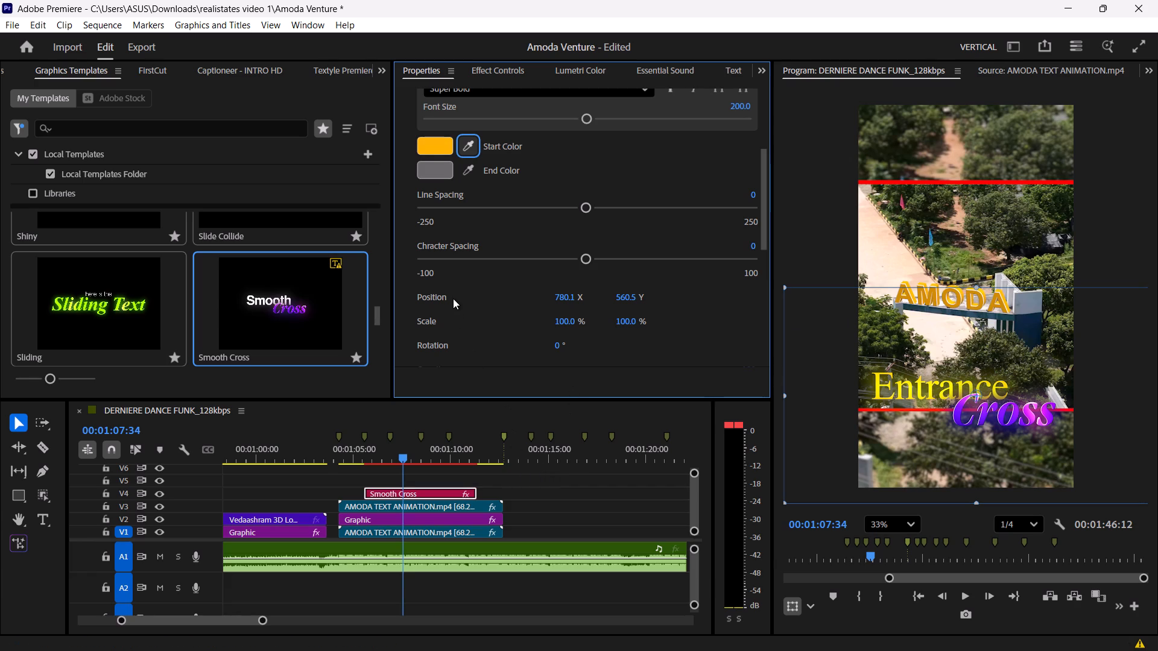
# Change the lower text of the Smooth Cross title to "Arch".
pyautogui.moveTo(765, 200); pyautogui.dragTo(761, 131)
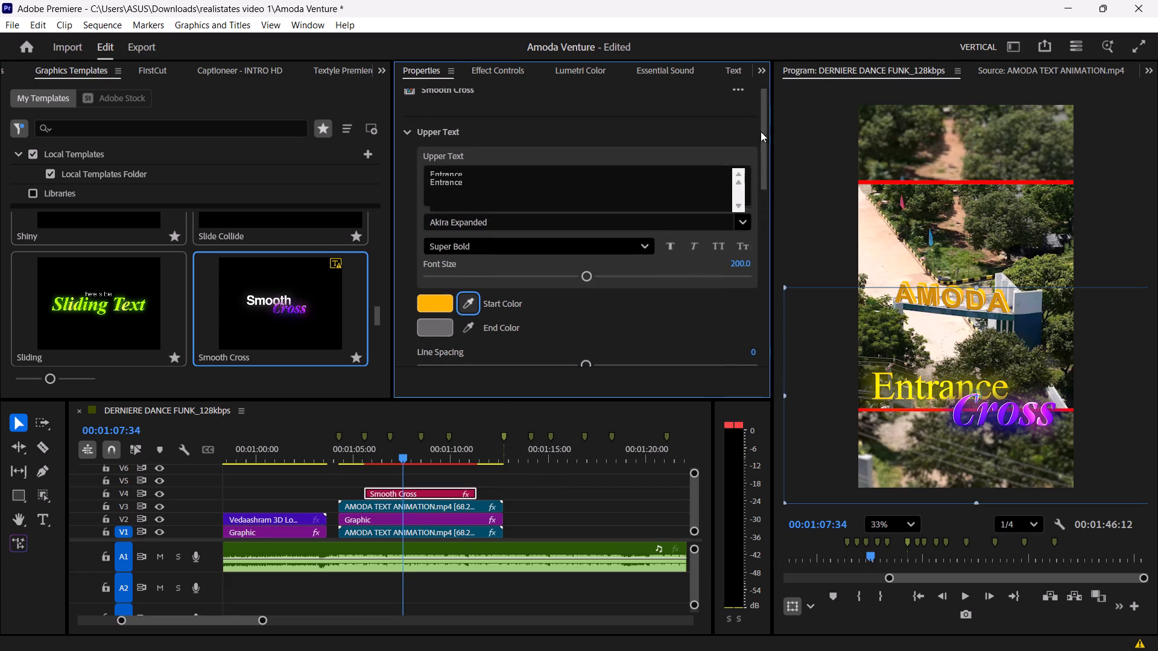
pyautogui.moveTo(761, 131); pyautogui.dragTo(762, 103)
pyautogui.click(414, 134)
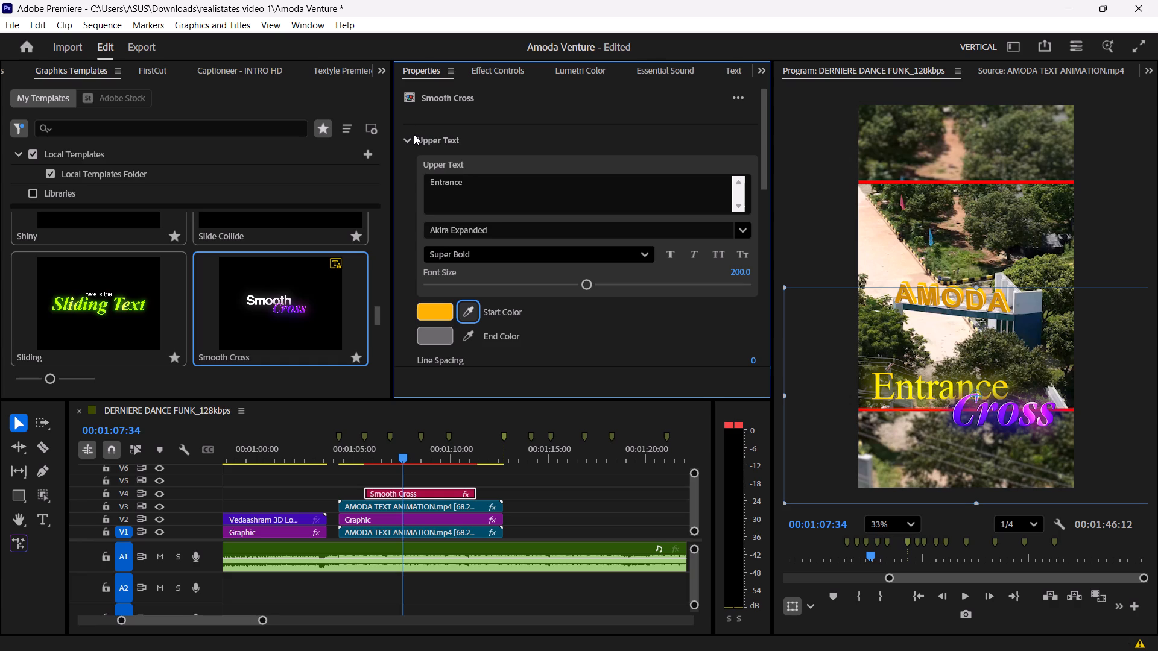
pyautogui.click(412, 145)
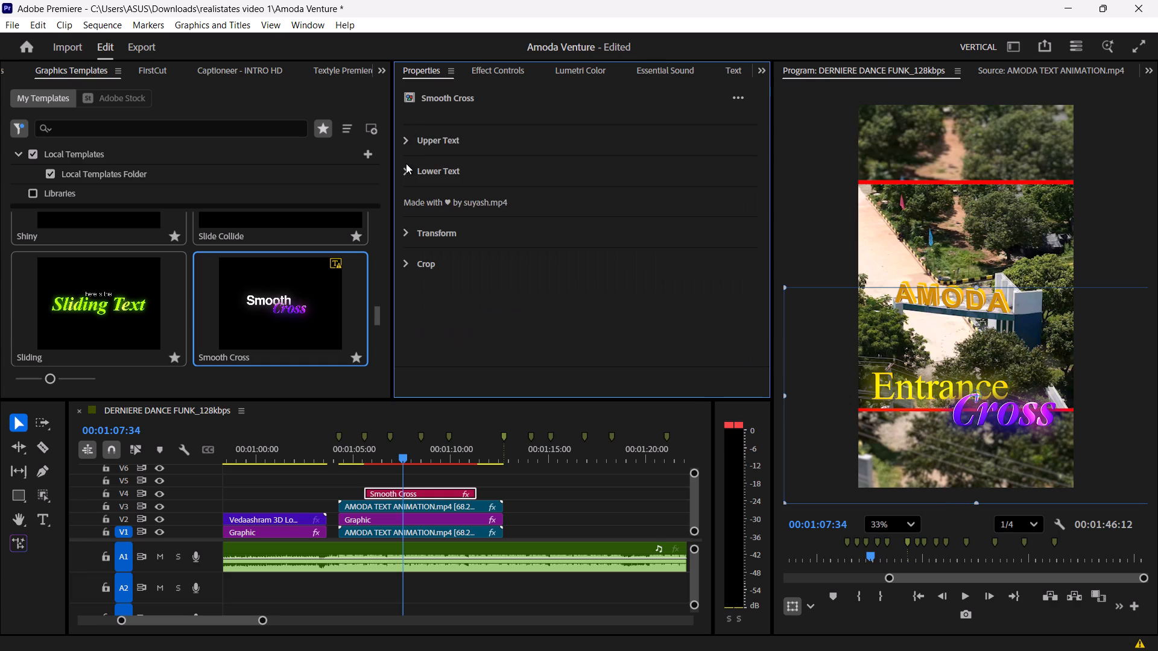
pyautogui.click(406, 163)
pyautogui.click(408, 169)
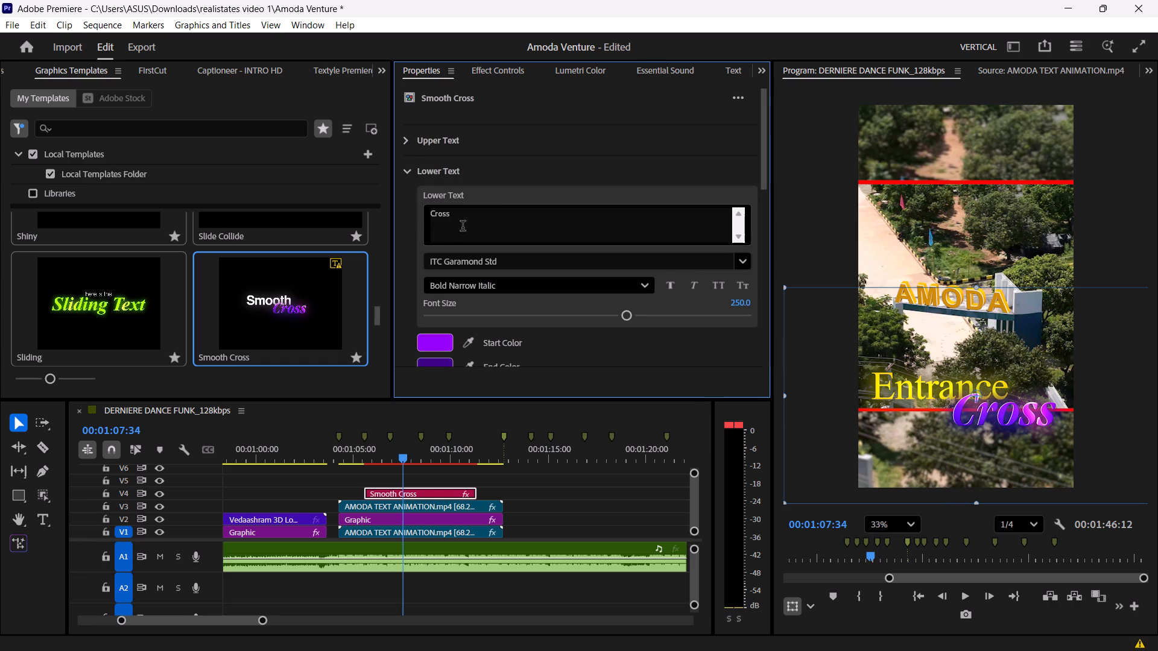
pyautogui.moveTo(501, 214); pyautogui.dragTo(434, 237)
pyautogui.click(434, 237)
pyautogui.moveTo(496, 207); pyautogui.dragTo(419, 219)
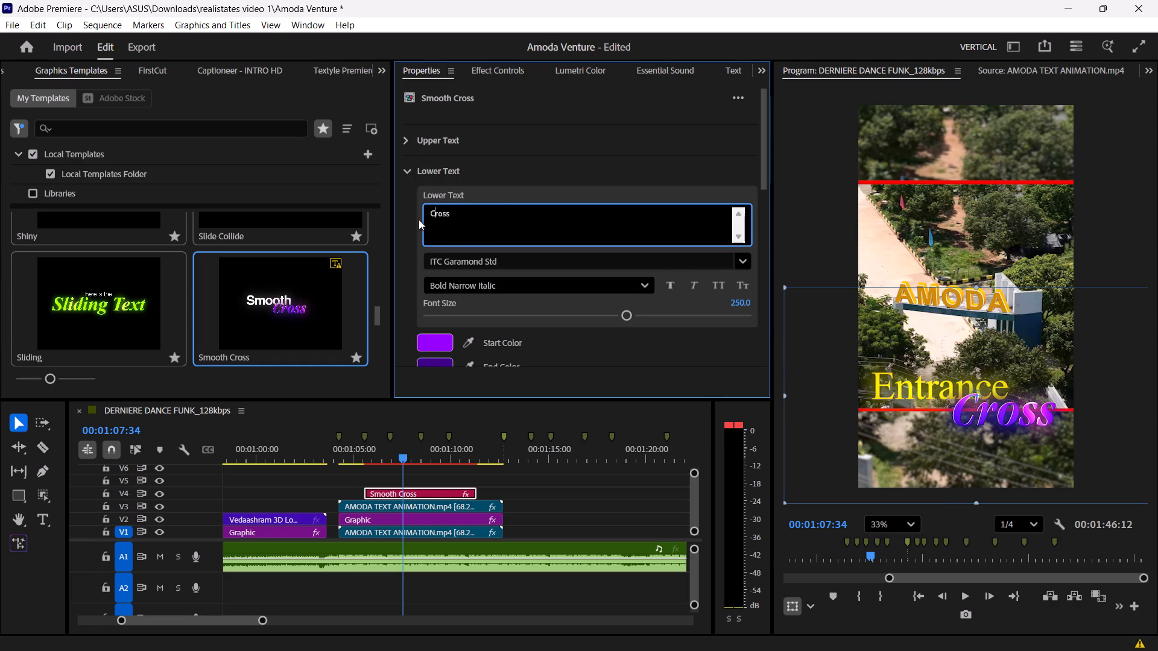
pyautogui.moveTo(419, 219); pyautogui.dragTo(401, 216)
pyautogui.moveTo(457, 216); pyautogui.dragTo(419, 228)
pyautogui.hotkey('shift', 'a')
pyautogui.press('r')
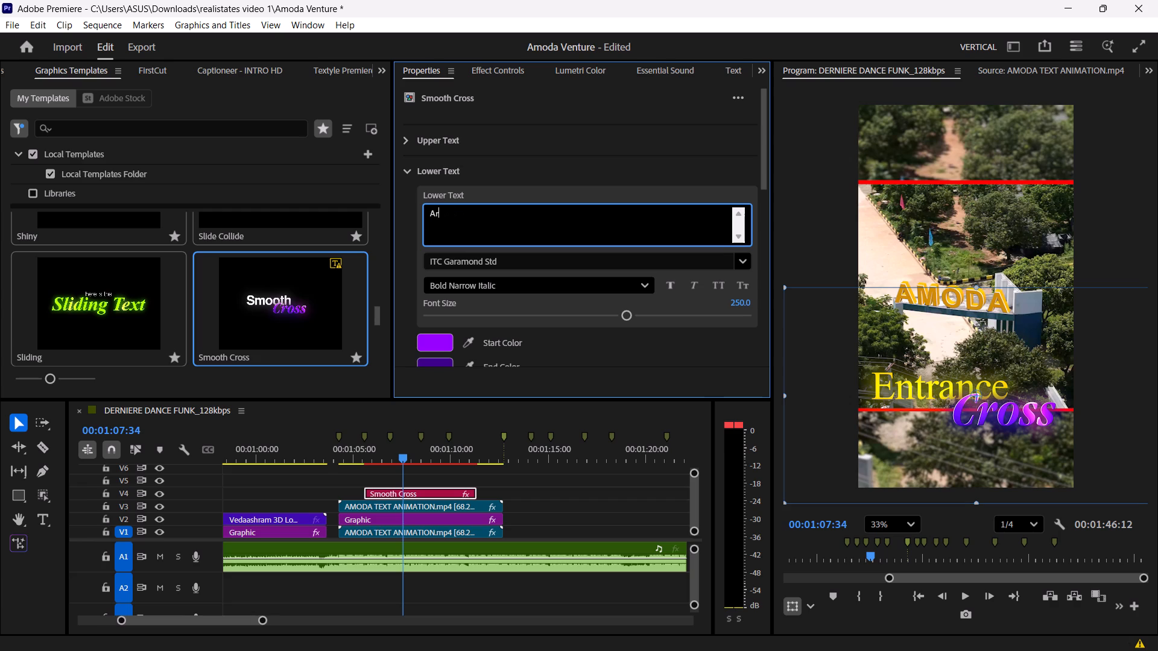
pyautogui.press('c')
pyautogui.press('h')
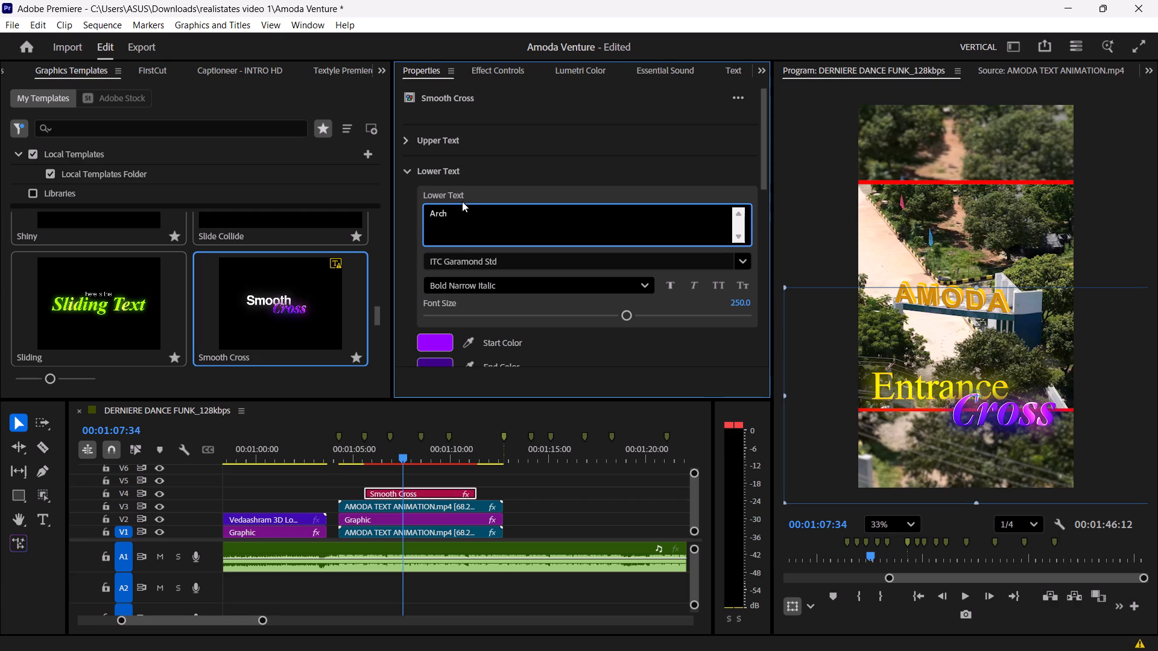
pyautogui.click(462, 200)
# Play back the sequence from 00:01:07:34 to about 00:01:11:09 to review the Entrance Arch title over the footage.
pyautogui.press('space')
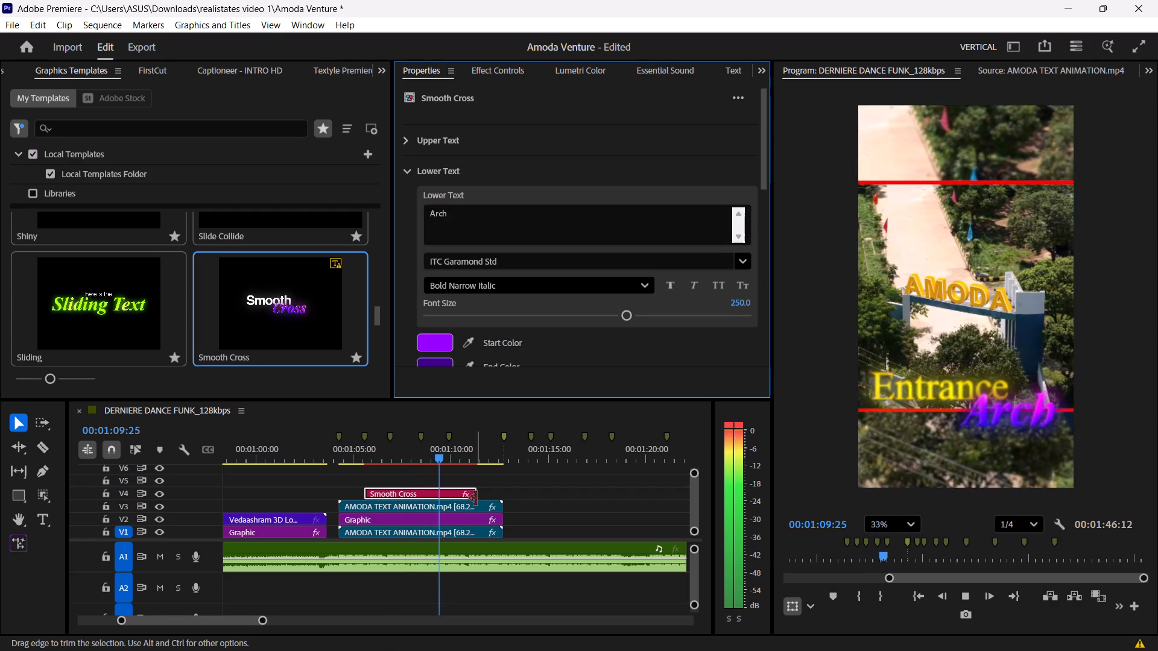
pyautogui.press('space')
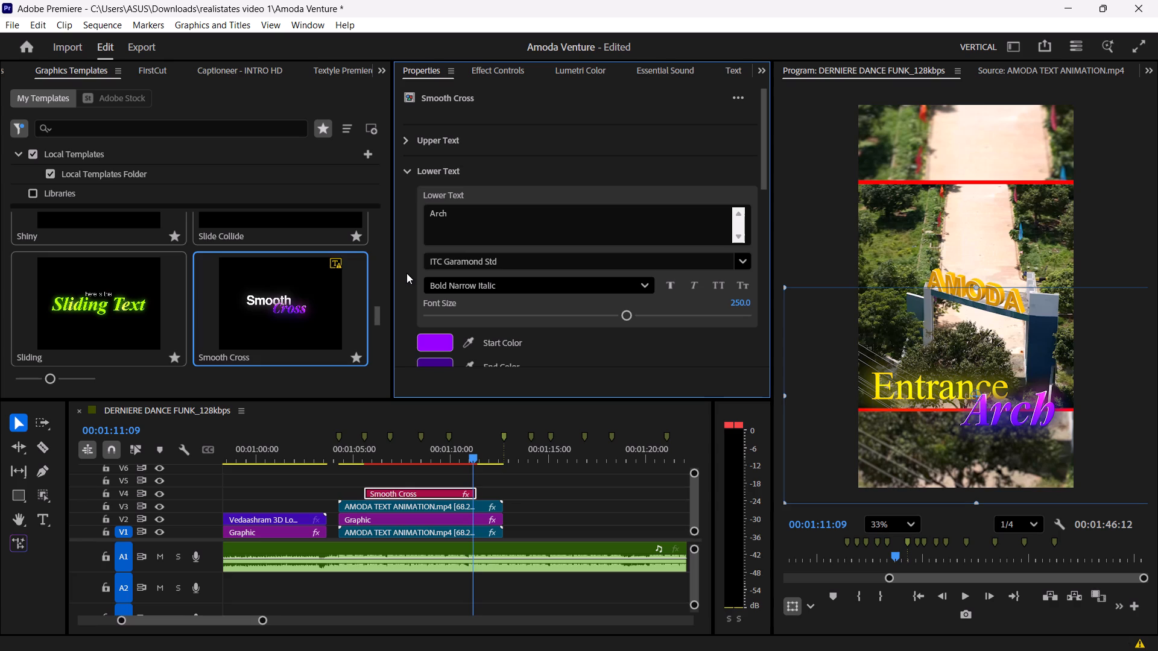
# Save the Amoda Venture project.
pyautogui.hotkey('ctrl', 's')
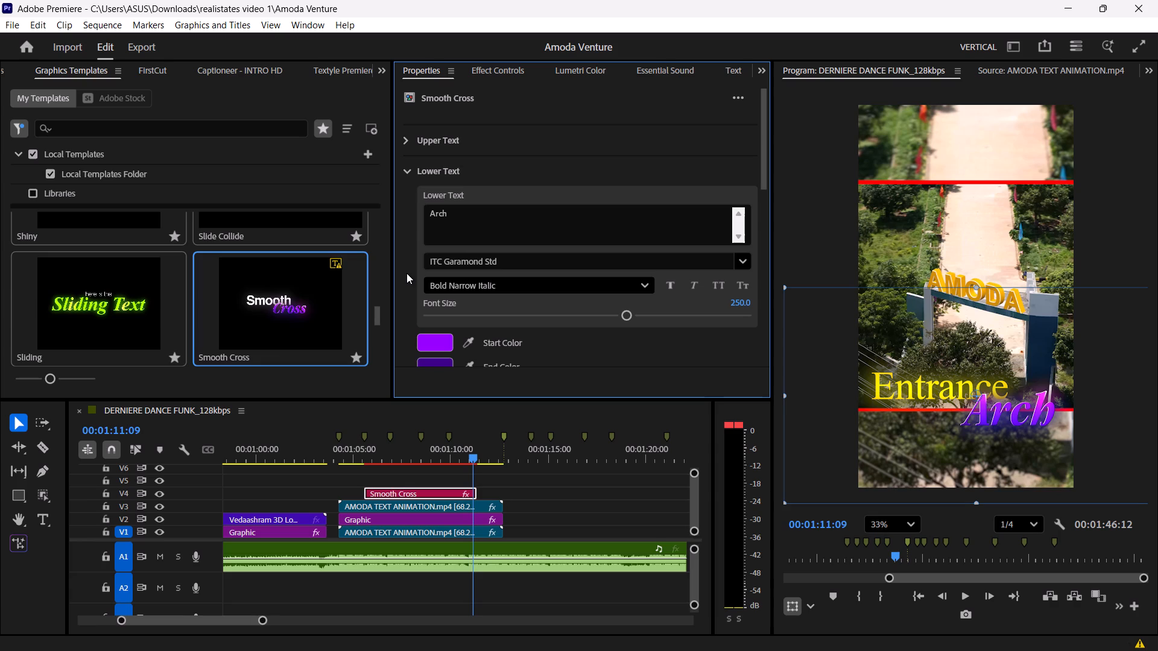
pyautogui.hotkey('ctrl', 's')
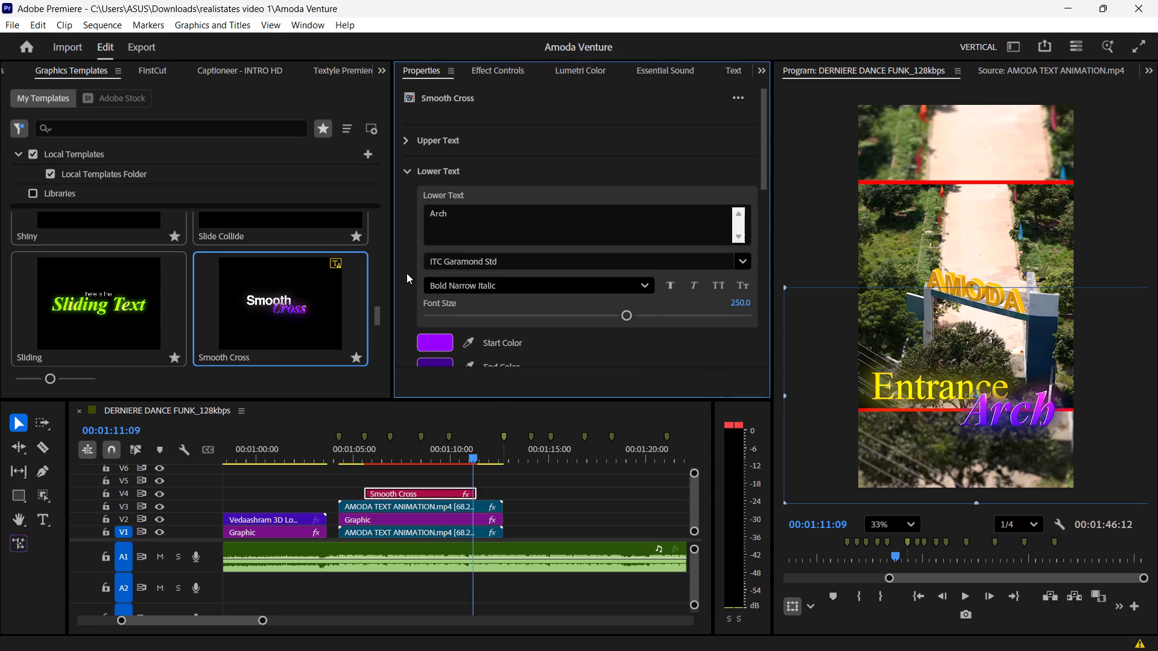
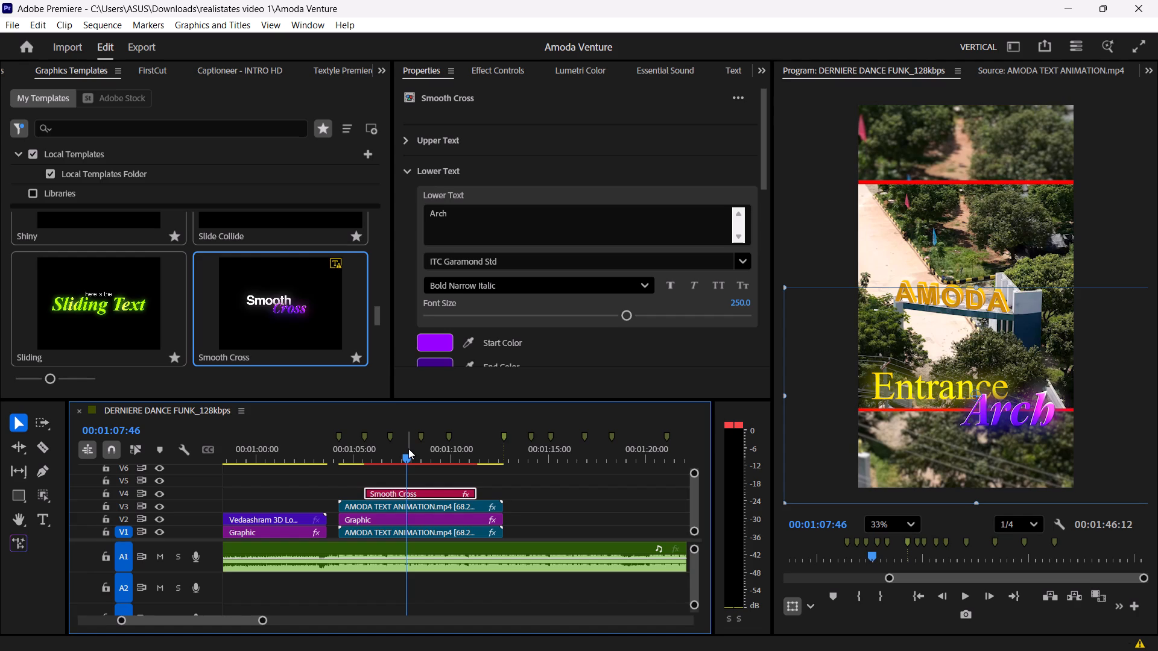
# Save the Amoda Venture project.
pyautogui.hotkey('ctrl', 's')
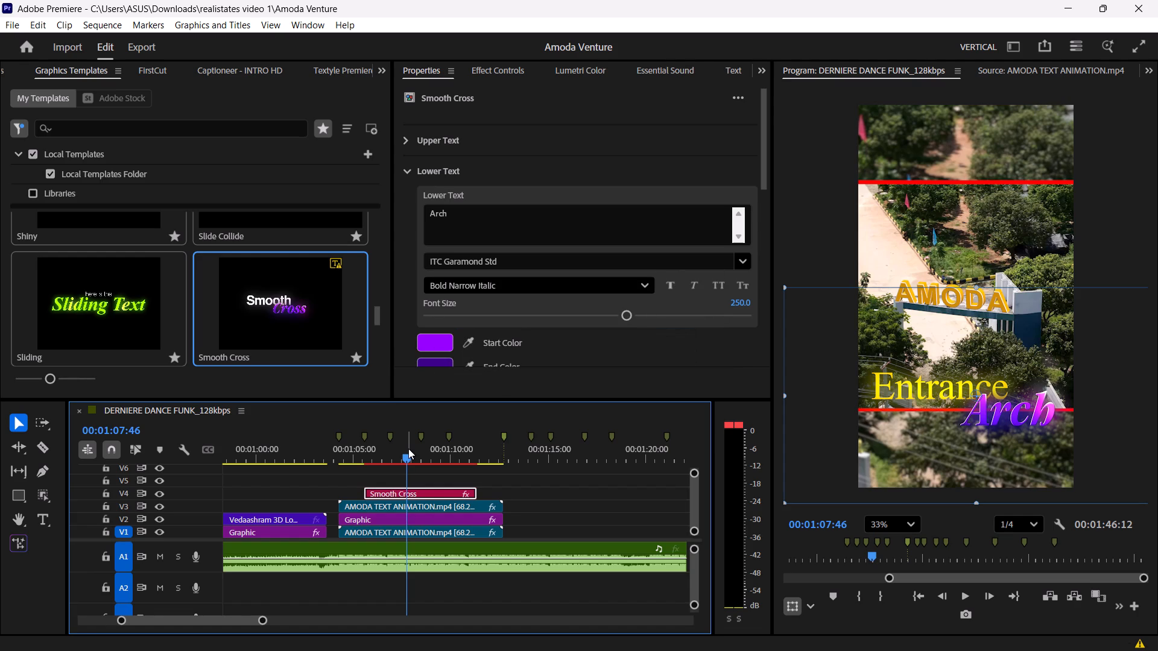
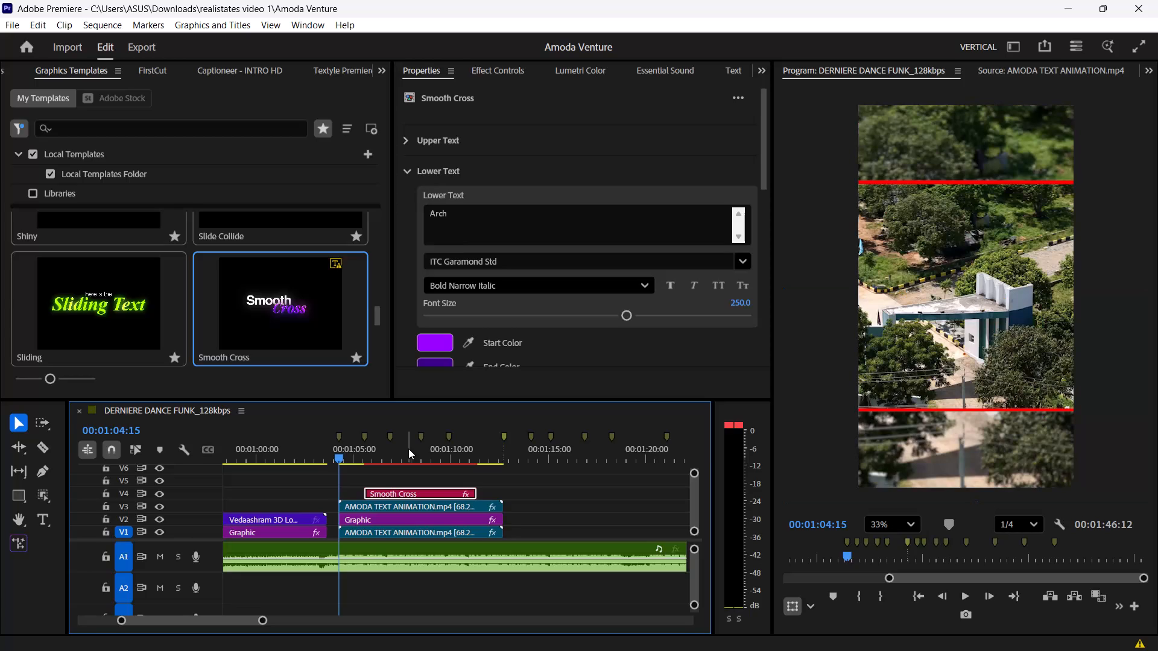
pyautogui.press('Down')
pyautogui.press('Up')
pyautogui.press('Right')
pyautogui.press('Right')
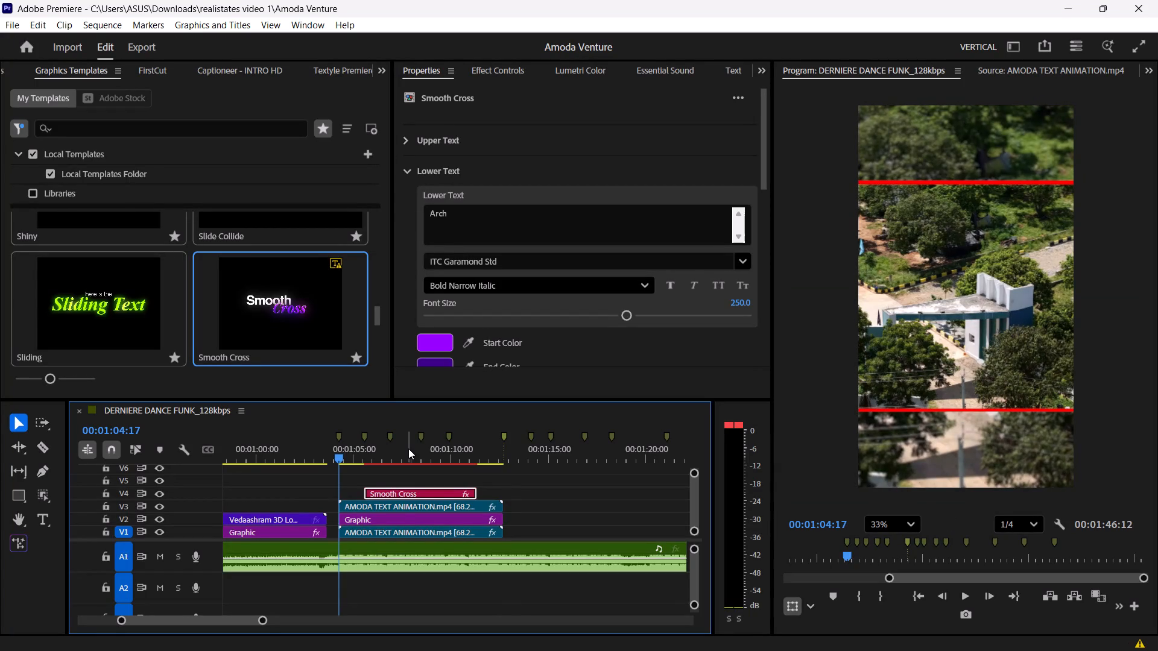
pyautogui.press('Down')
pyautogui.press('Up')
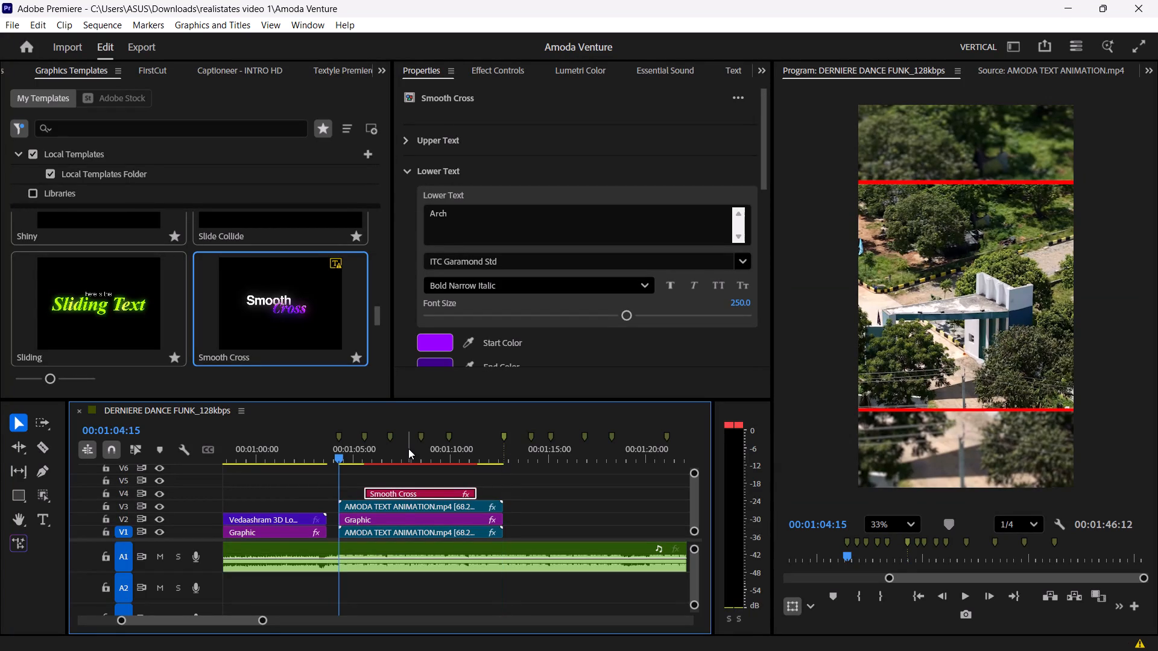
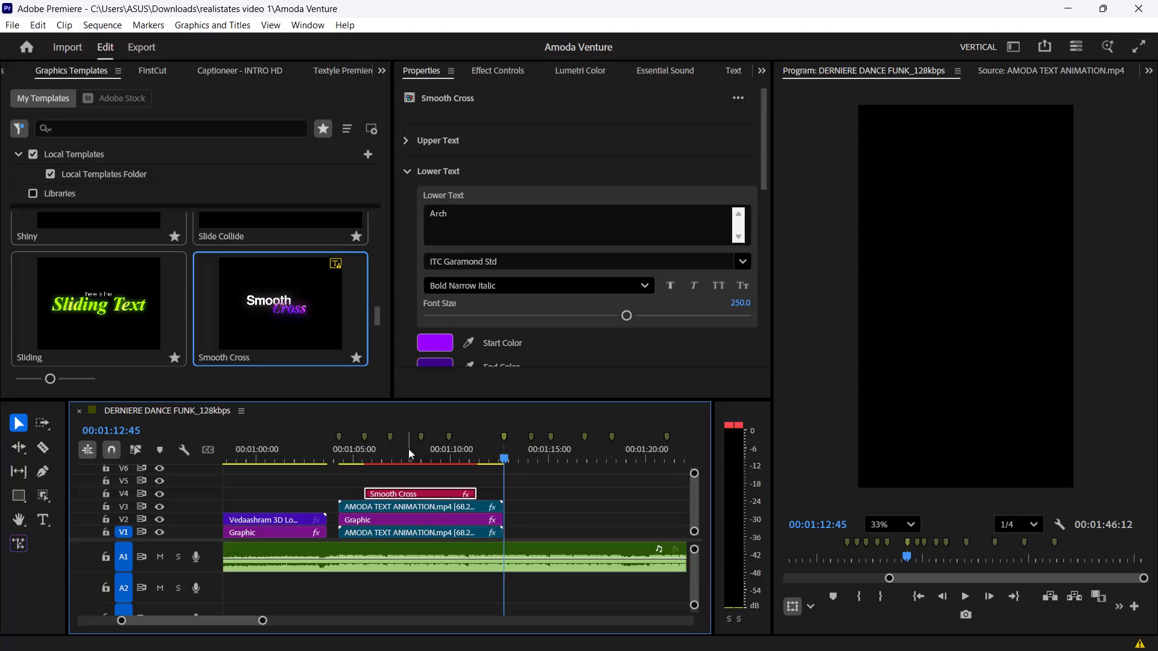
# Play back the AMODA section to review the "Entrance" and "Arch" title animation over the red-bordered footage.
pyautogui.press('Up')
pyautogui.press('space')
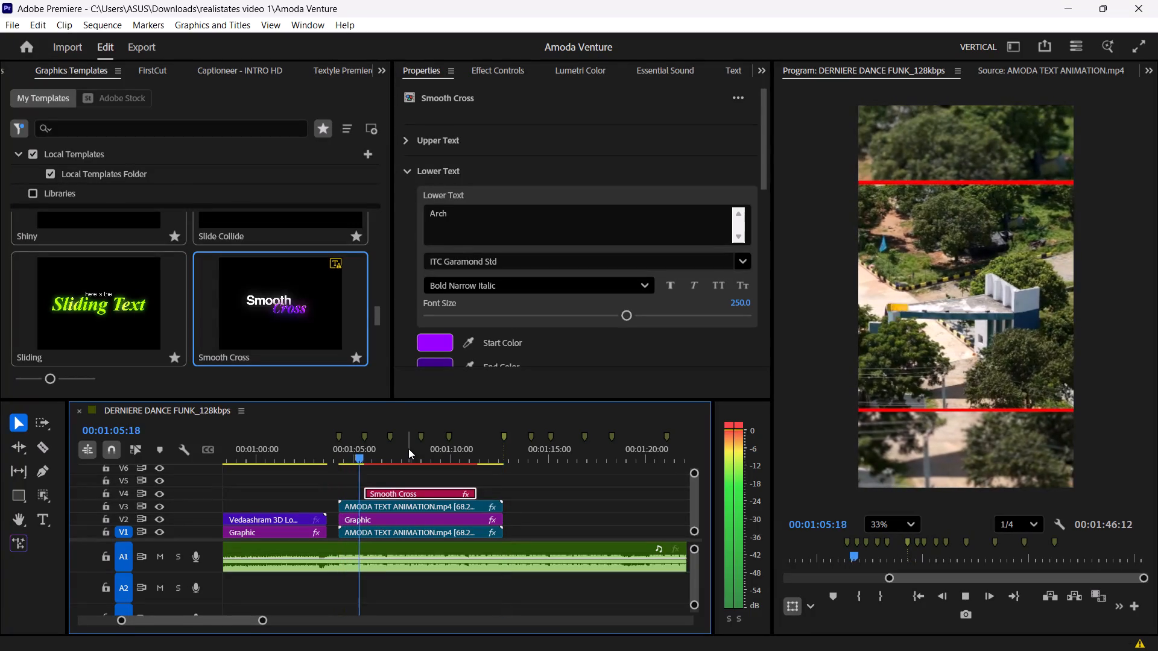
pyautogui.press('space')
pyautogui.press('space')
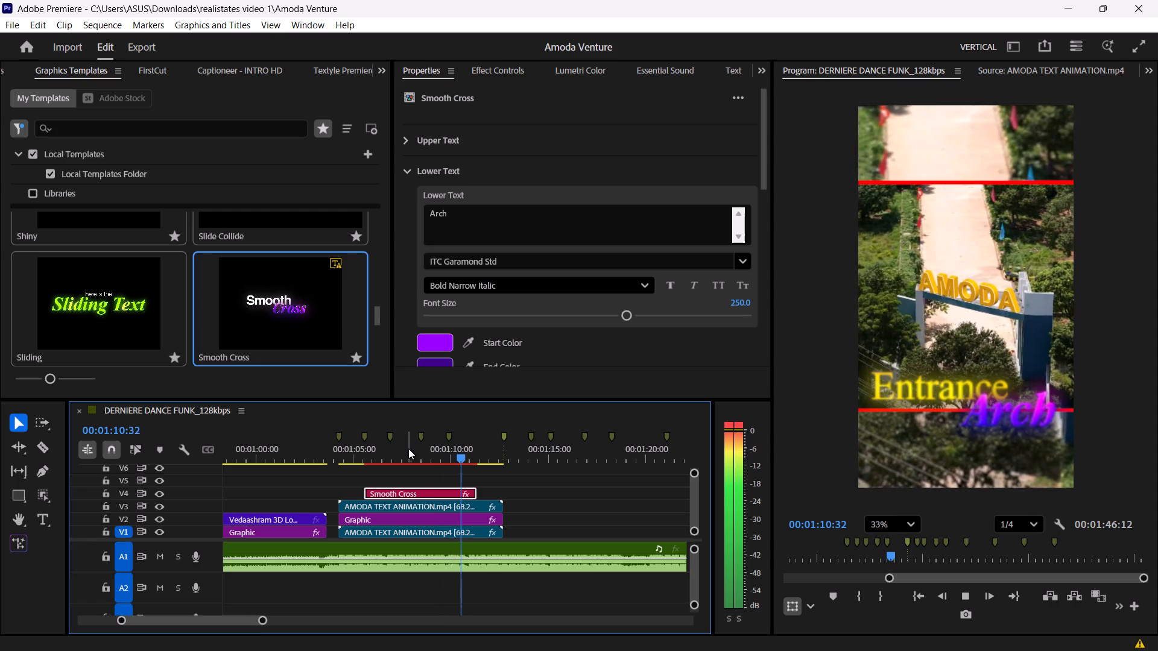
pyautogui.press('space')
pyautogui.press('Up')
pyautogui.press('space')
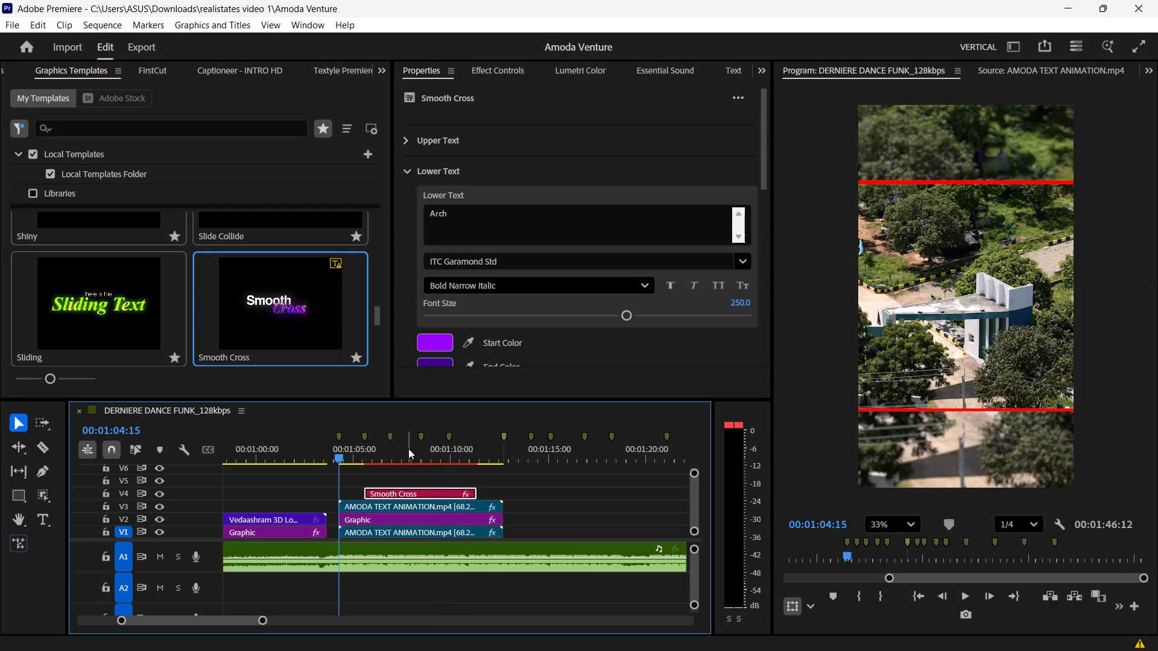
pyautogui.press('space')
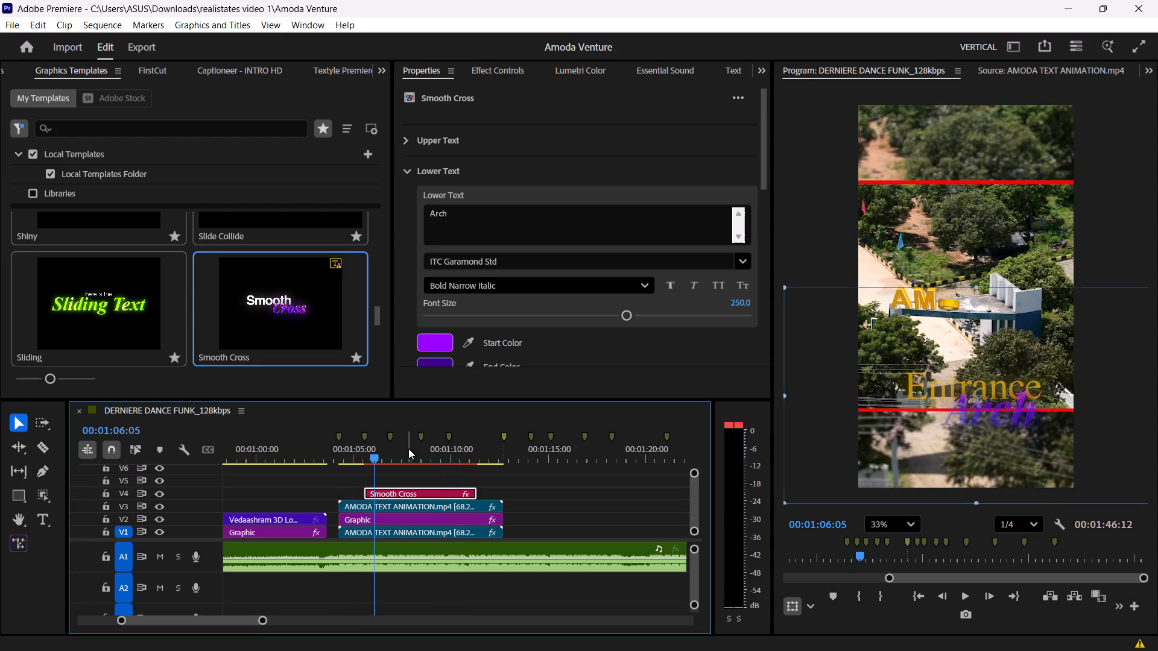
pyautogui.press('space')
pyautogui.press('space')
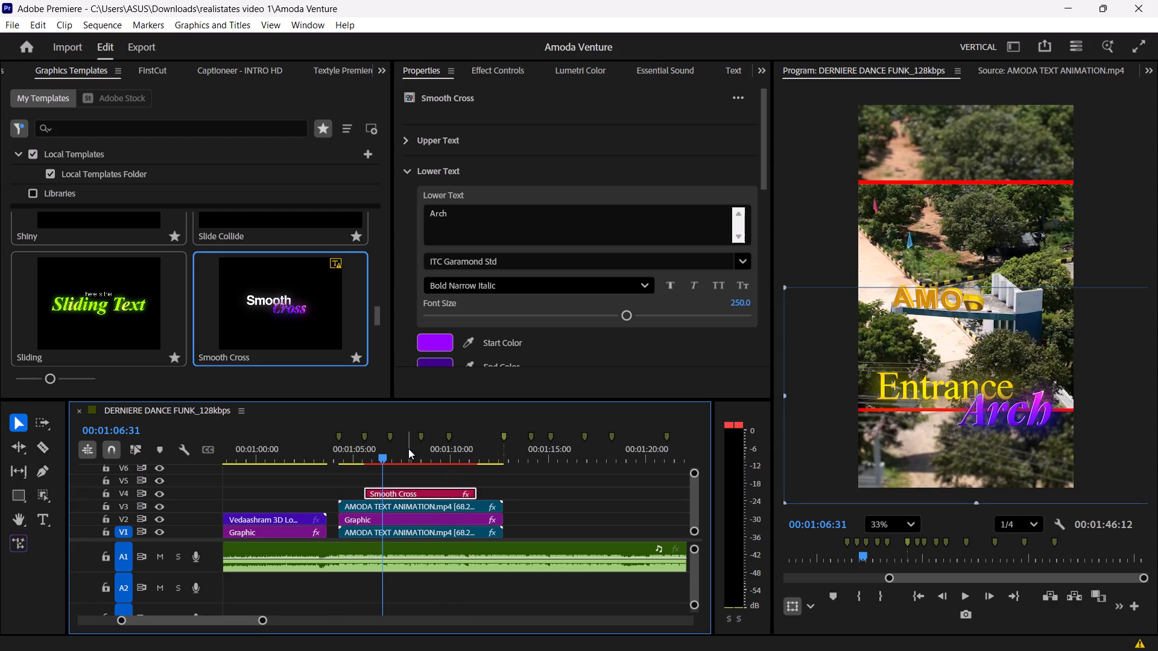
pyautogui.press('space')
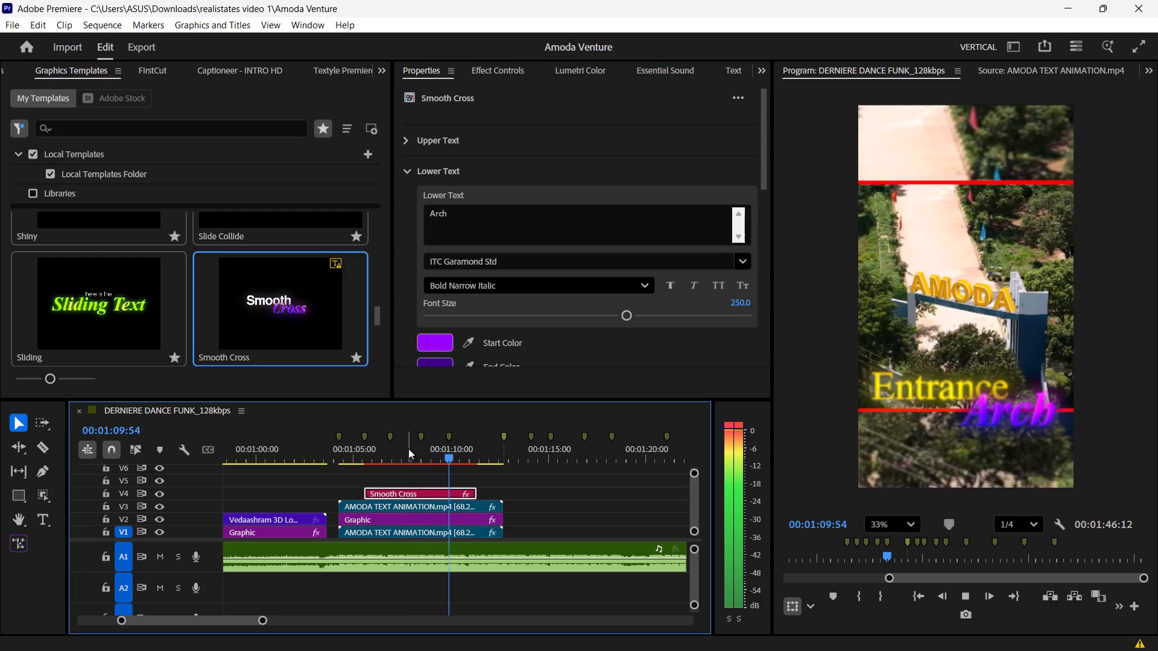
pyautogui.press('space')
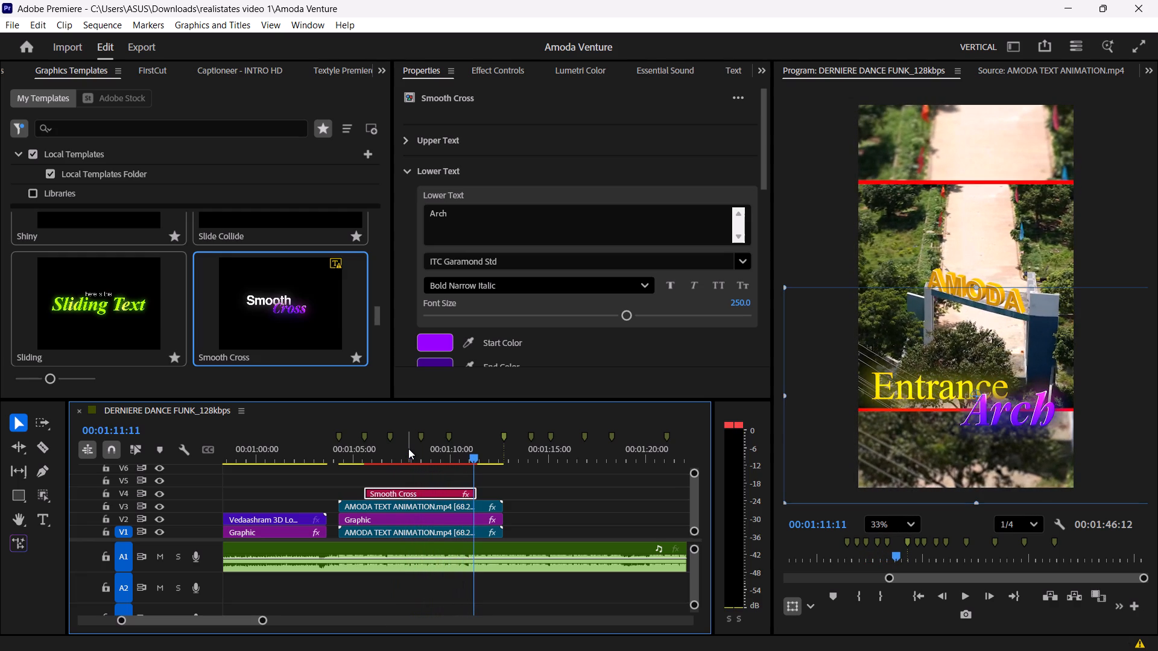
# Step back through the earlier edit points and replay the AMODA section from its first frame through its end.
pyautogui.press('Up')
pyautogui.press('Up')
pyautogui.press('Up')
pyautogui.press('Up')
pyautogui.press('Up')
pyautogui.press('Down')
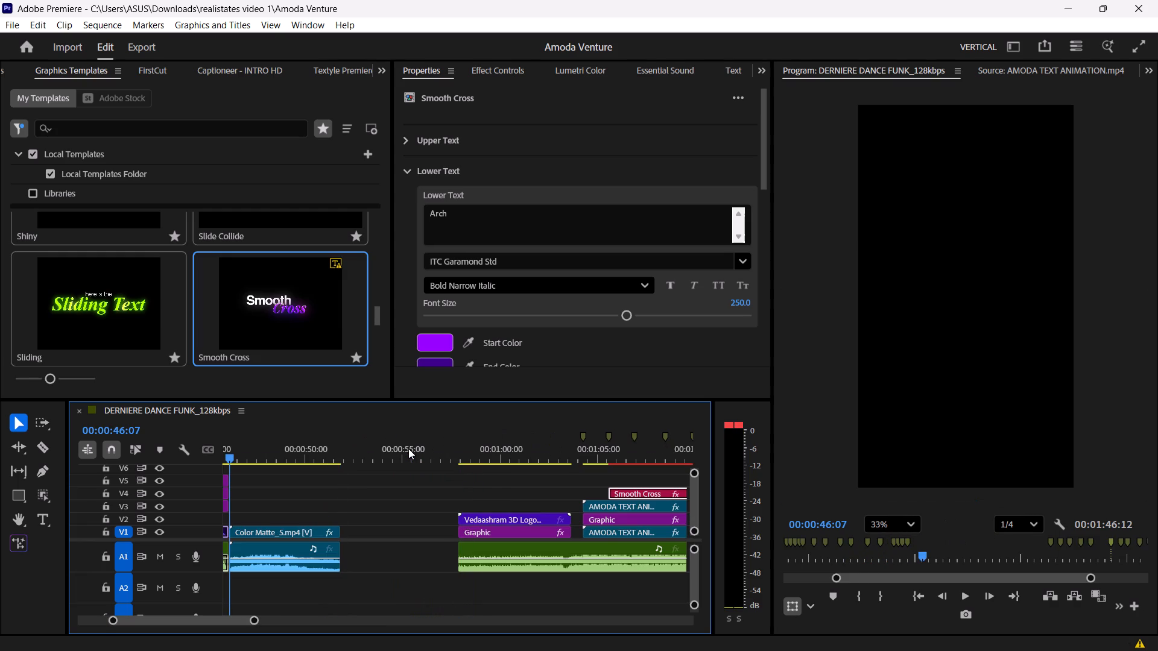
pyautogui.press('Down')
pyautogui.press('Down')
pyautogui.press('Up')
pyautogui.press('Down')
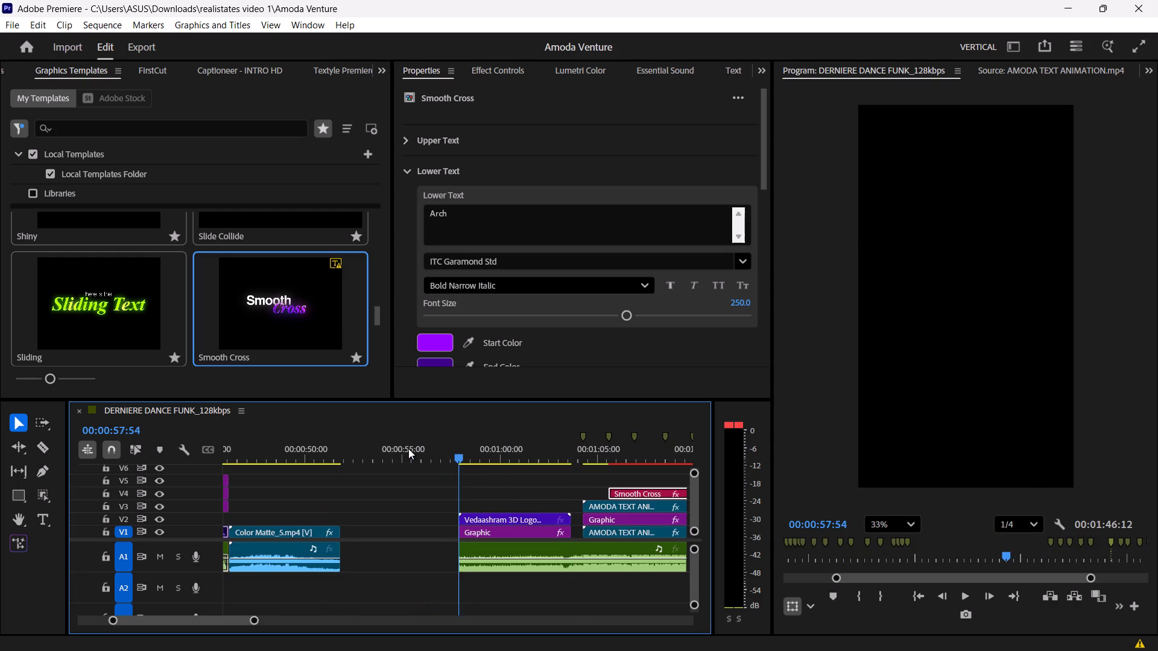
pyautogui.press('Down')
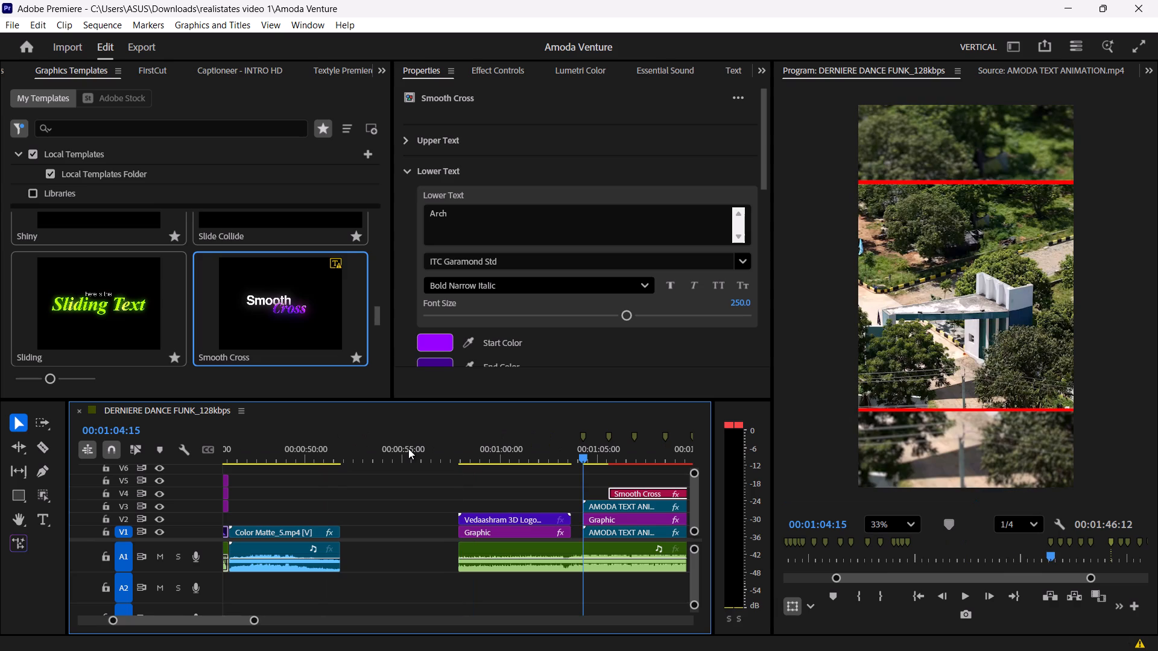
pyautogui.press('space')
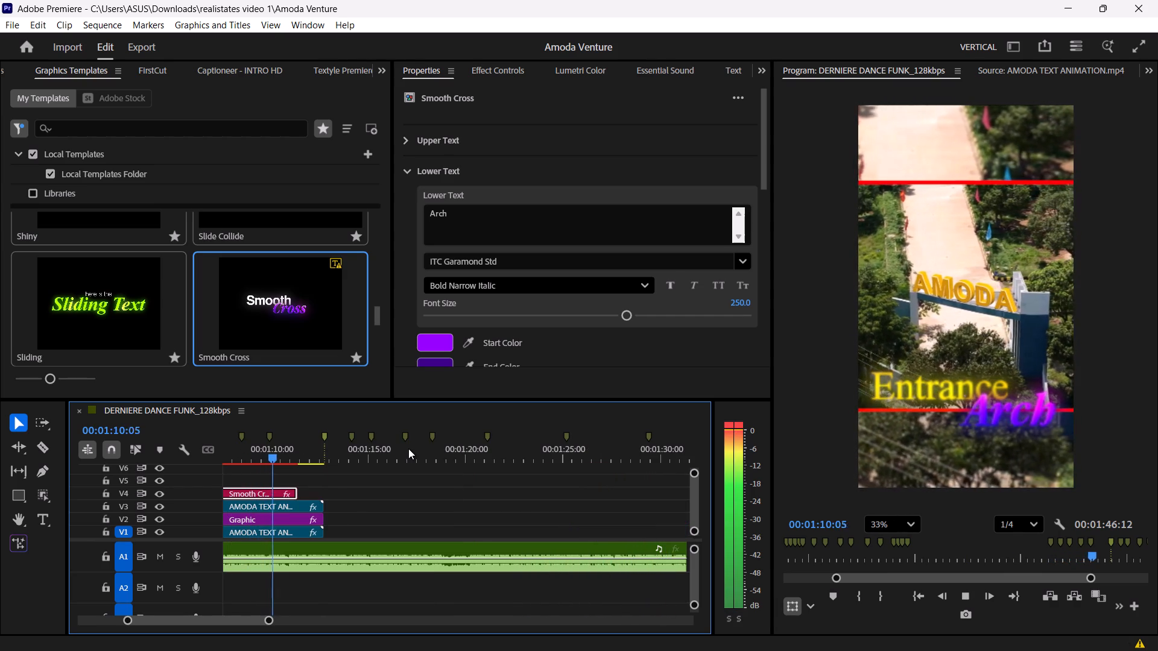
pyautogui.click(297, 468)
pyautogui.press('space')
# Scrub from the Vedaashram logo clip to the gap before the AMODA footage and play the section through again.
pyautogui.moveTo(296, 457); pyautogui.dragTo(429, 458)
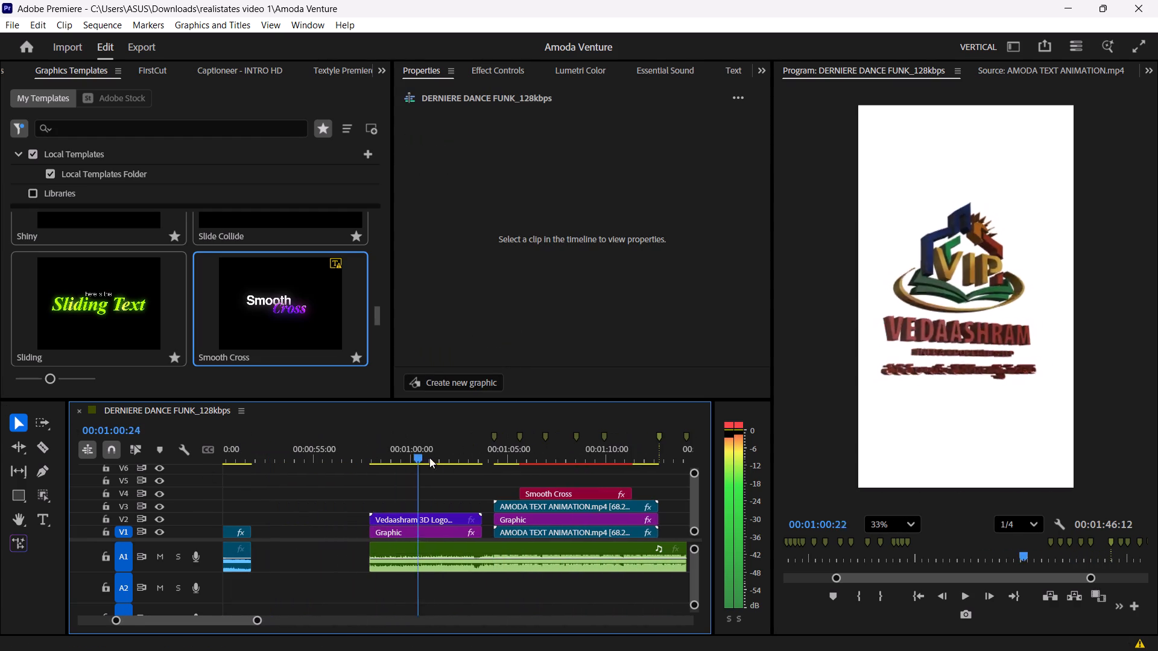
pyautogui.moveTo(429, 458); pyautogui.dragTo(490, 473)
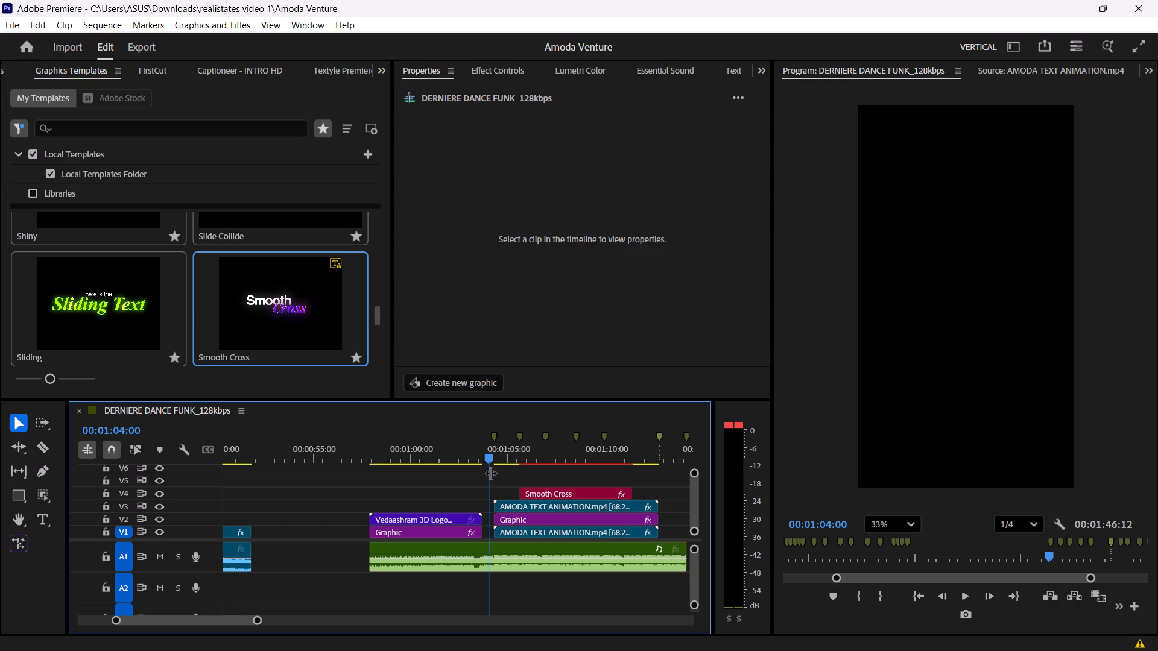
pyautogui.press('Left')
pyautogui.press('Left')
pyautogui.press('Up')
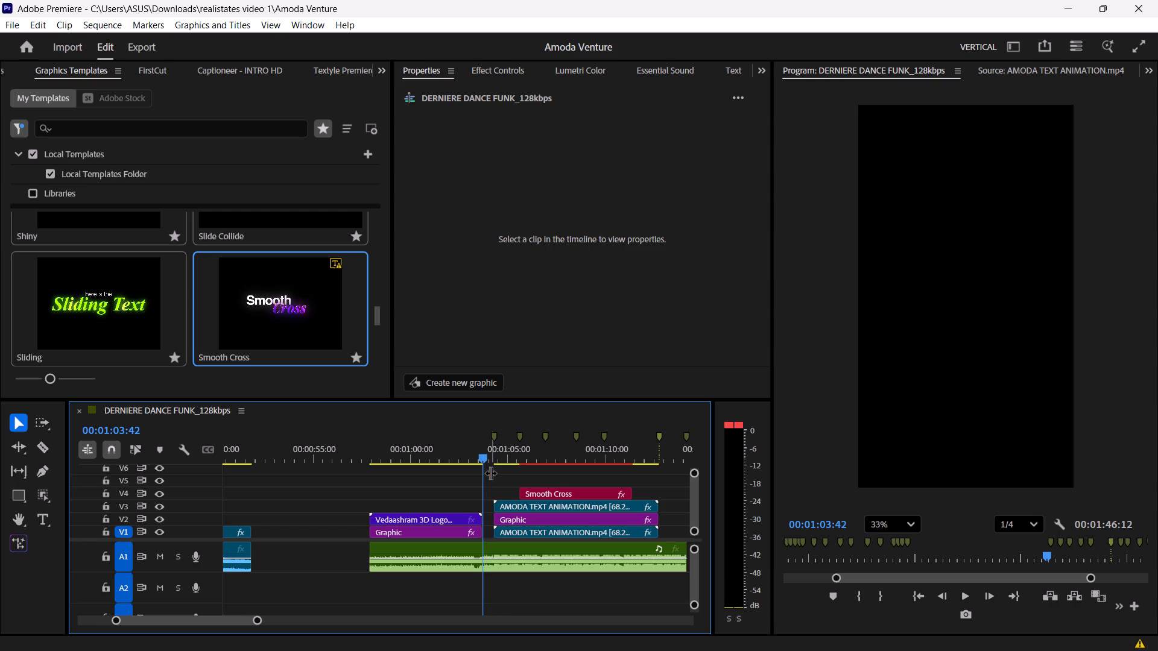
pyautogui.press('Down')
pyautogui.press('space')
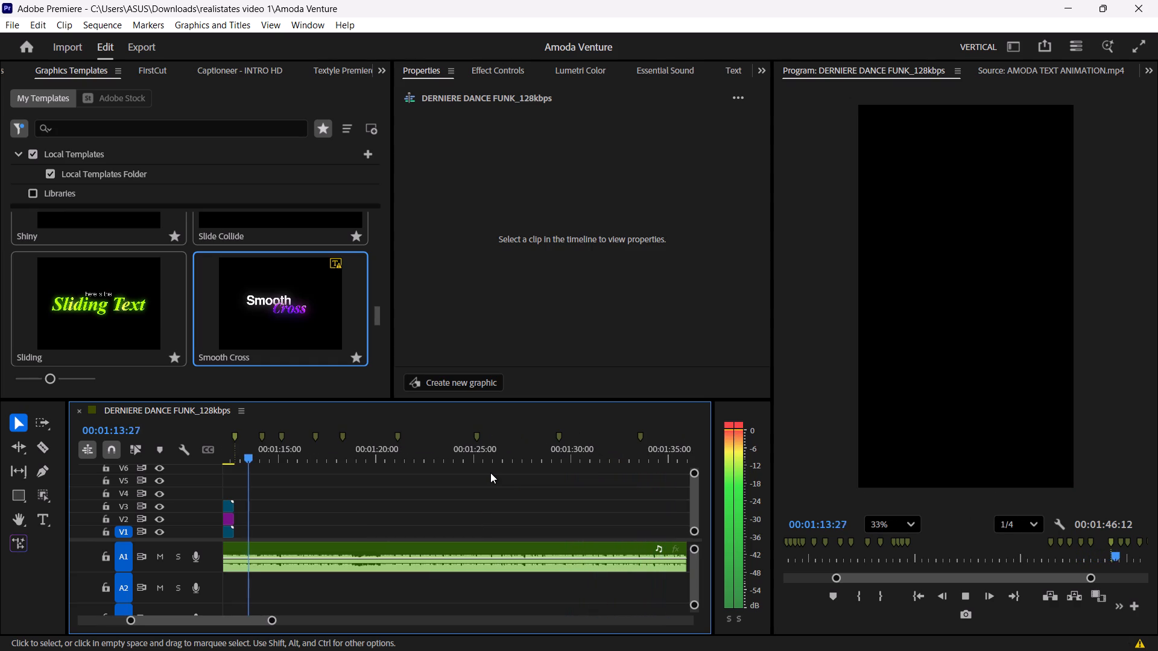
# Play the sequence from the start of the Vedaashram logo through the AMODA clips into the empty stretch after them.
pyautogui.keyDown('alt'); pyautogui.scroll(-6, 396, 524); pyautogui.keyUp('alt')
pyautogui.keyDown('alt'); pyautogui.scroll(-7, 450, 502); pyautogui.keyUp('alt')
pyautogui.keyDown('alt'); pyautogui.scroll(3, 507, 509); pyautogui.keyUp('alt')
pyautogui.keyDown('alt'); pyautogui.scroll(-4, 506, 509); pyautogui.keyUp('alt')
pyautogui.keyDown('alt'); pyautogui.scroll(2, 376, 484); pyautogui.keyUp('alt')
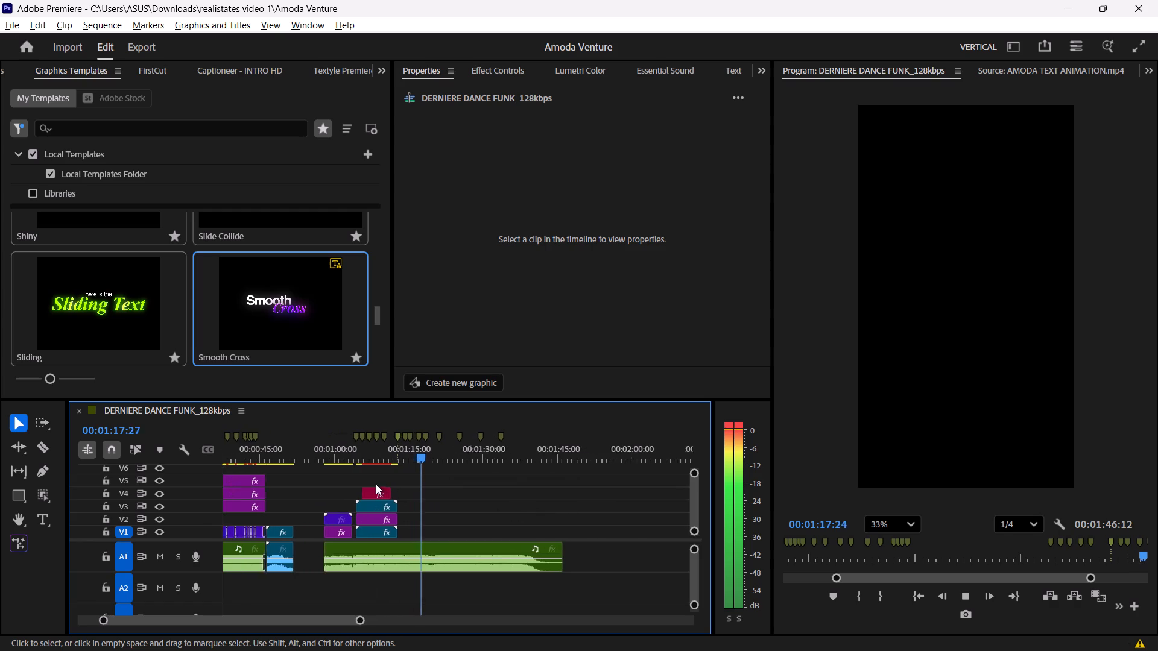
pyautogui.keyDown('alt'); pyautogui.scroll(7, 376, 484); pyautogui.keyUp('alt')
pyautogui.click(314, 444)
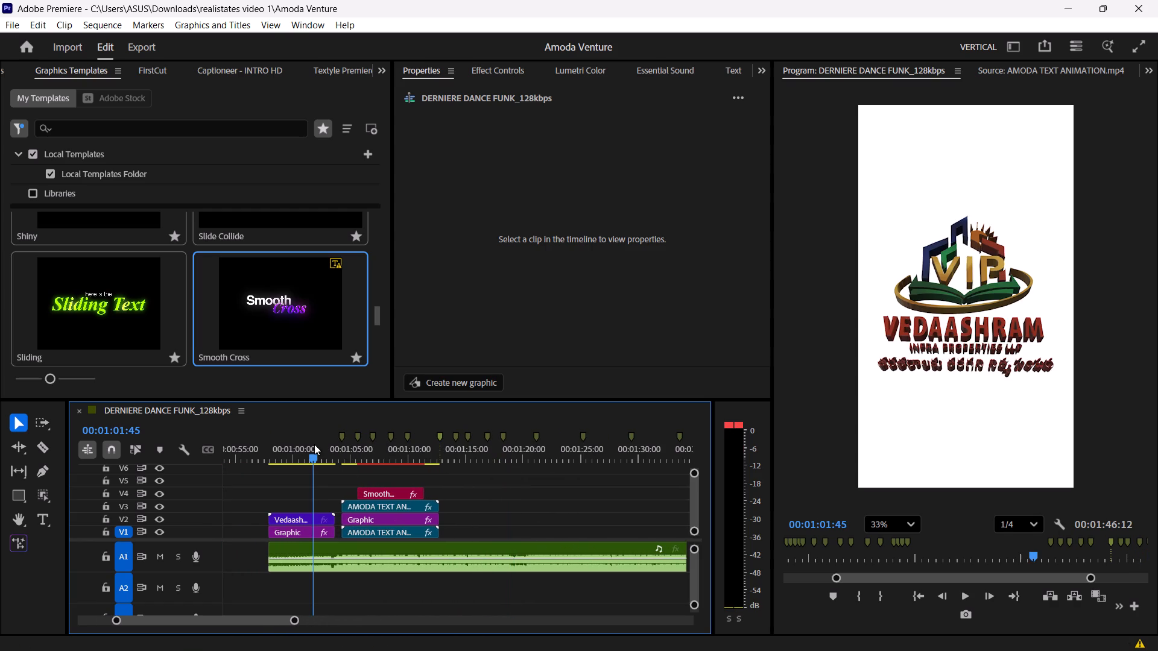
pyautogui.press('Up')
pyautogui.press('space')
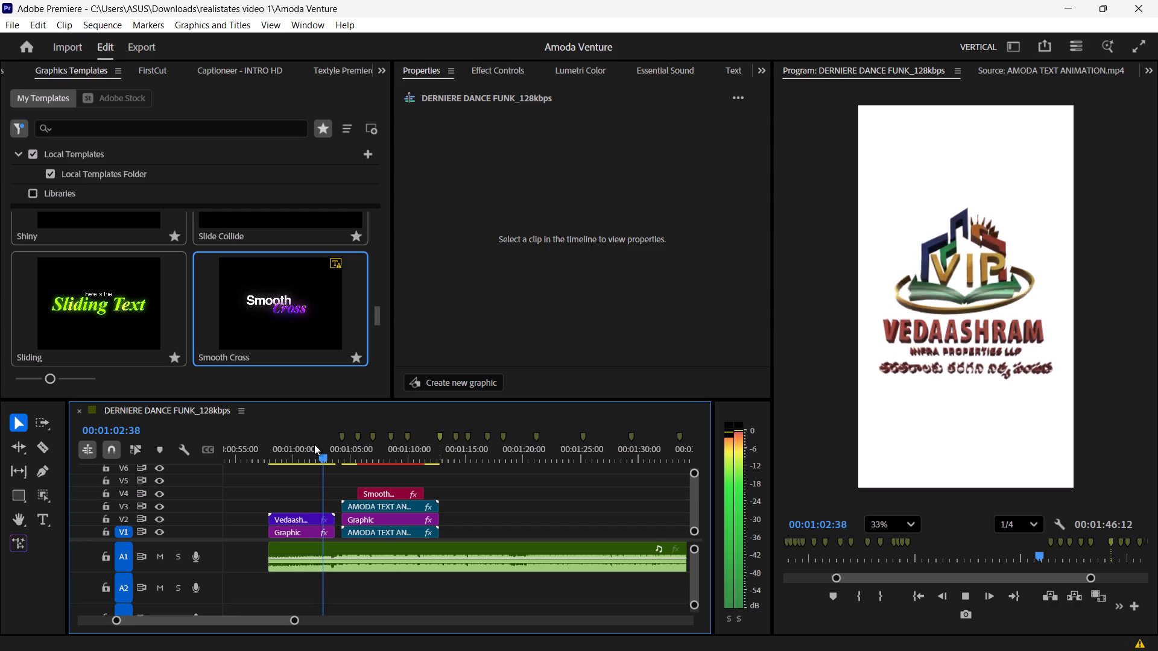
pyautogui.press('space')
pyautogui.press('space')
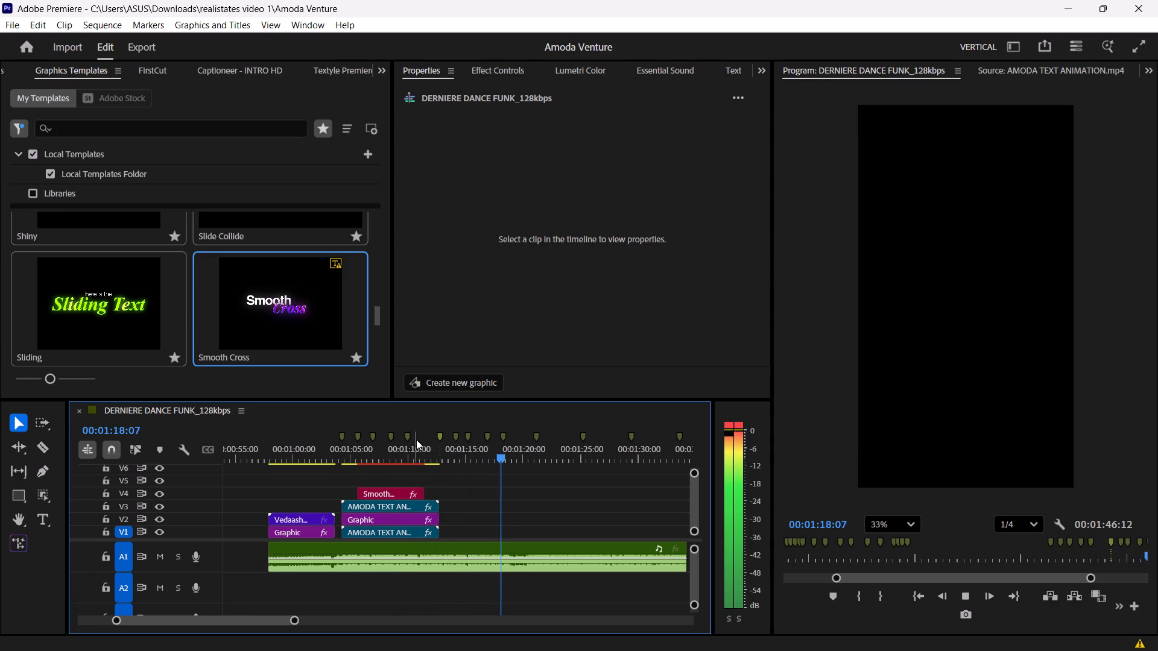
# Look through the media in the Amoda Venture project while the sequence plays.
pyautogui.click(11, 77)
pyautogui.click(10, 77)
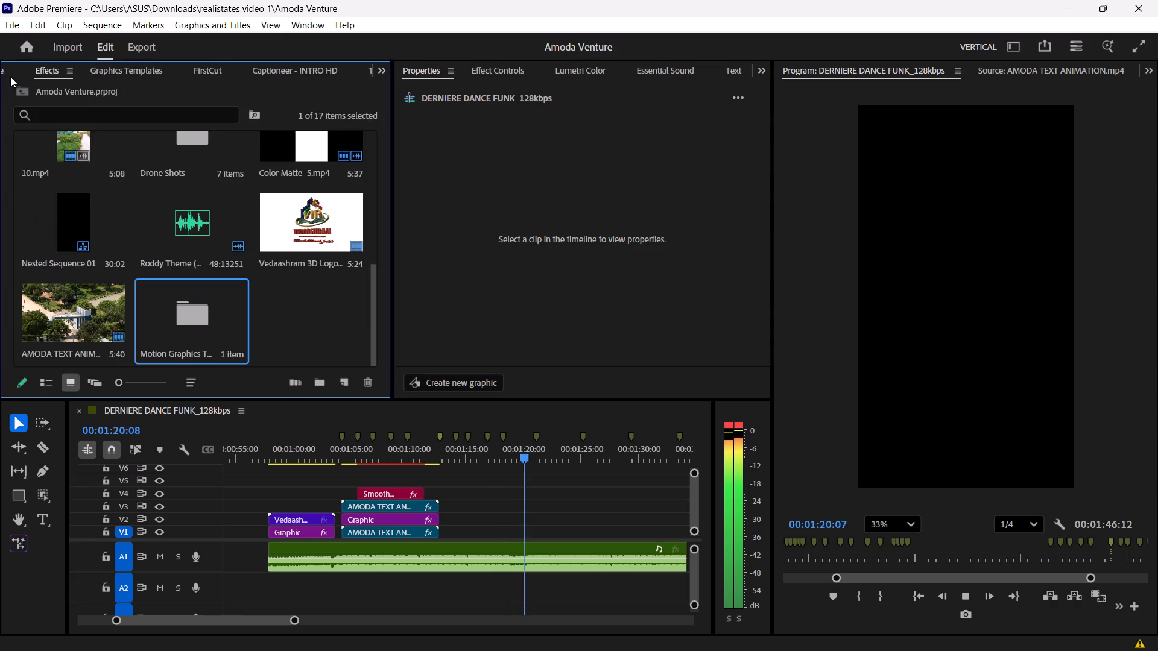
pyautogui.scroll(6, 253, 300)
pyautogui.scroll(-3, 253, 300)
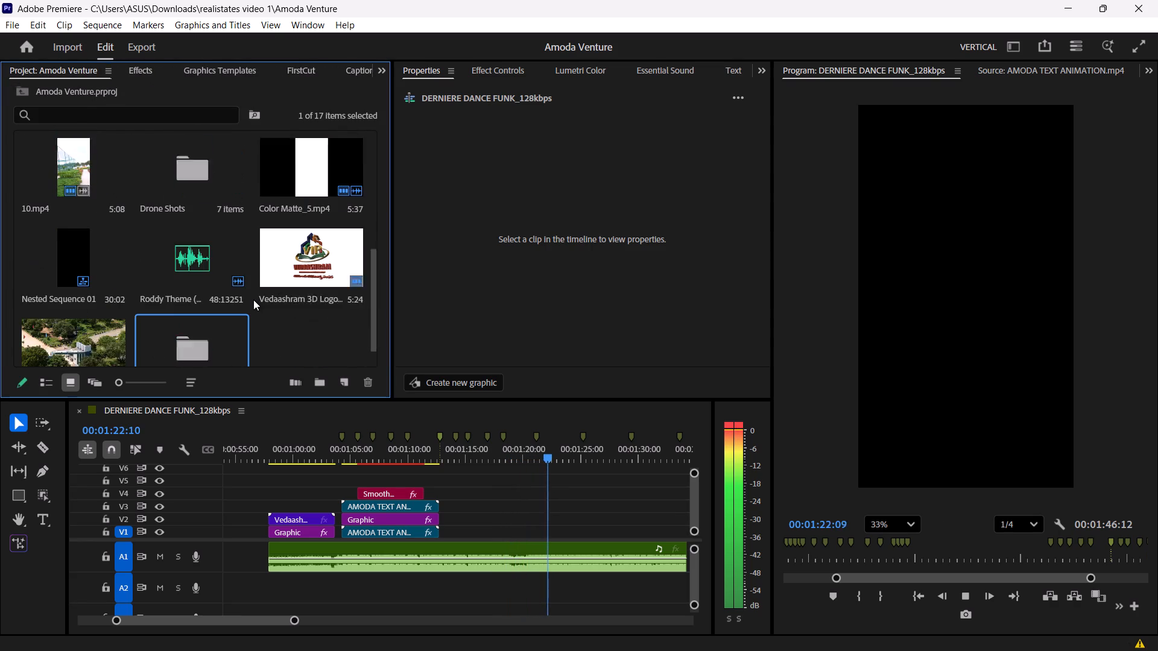
pyautogui.scroll(-4, 253, 300)
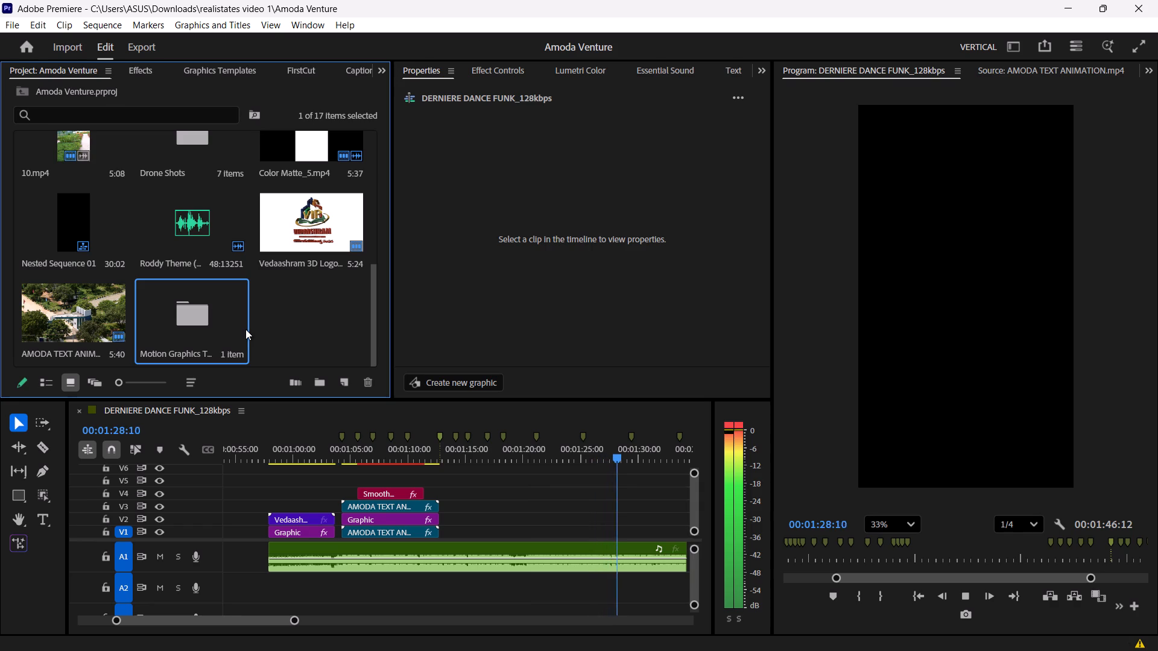
# Replay the sequence from the end of the Vedaashram logo clip, through the AMODA section and past the markers that follow.
pyautogui.click(416, 445)
pyautogui.press('space')
pyautogui.press('Down')
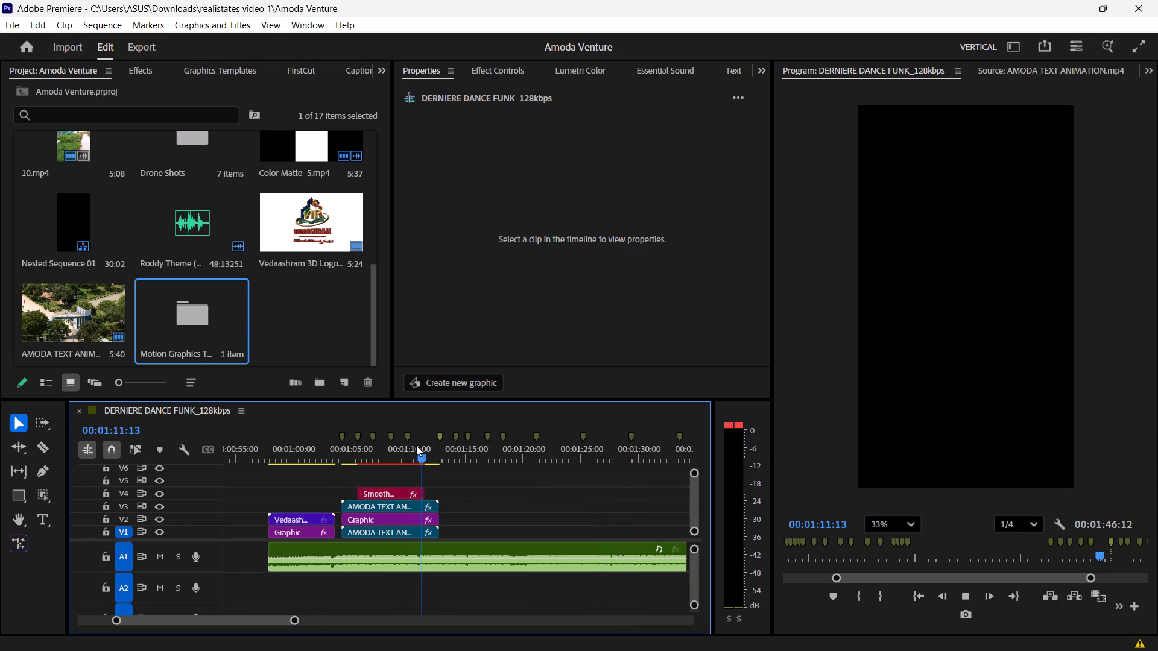
pyautogui.press('Down')
pyautogui.press('Up')
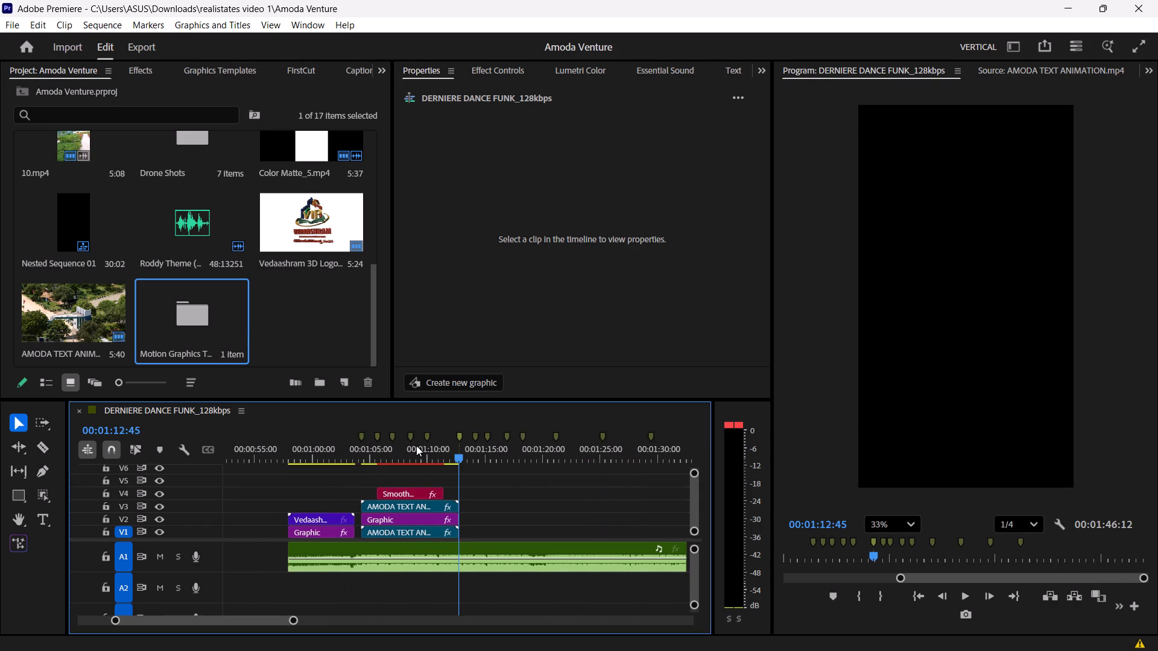
pyautogui.press('Up')
pyautogui.press('Up')
pyautogui.press('Up')
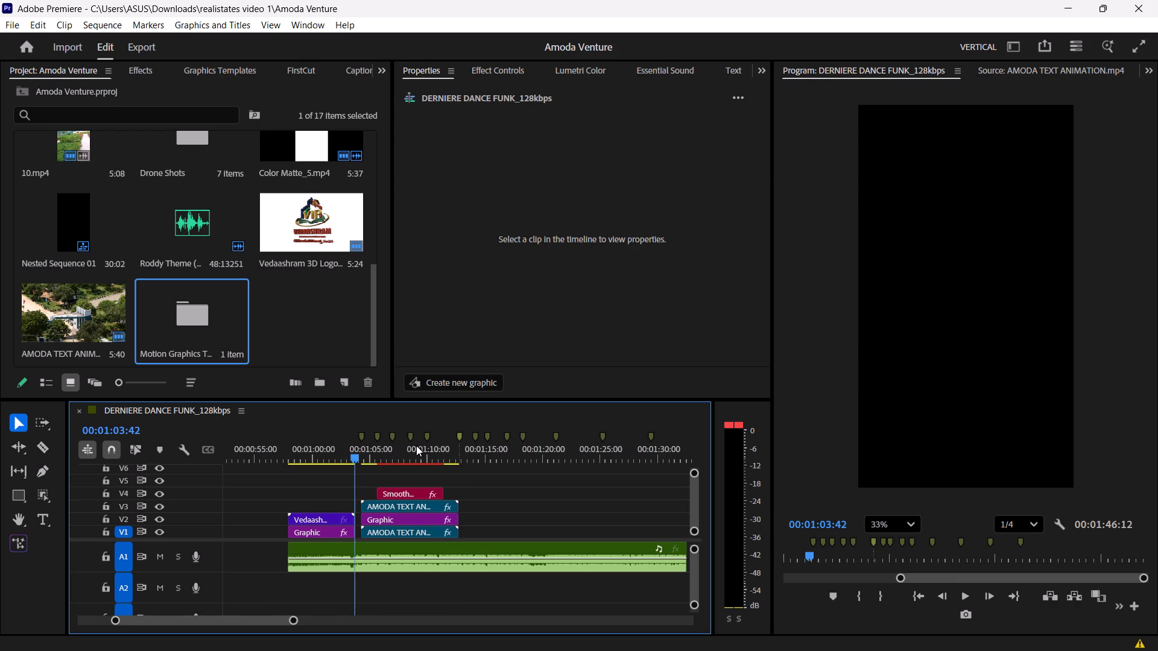
pyautogui.press('space')
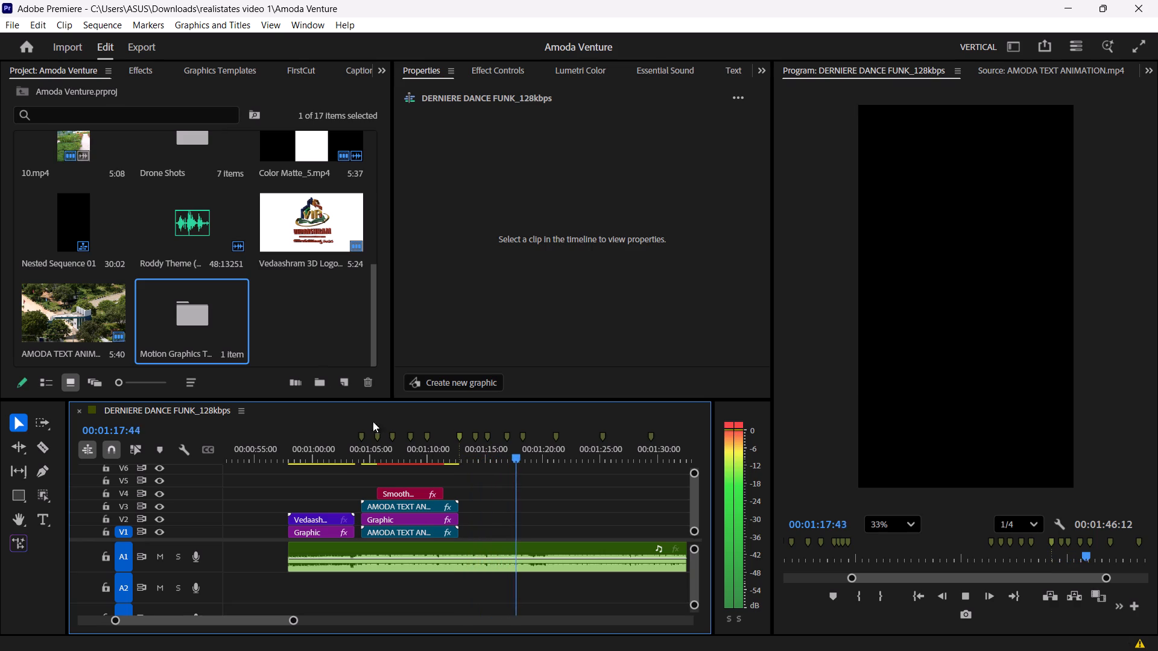
pyautogui.press('space')
# Check the clips in the Drone Shots bin, then return to the main project media and look through it.
pyautogui.doubleClick(199, 143)
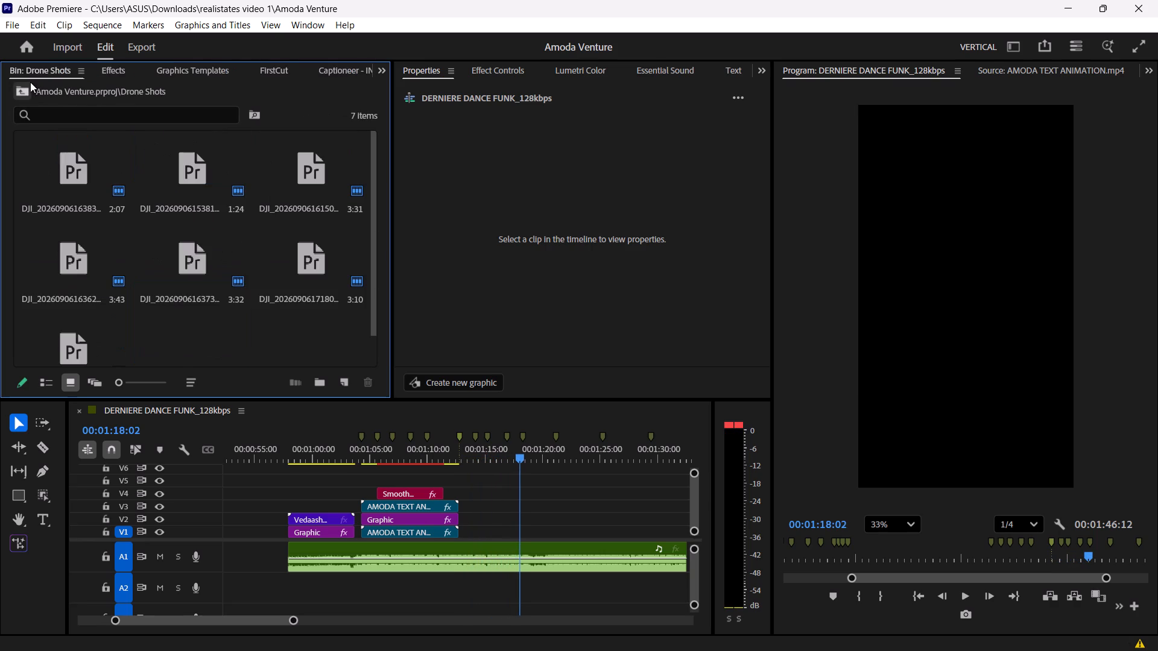
pyautogui.click(20, 86)
pyautogui.scroll(-2, 123, 263)
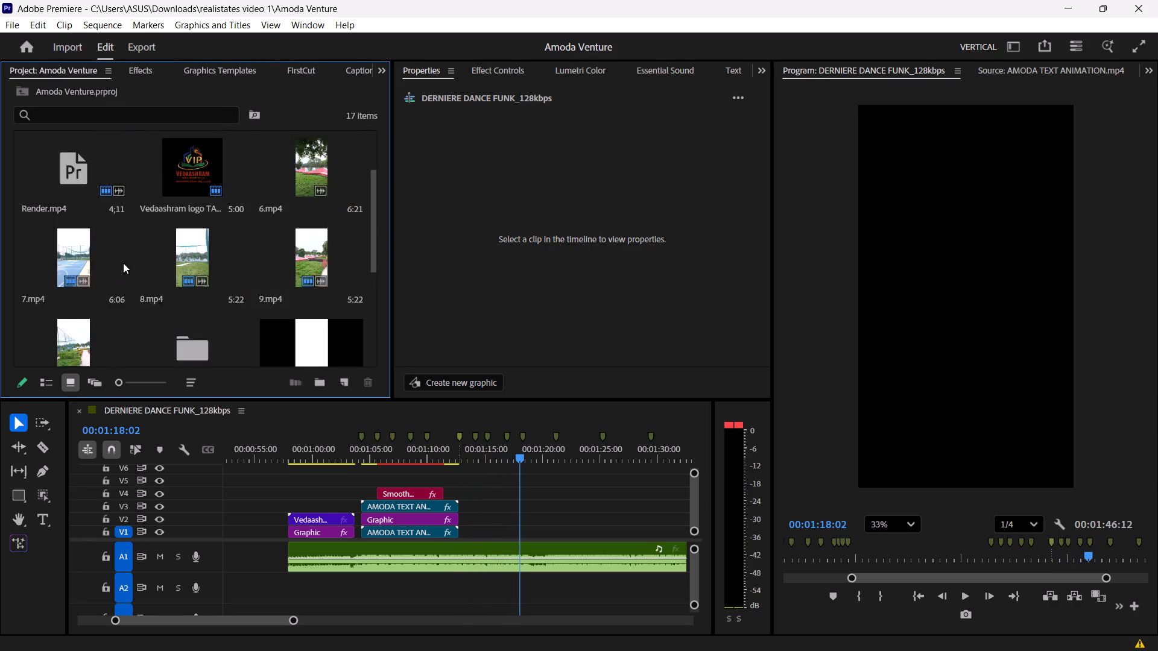
pyautogui.scroll(-5, 123, 263)
pyautogui.click(251, 335)
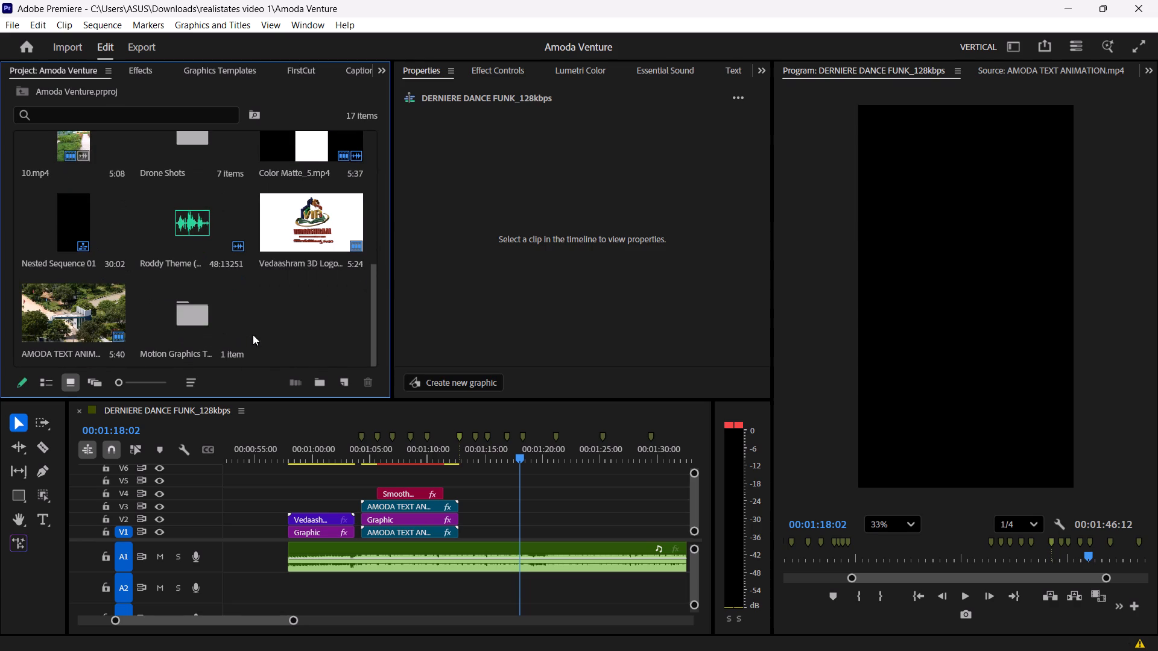
pyautogui.click(315, 365)
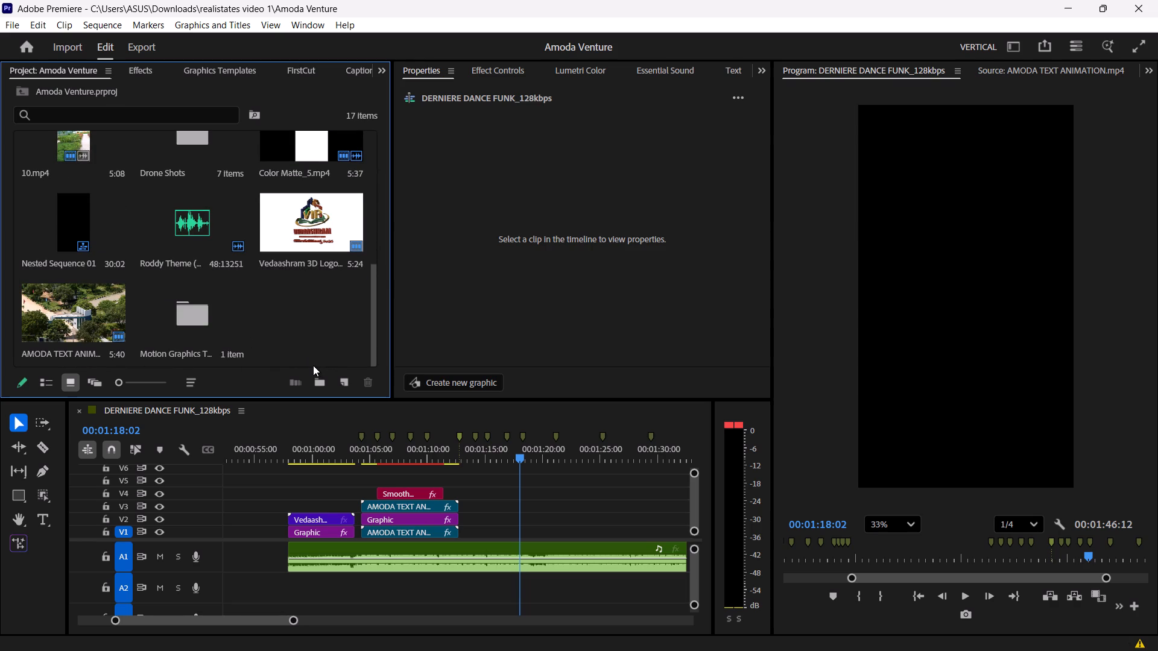
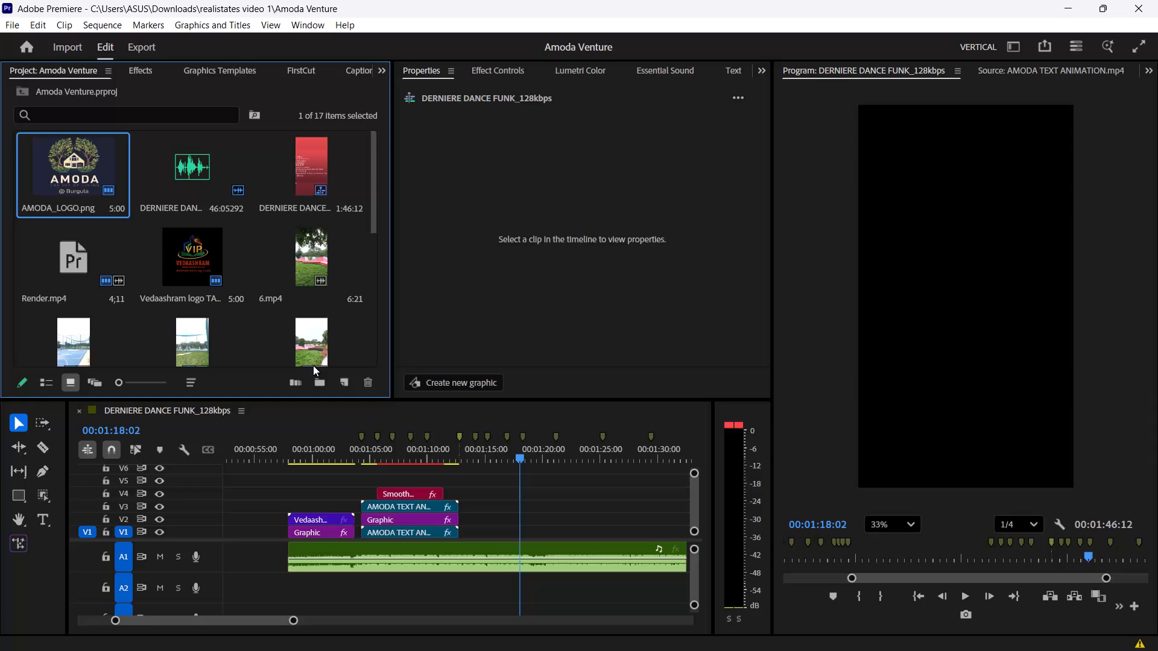
# Look through the Amoda Venture project media one item at a time, up to the Motion Graphics Template bin at the end.
pyautogui.press('Right')
pyautogui.press('Right')
pyautogui.press('Right')
pyautogui.press('Right')
pyautogui.press('Right')
pyautogui.press('Right')
pyautogui.press('Right')
pyautogui.press('Right')
pyautogui.press('Right')
pyautogui.press('Right')
pyautogui.press('Right')
pyautogui.press('Right')
pyautogui.press('Right')
pyautogui.press('Right')
pyautogui.press('Right')
pyautogui.press('Right')
pyautogui.press('Right')
pyautogui.press('Right')
pyautogui.press('Right')
pyautogui.press('Right')
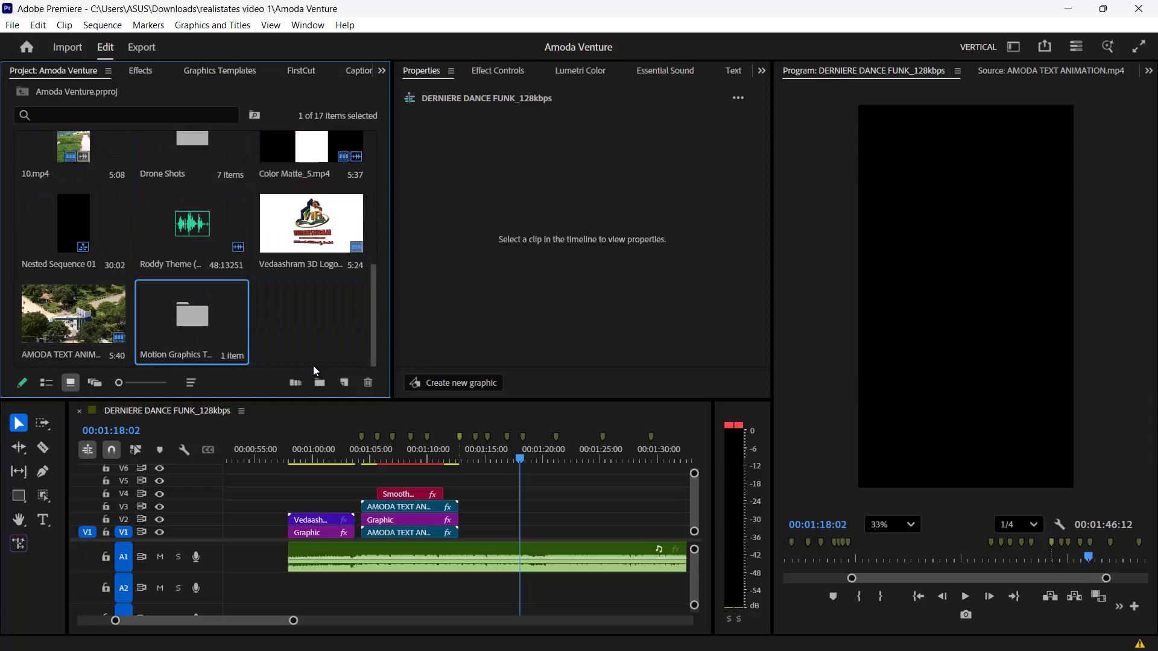
# Play the music-marked empty stretch after the AMODA clips, from about 00:01:18 to about 00:01:40.
pyautogui.moveTo(578, 535); pyautogui.dragTo(572, 535)
pyautogui.press('space')
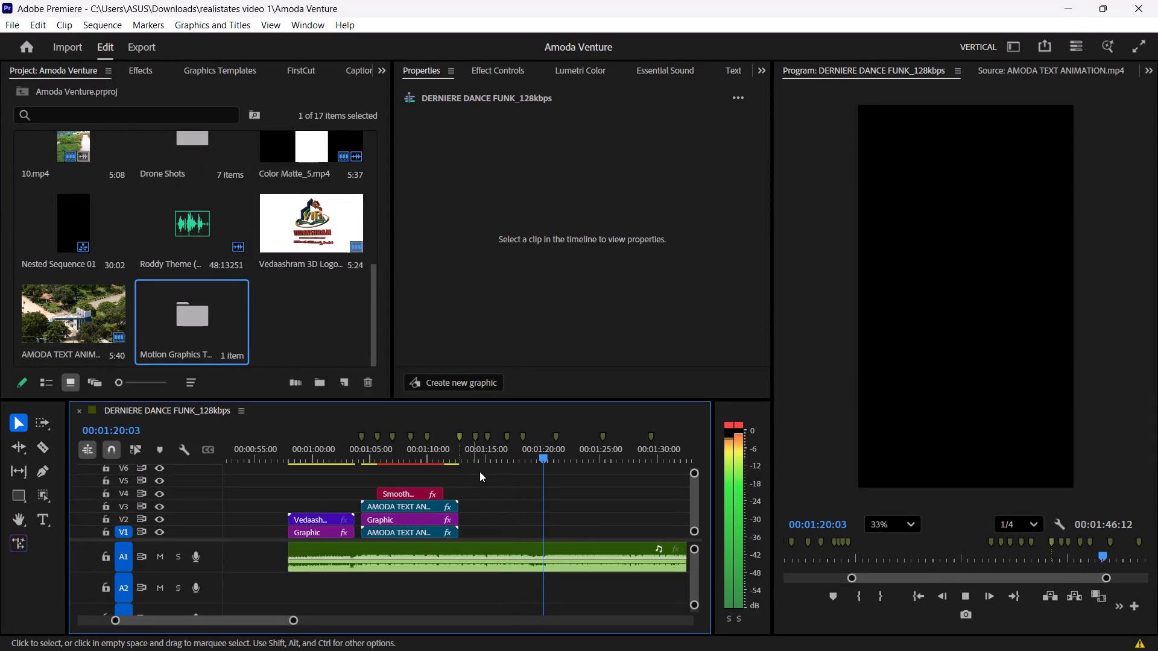
pyautogui.keyDown('alt'); pyautogui.scroll(-7, 534, 533); pyautogui.keyUp('alt')
pyautogui.keyDown('alt'); pyautogui.scroll(-4, 395, 552); pyautogui.keyUp('alt')
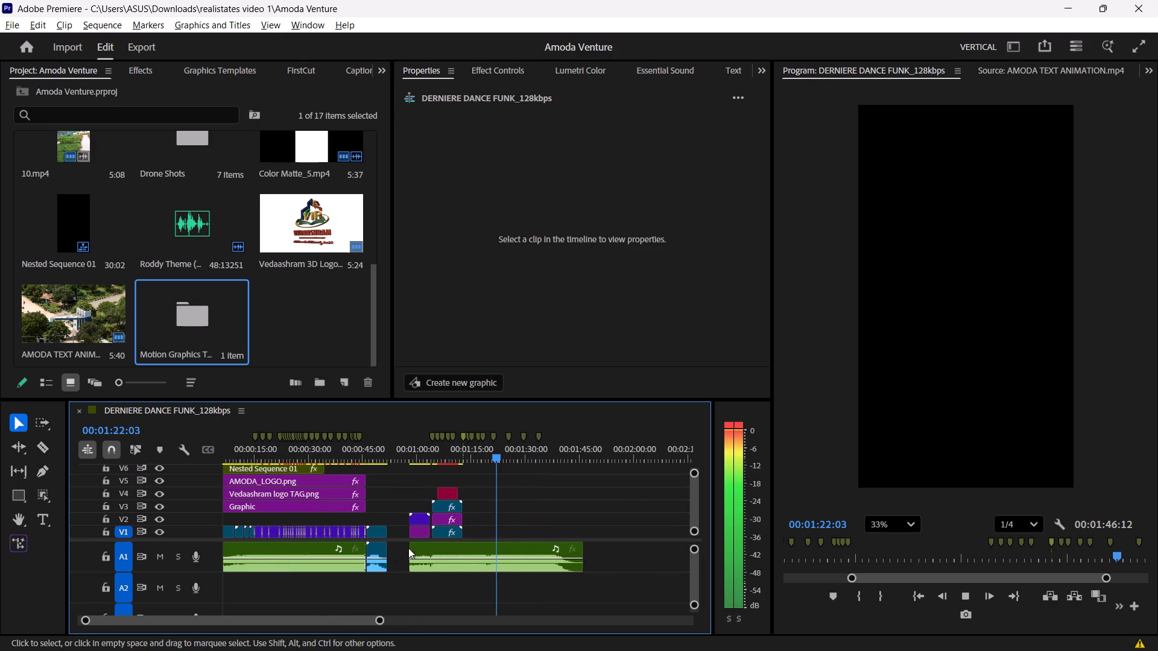
pyautogui.keyDown('alt'); pyautogui.scroll(5, 500, 497); pyautogui.keyUp('alt')
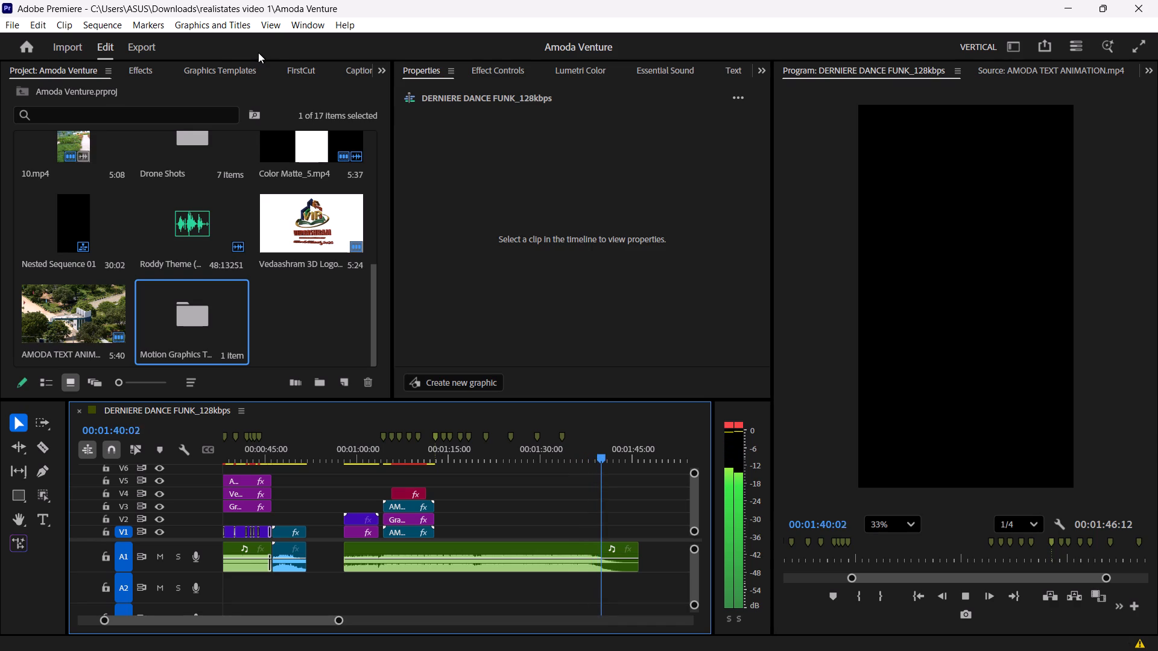
# Replay the sequence from the start of the Vedaashram logo through the AMODA clips and the marked empty stretch, stopping near 00:01:37.
pyautogui.click(361, 444)
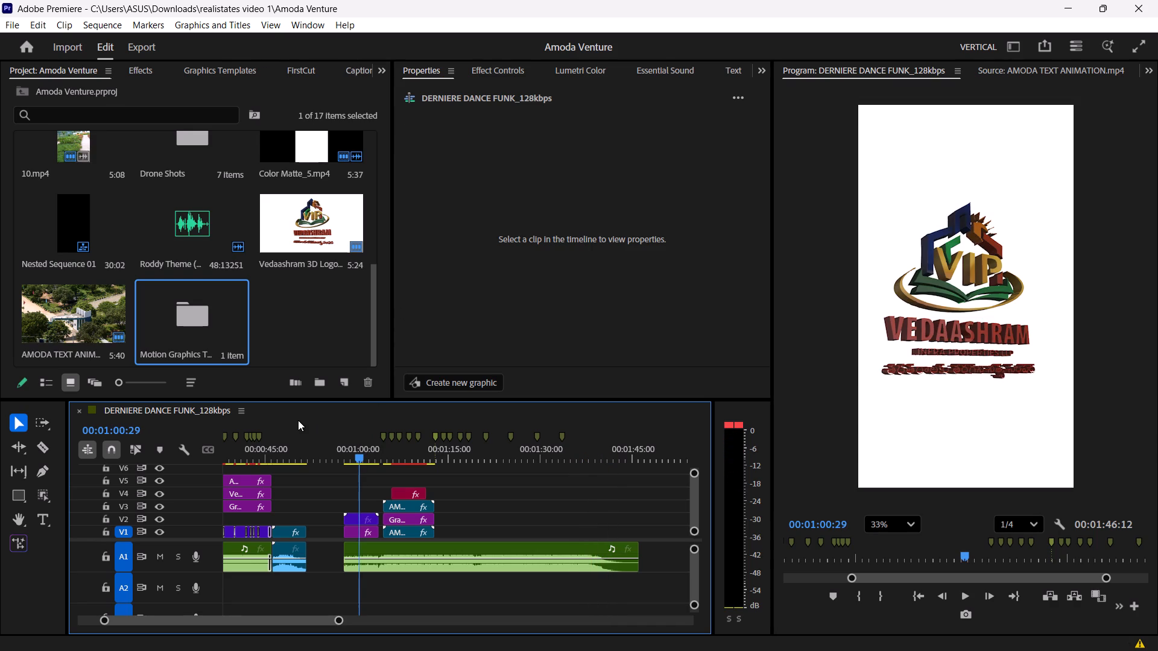
pyautogui.press('Up')
pyautogui.press('space')
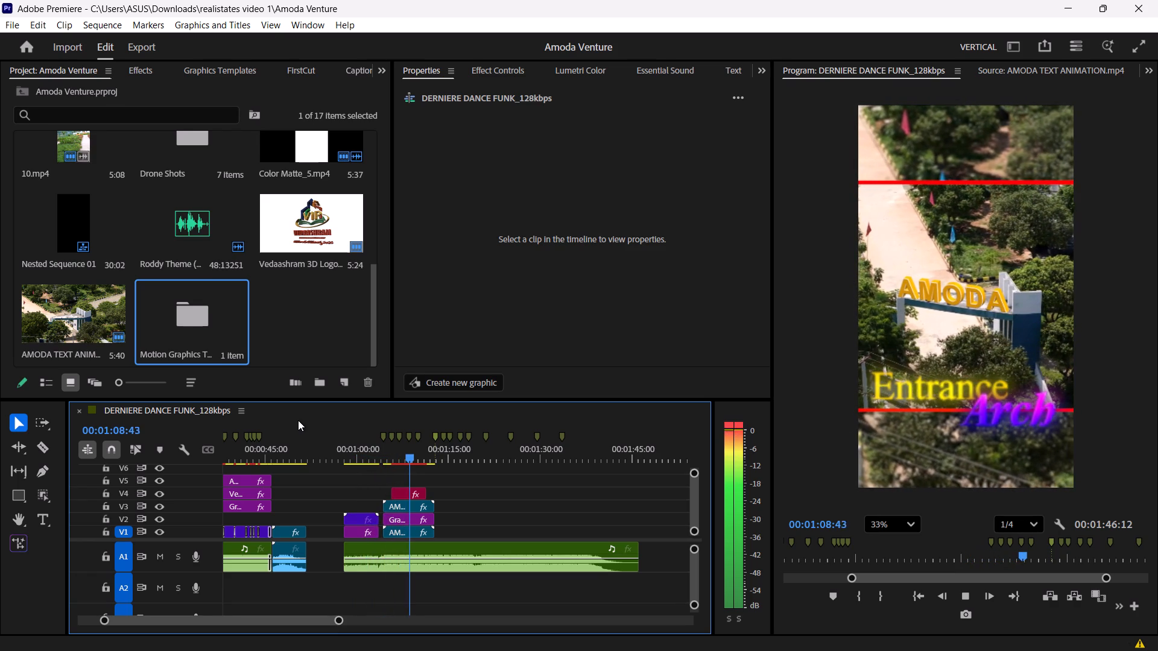
pyautogui.press('space')
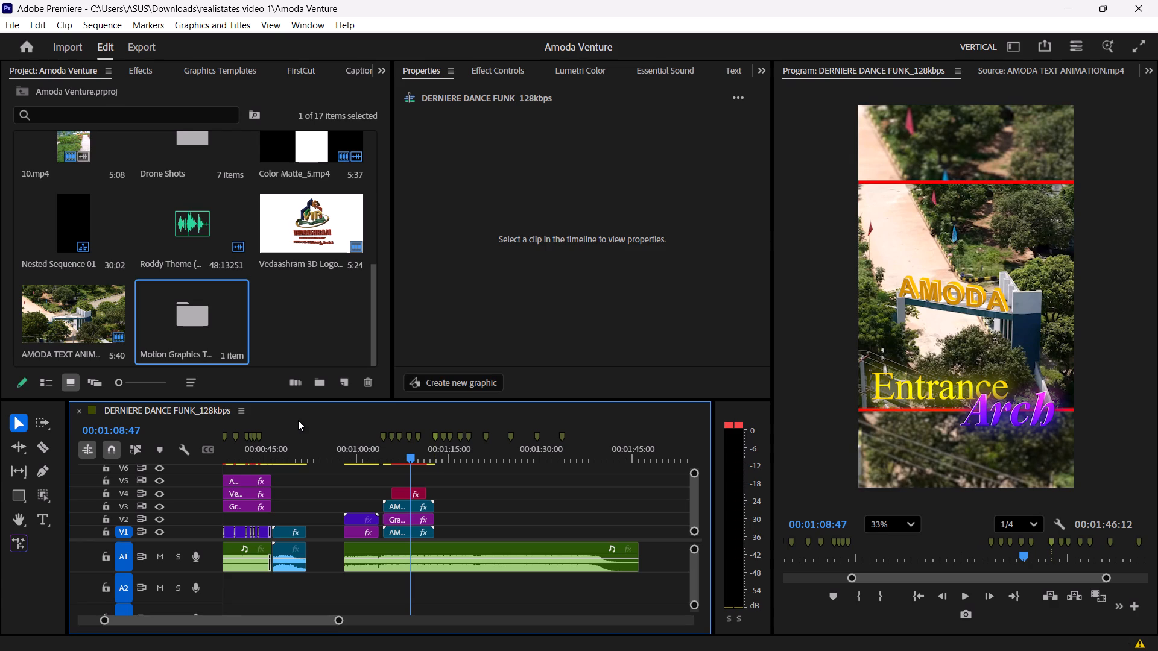
pyautogui.press('space')
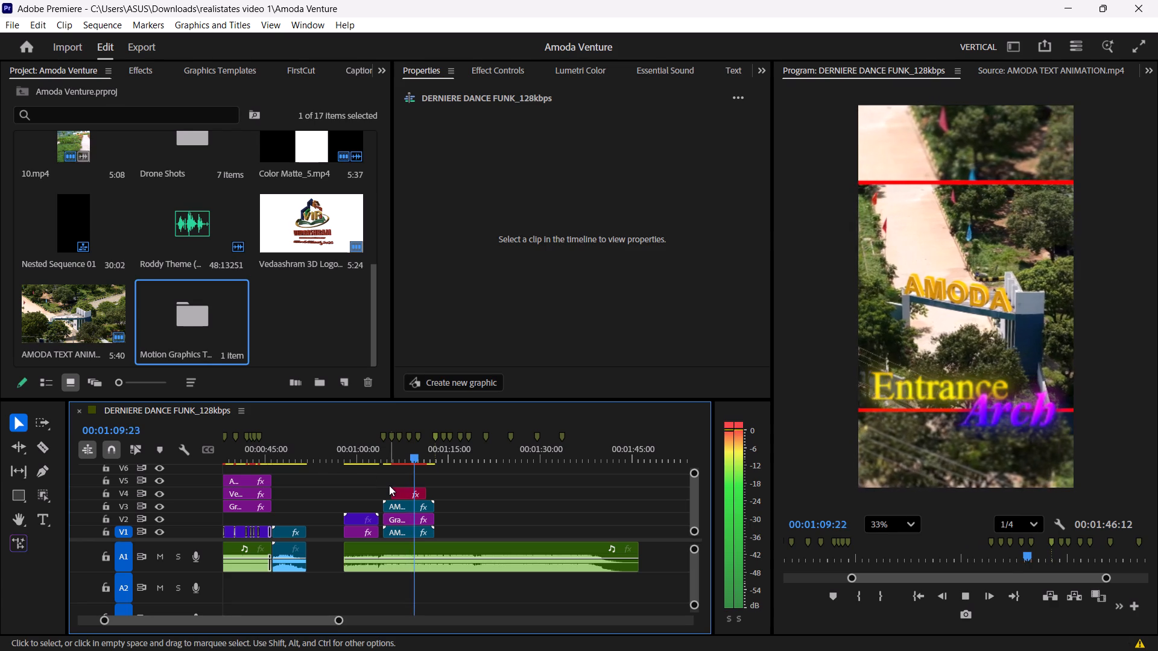
pyautogui.keyDown('alt'); pyautogui.scroll(-7, 389, 485); pyautogui.keyUp('alt')
pyautogui.keyDown('alt'); pyautogui.scroll(-2, 308, 520); pyautogui.keyUp('alt')
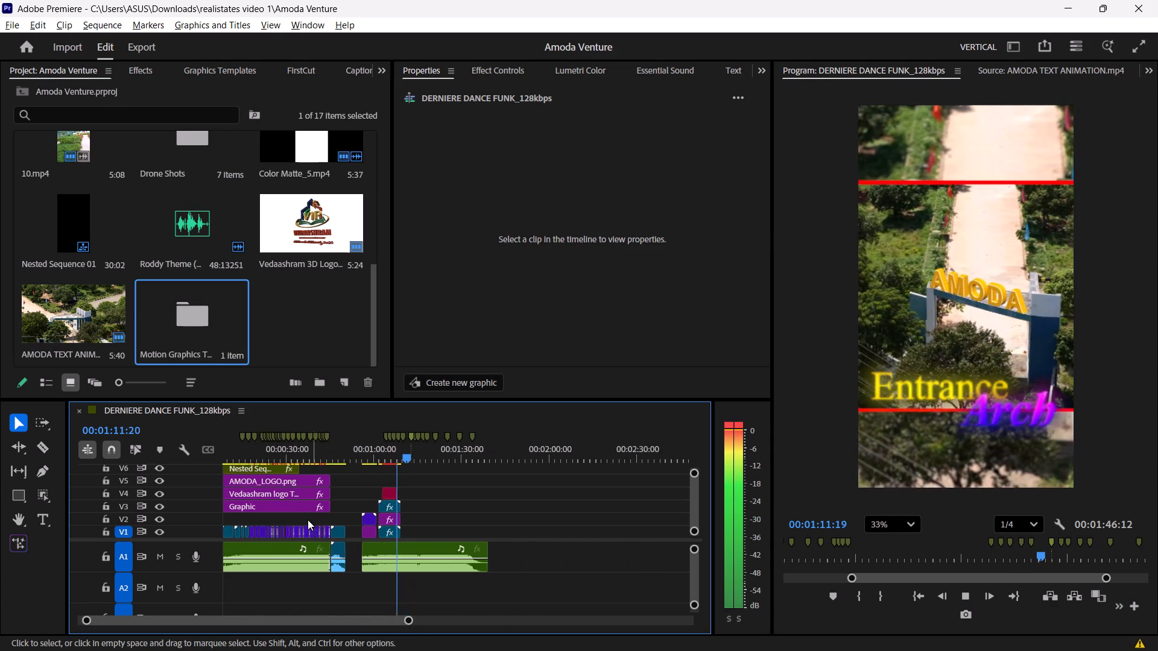
pyautogui.keyDown('alt'); pyautogui.scroll(-4, 308, 520); pyautogui.keyUp('alt')
pyautogui.keyDown('alt'); pyautogui.scroll(7, 354, 505); pyautogui.keyUp('alt')
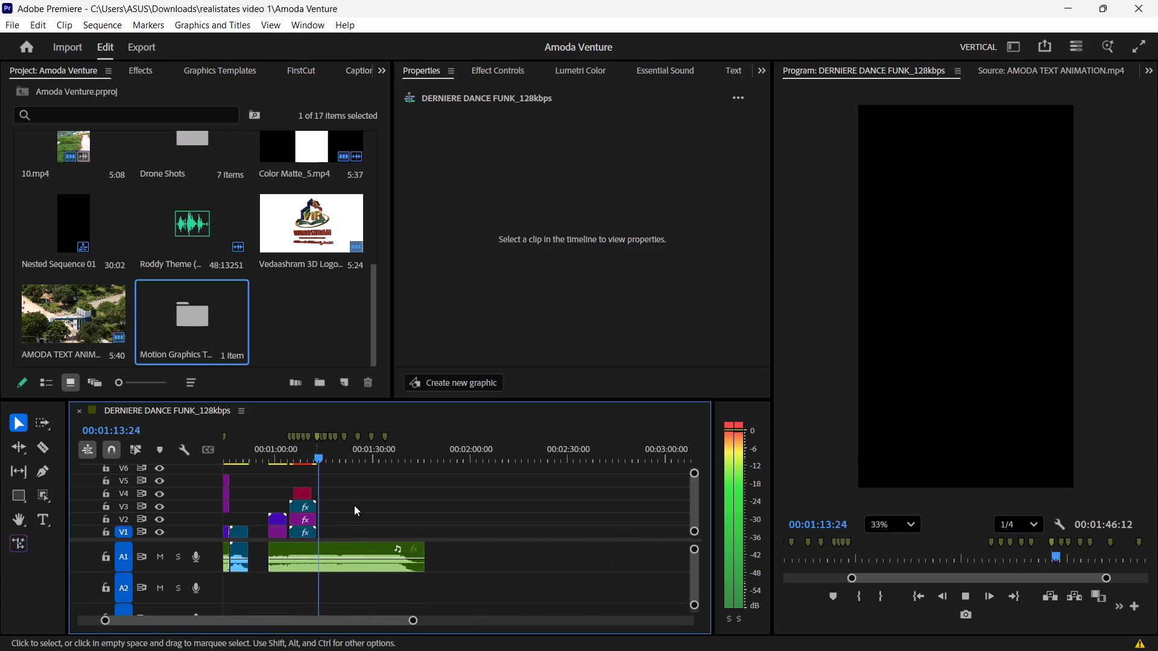
pyautogui.scroll(13, 354, 505)
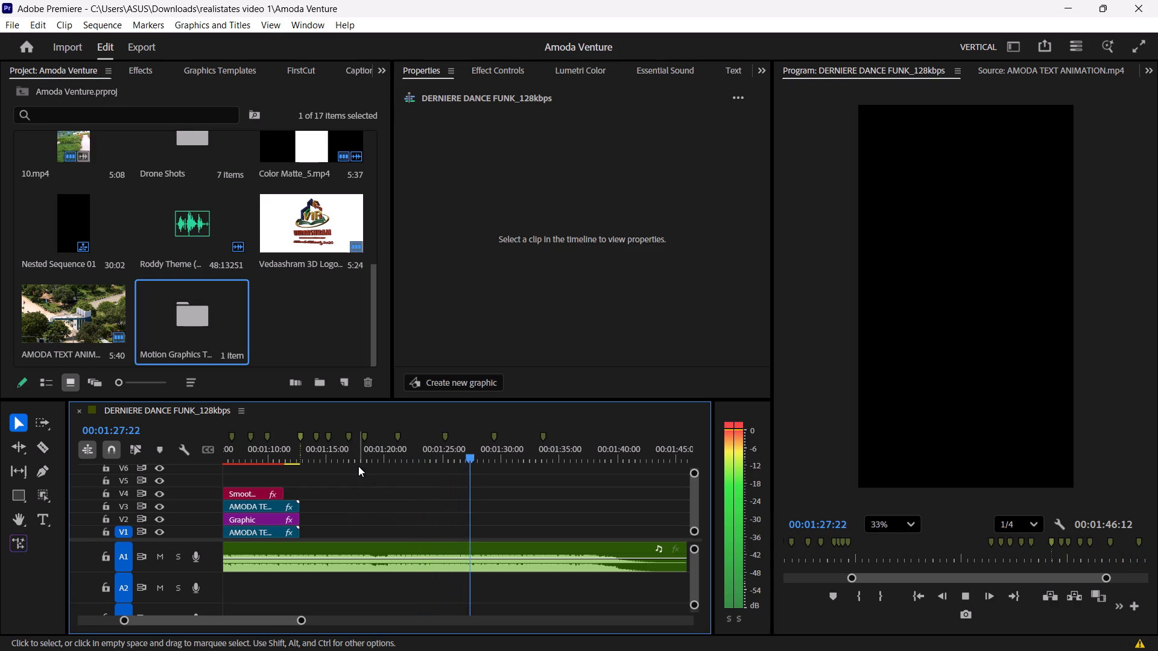
pyautogui.keyDown('alt'); pyautogui.scroll(-6, 344, 486); pyautogui.keyUp('alt')
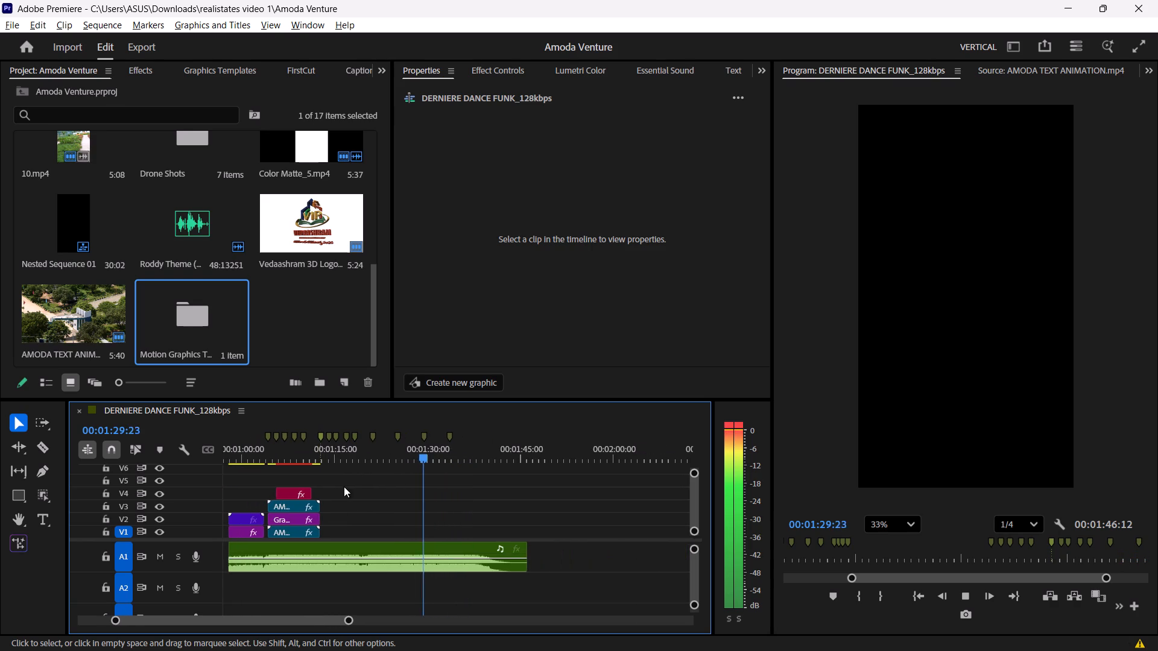
pyautogui.keyDown('alt'); pyautogui.scroll(-3, 344, 486); pyautogui.keyUp('alt')
pyautogui.keyDown('alt'); pyautogui.scroll(3, 405, 523); pyautogui.keyUp('alt')
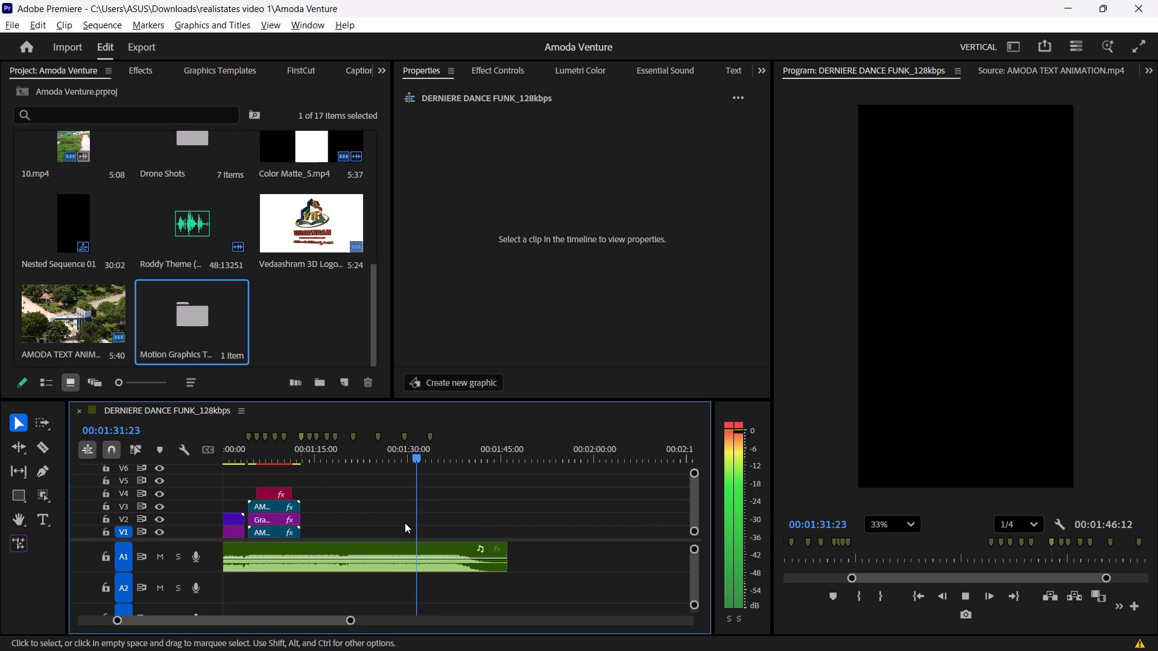
pyautogui.keyDown('alt'); pyautogui.scroll(4, 405, 523); pyautogui.keyUp('alt')
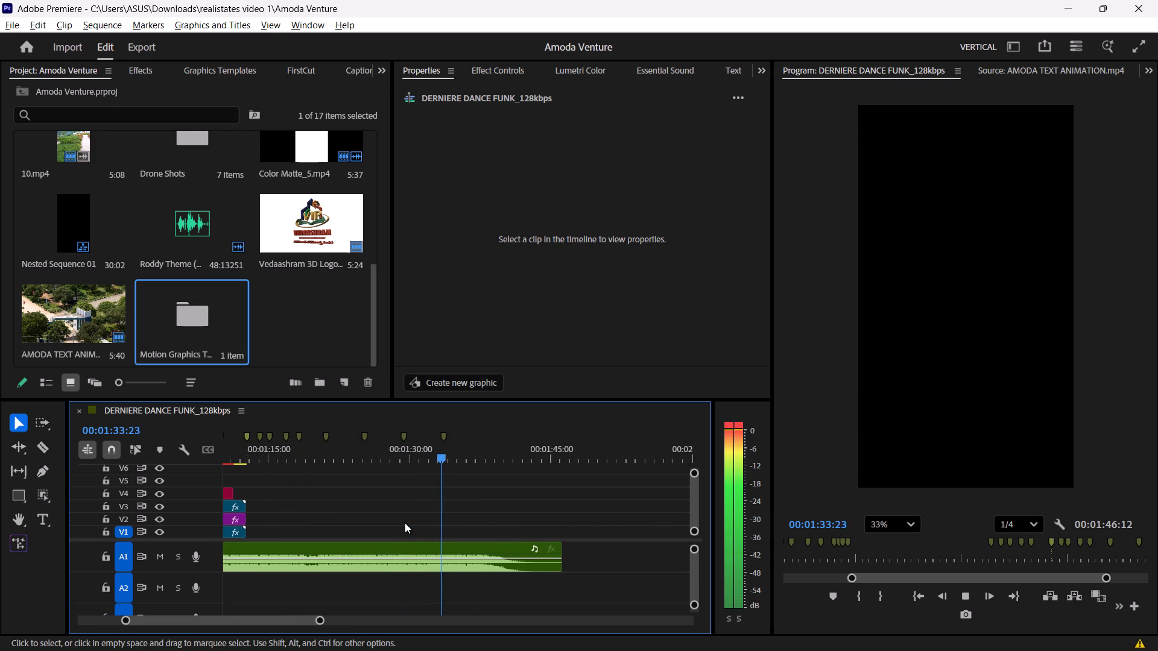
pyautogui.keyDown('alt'); pyautogui.scroll(-6, 405, 523); pyautogui.keyUp('alt')
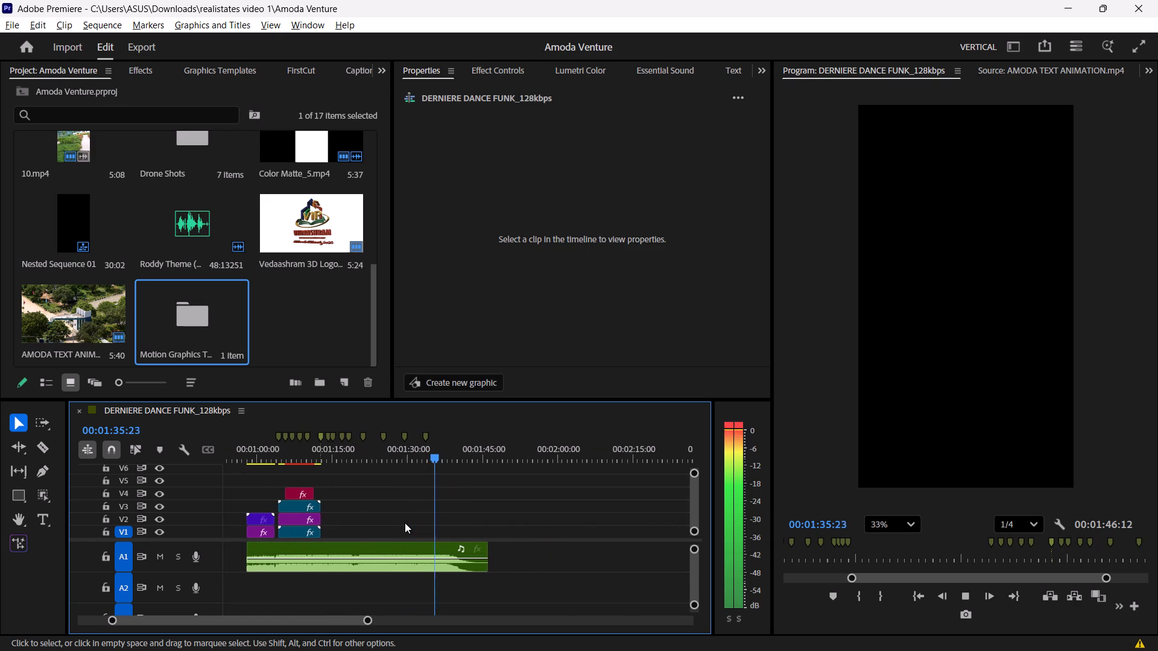
pyautogui.click(405, 523)
# Save the Amoda Venture project and return the playhead to the start of the Vedaashram logo clip at 00:00:57:54.
pyautogui.hotkey('ctrl', 's')
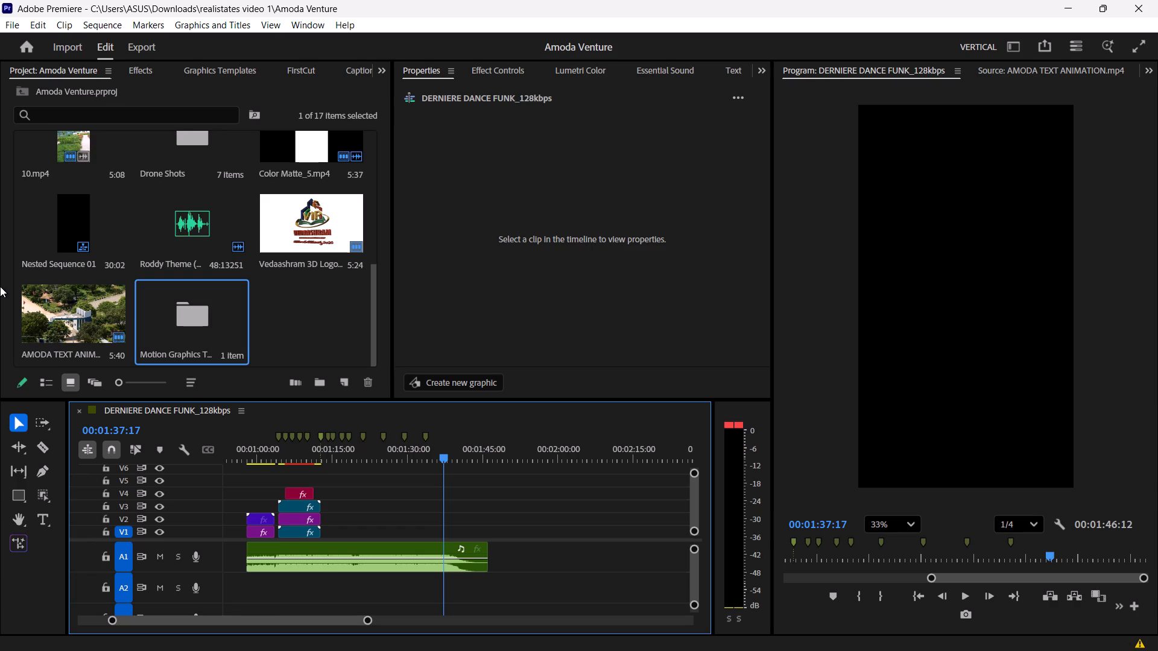
pyautogui.press('Up')
pyautogui.press('Up')
pyautogui.press('Up')
pyautogui.press('Up')
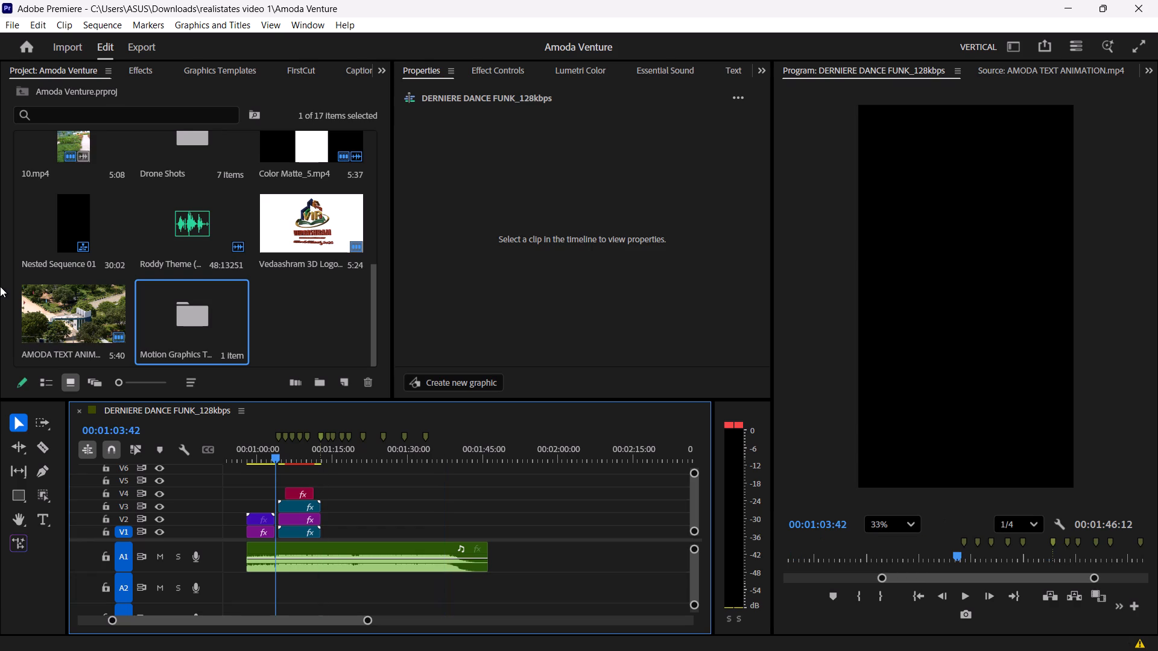
pyautogui.hotkey('ctrl', 's')
pyautogui.hotkey('ctrl', 's')
pyautogui.hotkey('ctrl', 's')
pyautogui.hotkey('ctrl', 's')
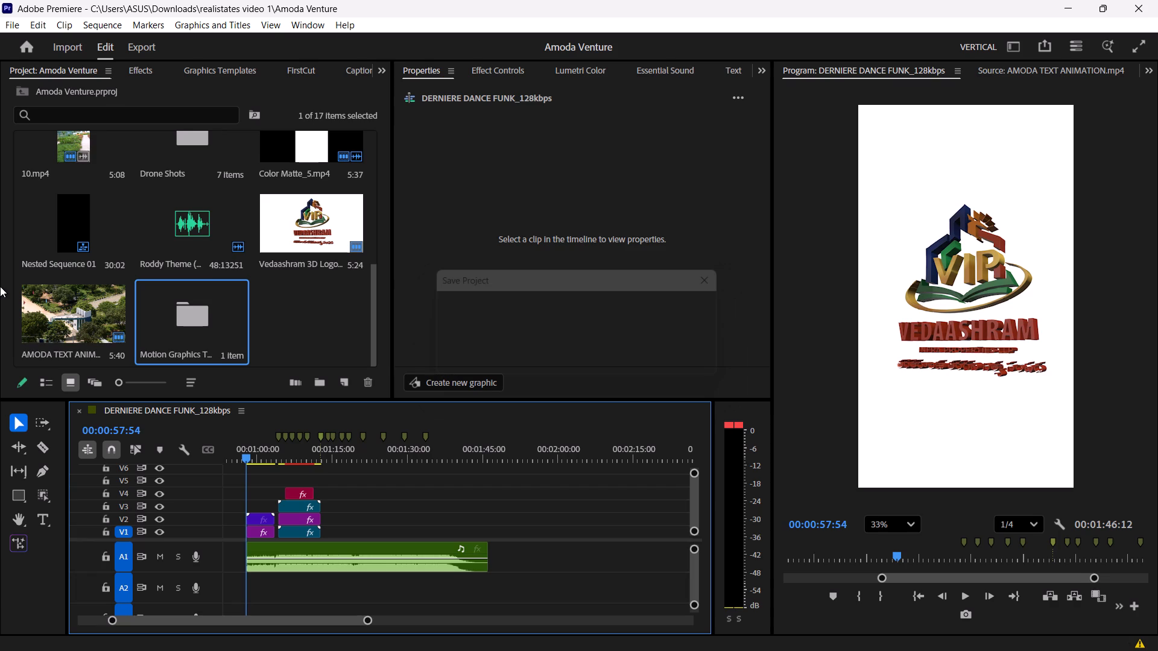
# Play from the start of the Vedaashram logo with brief pauses, stopping on the "Entrance" "Arch" title at about 00:01:09.
pyautogui.press('space')
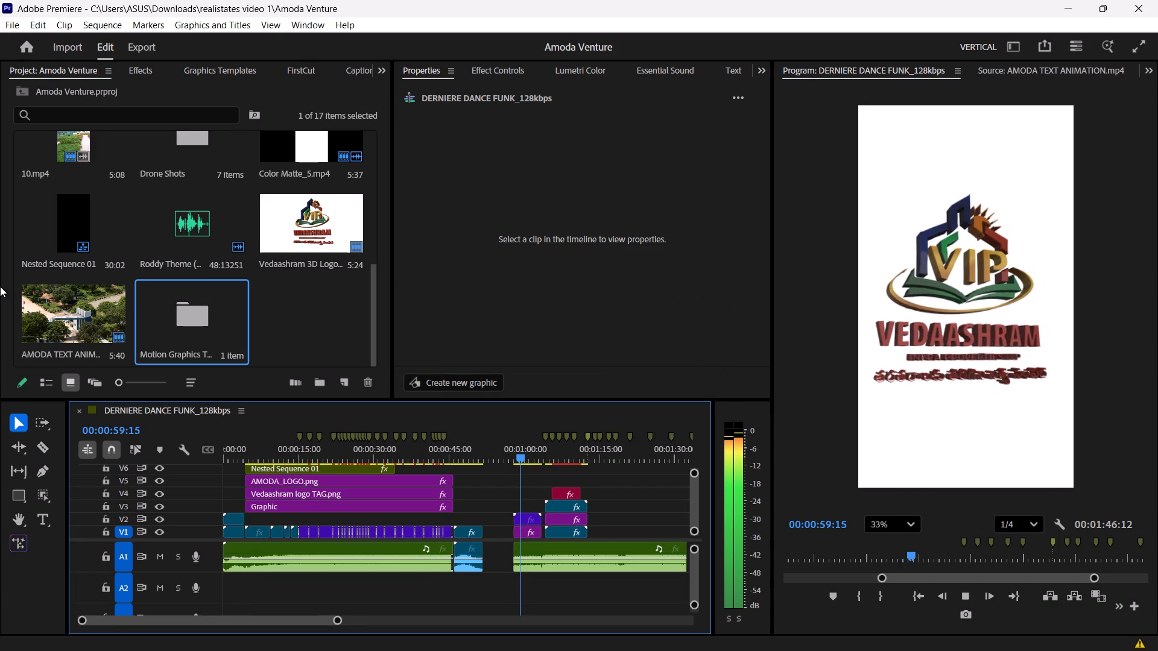
pyautogui.press('space')
pyautogui.press('space')
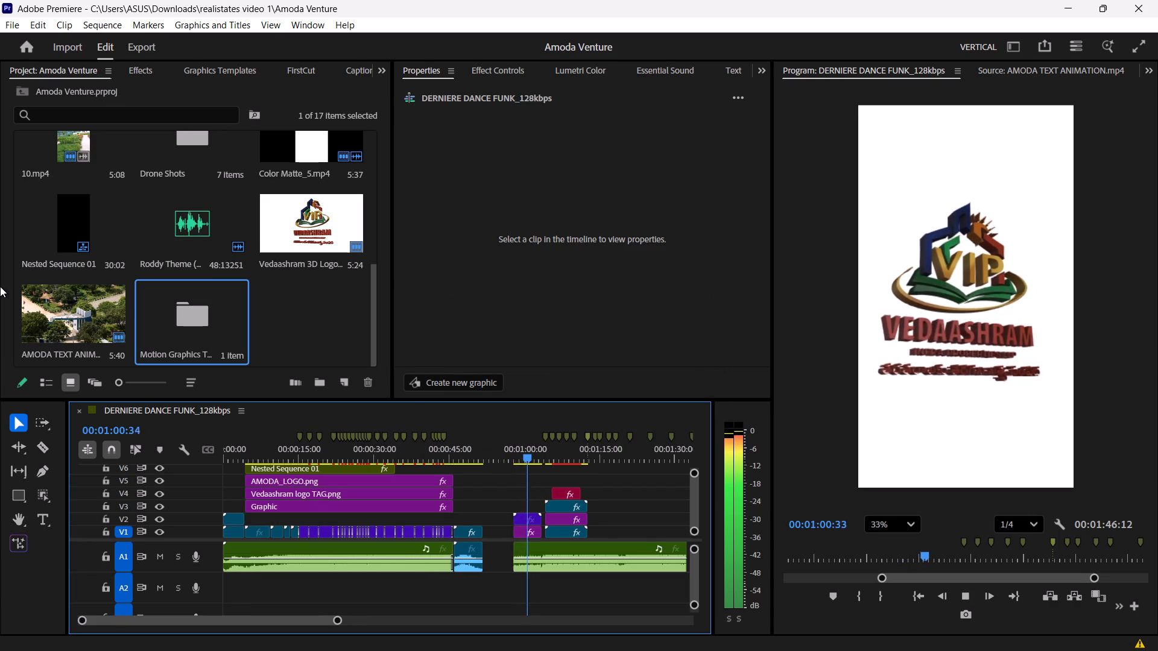
pyautogui.press('space')
pyautogui.press('space')
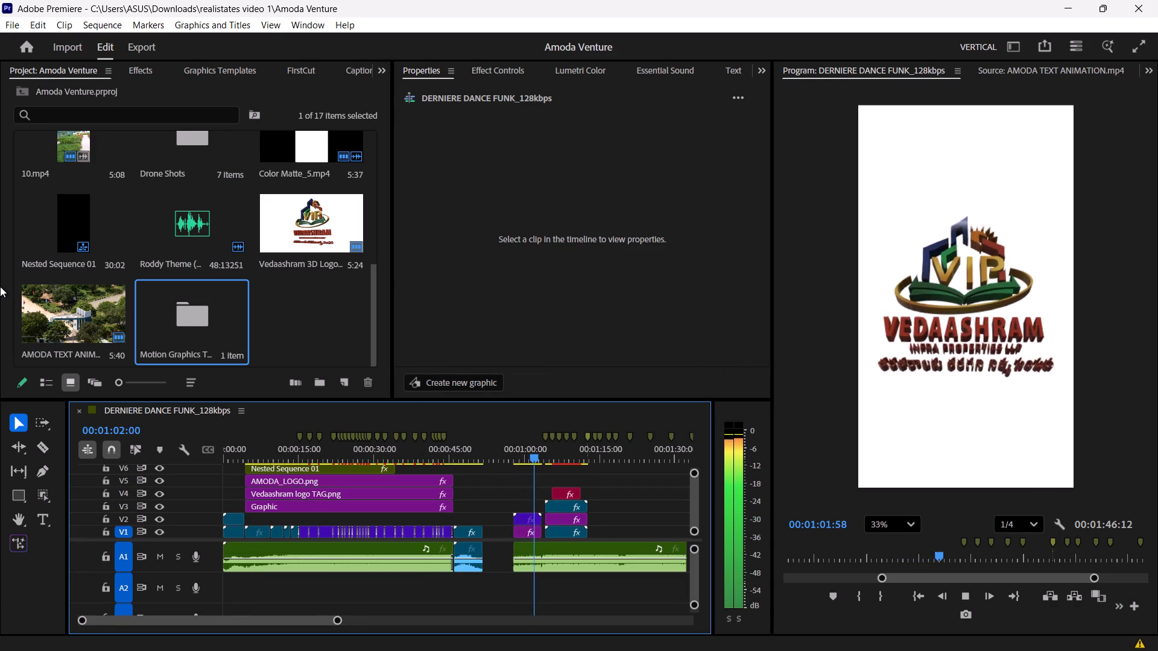
pyautogui.press('space')
pyautogui.press('space')
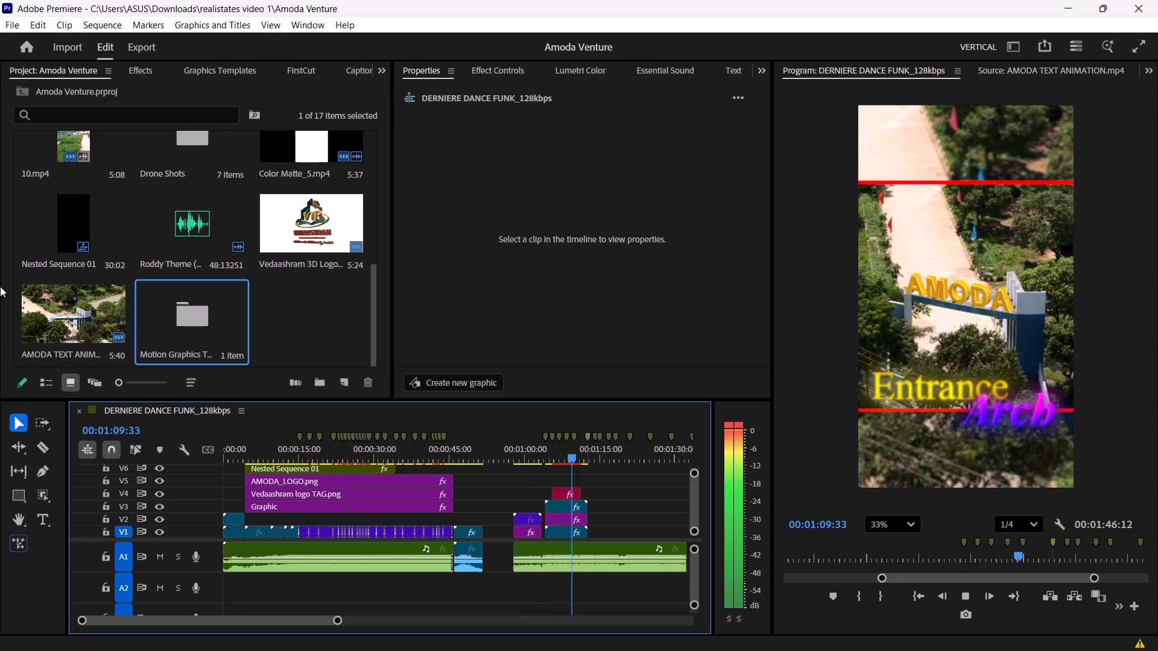
pyautogui.press('space')
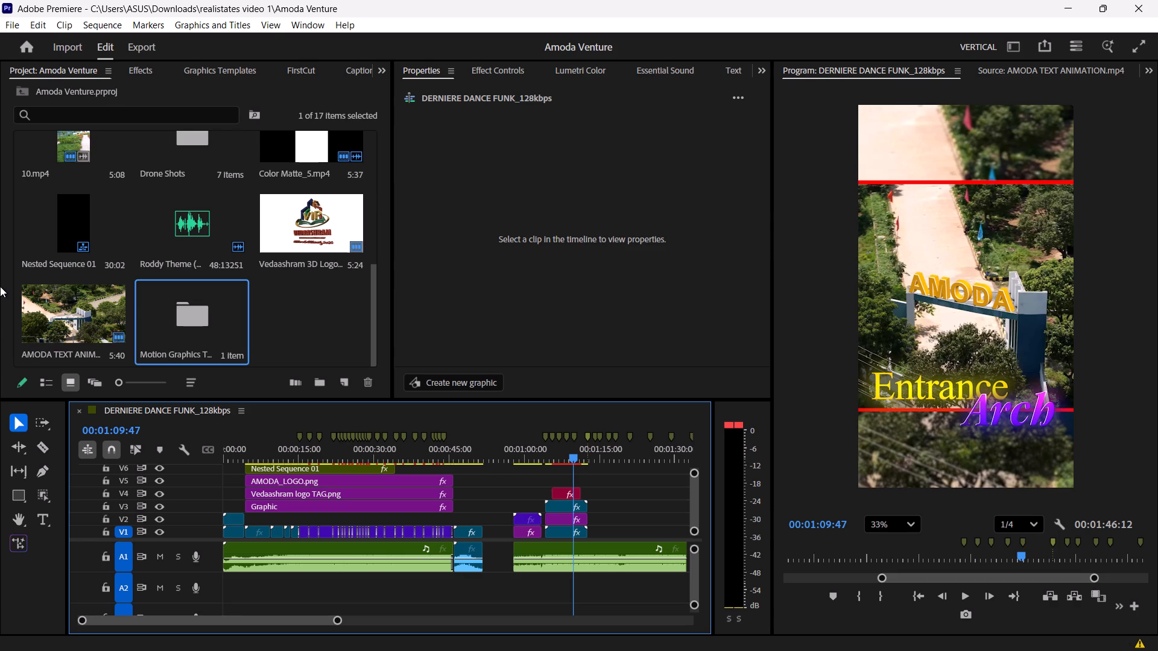
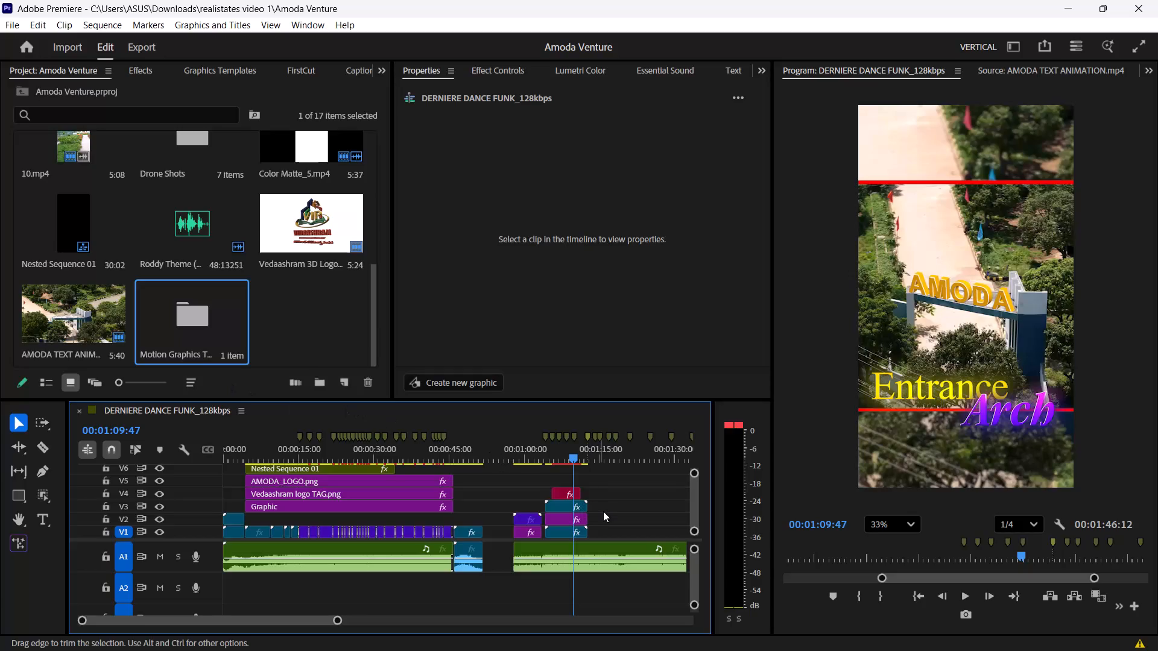
# Replay the AMODA section with the "Entrance" "Arch" titles, stopping just past its clips at about 00:01:13:43.
pyautogui.click(662, 512)
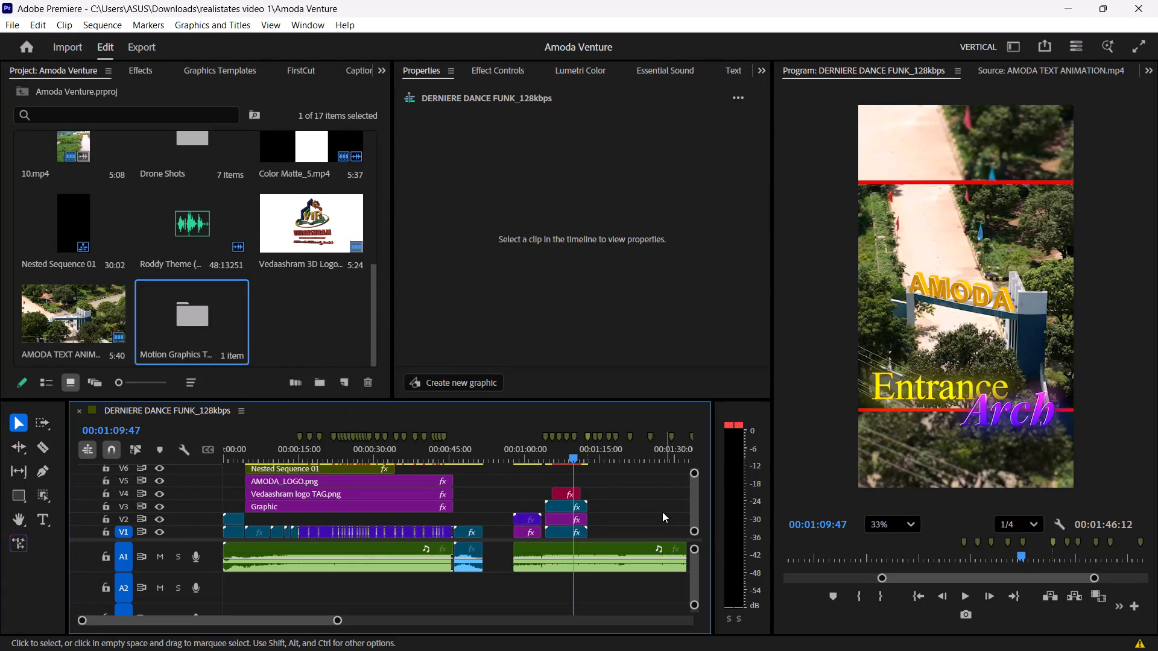
pyautogui.press('Up')
pyautogui.press('Up')
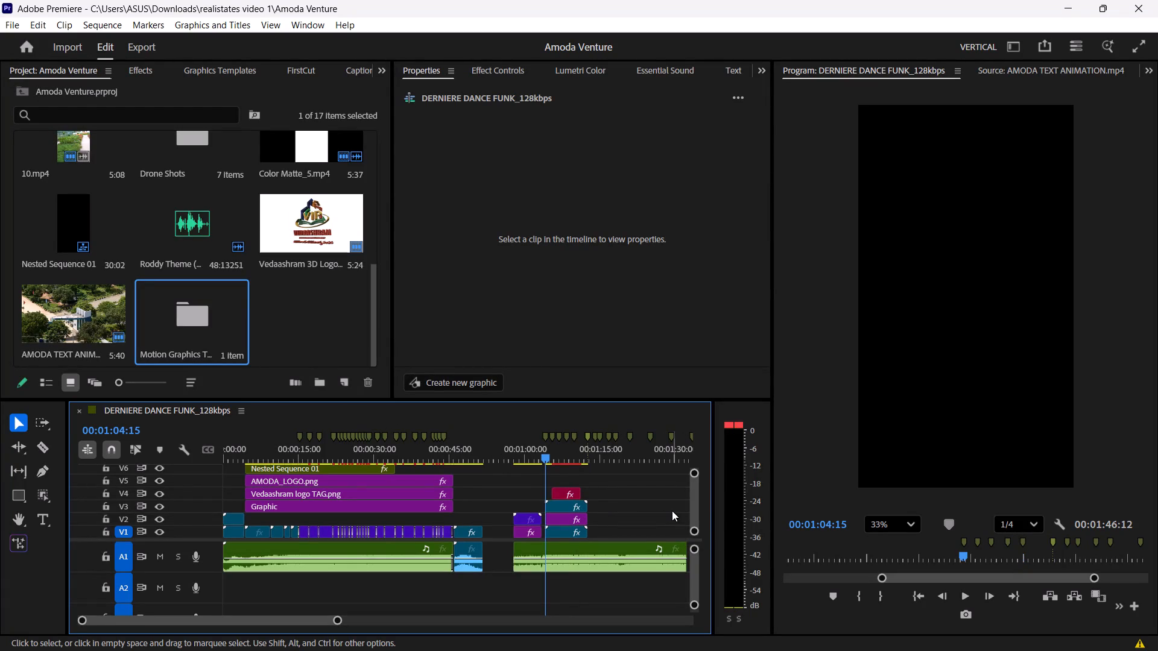
pyautogui.press('Up')
pyautogui.press('space')
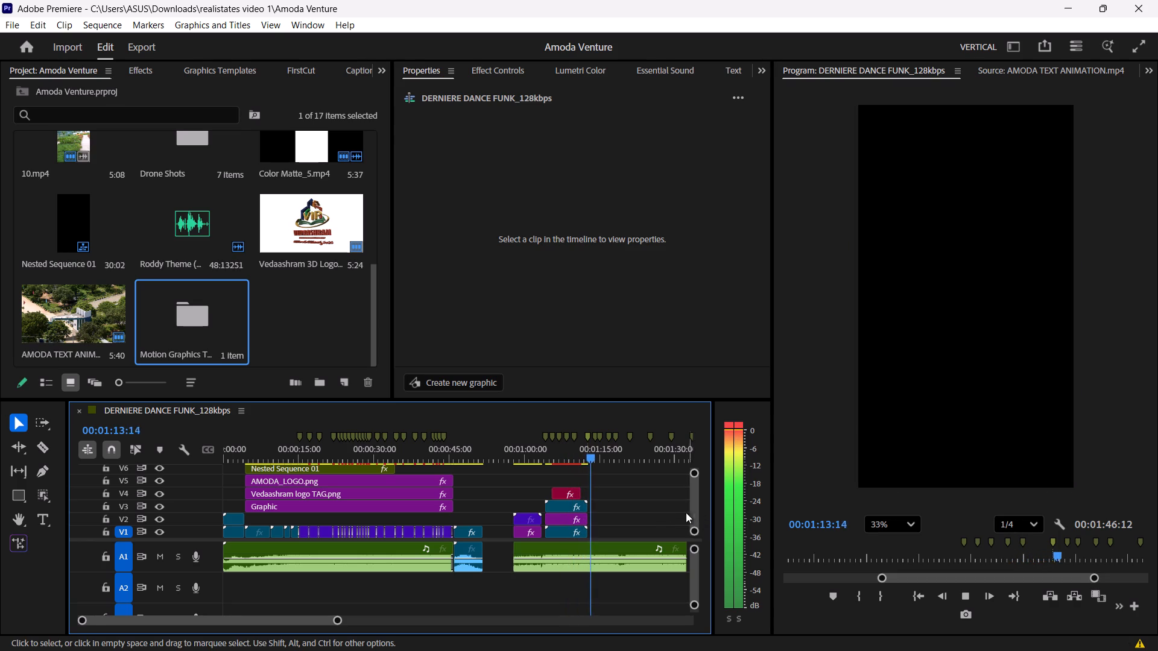
pyautogui.press('space')
# Save the Amoda Venture project.
pyautogui.hotkey('ctrl', 's')
pyautogui.hotkey('ctrl', 's')
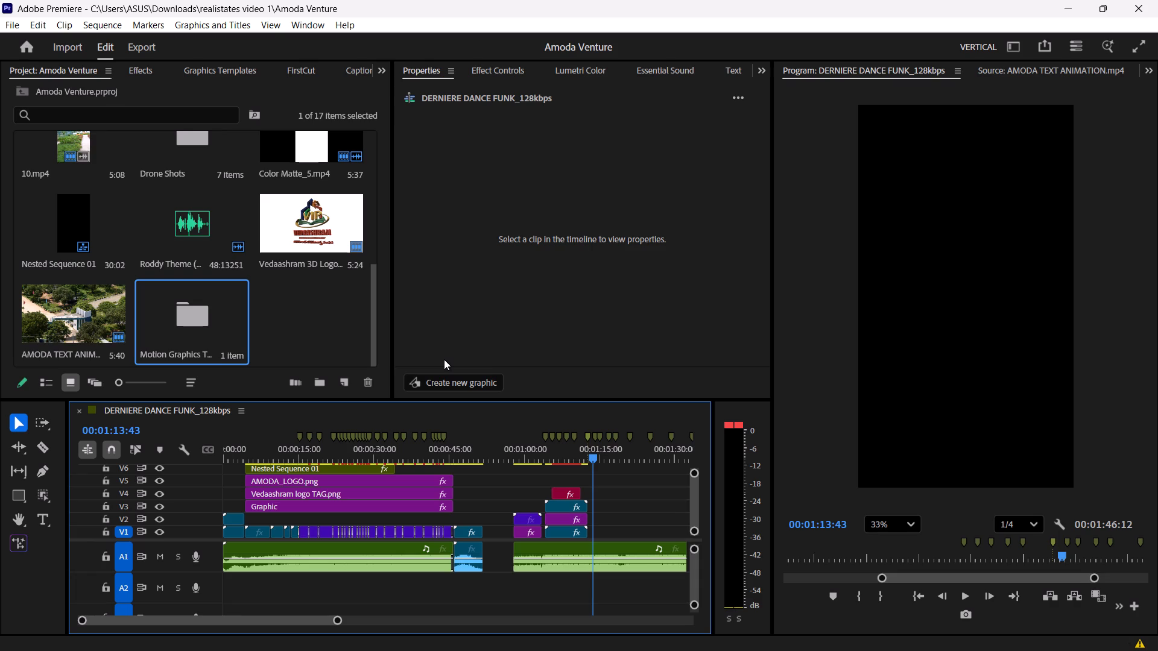
# Move the playhead back to the end of the AMODA clips at 00:01:12:45.
pyautogui.press('Up')
pyautogui.press('Up')
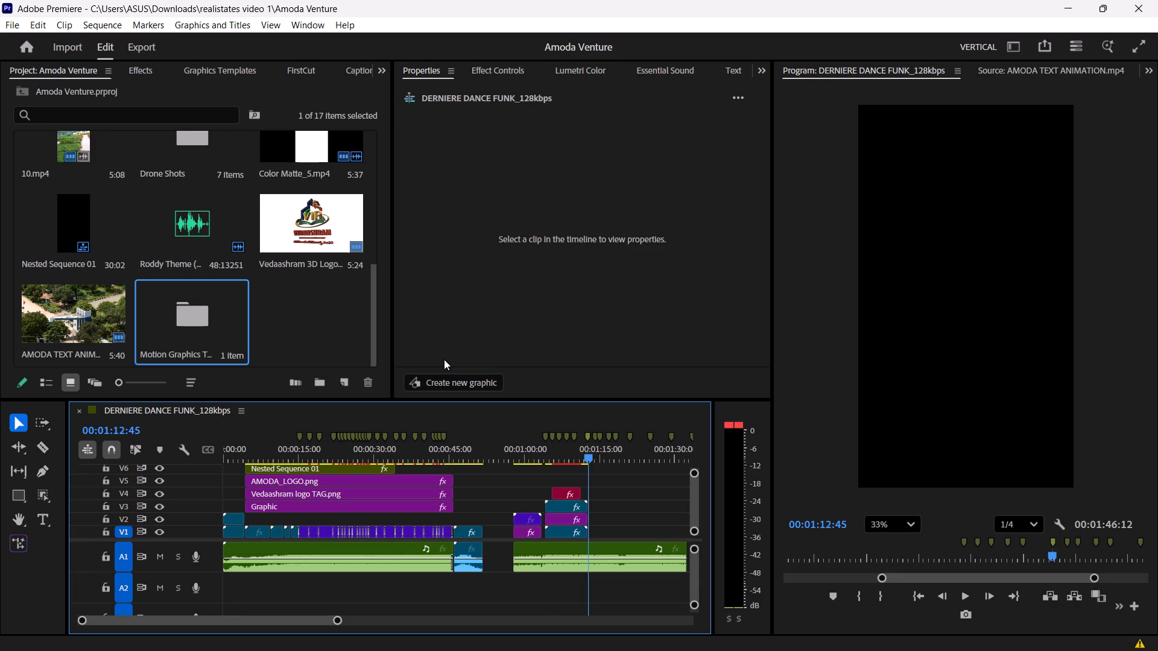
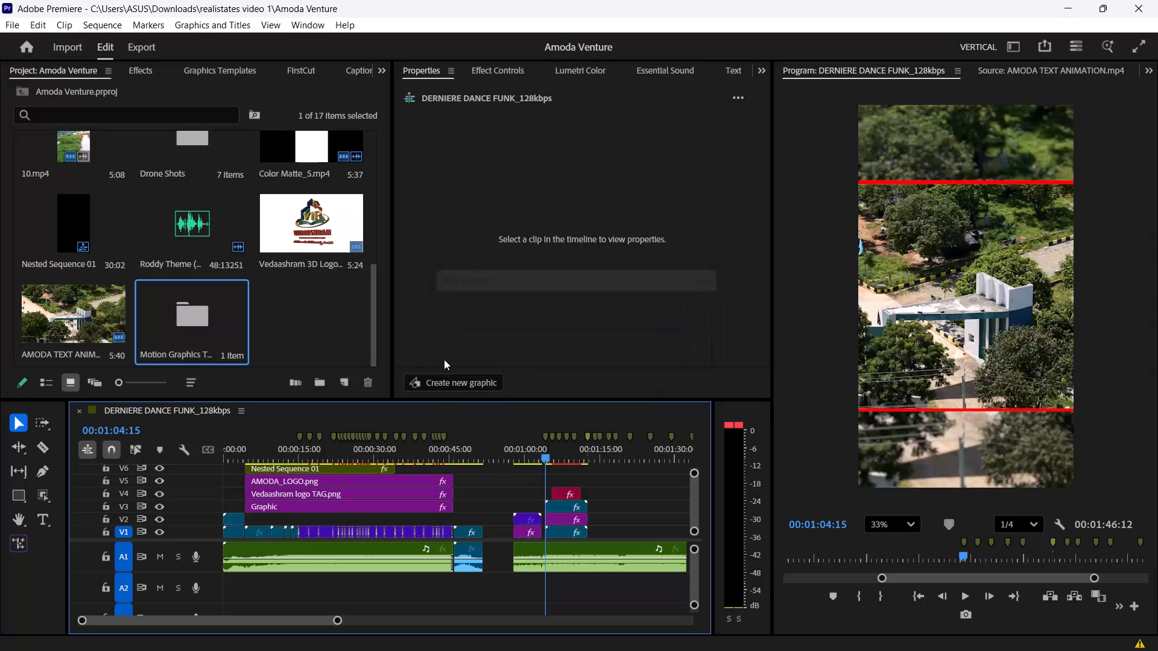
# Save the Amoda Venture project.
pyautogui.hotkey('ctrl', 's')
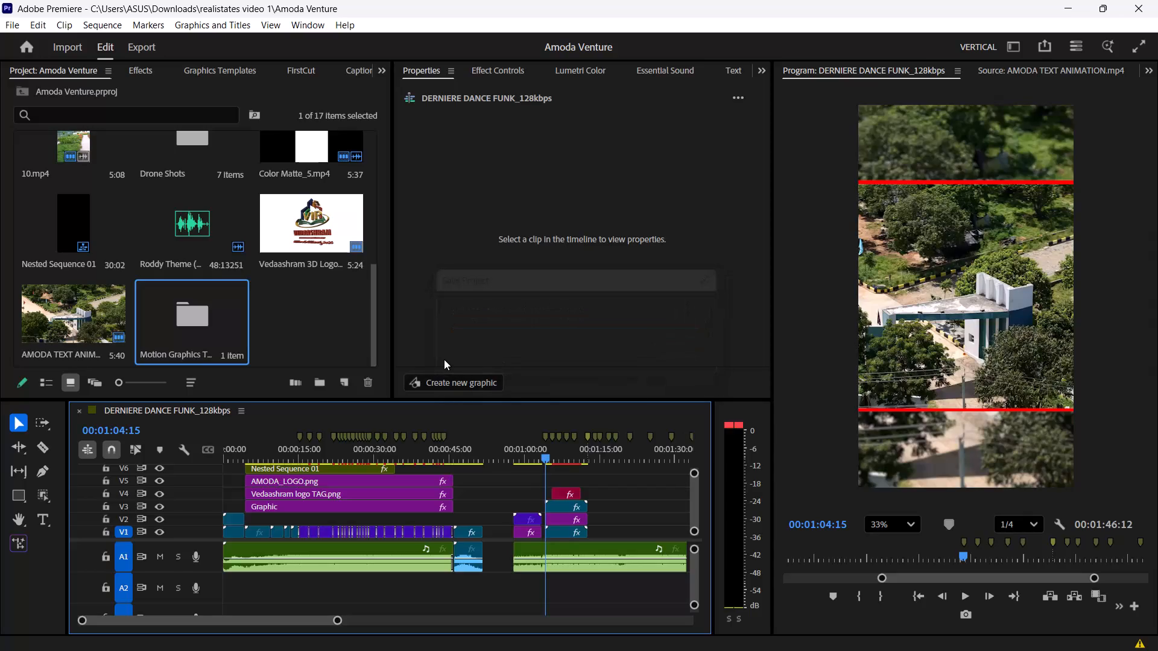
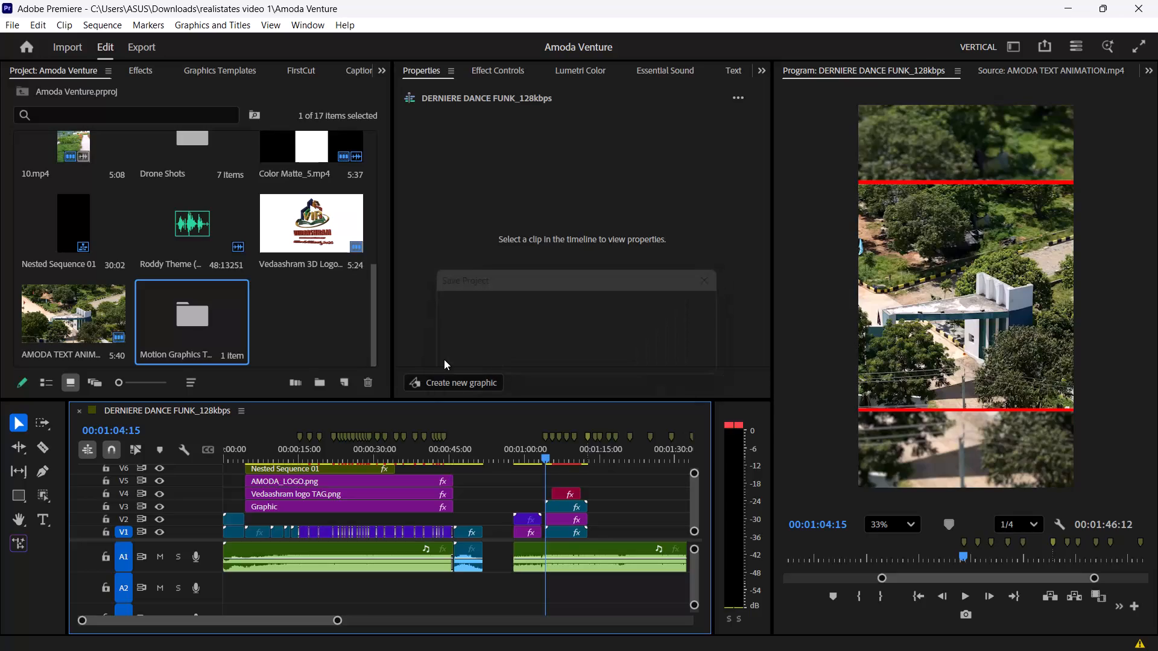
# Close the Amoda Venture project.
pyautogui.click(20, 25)
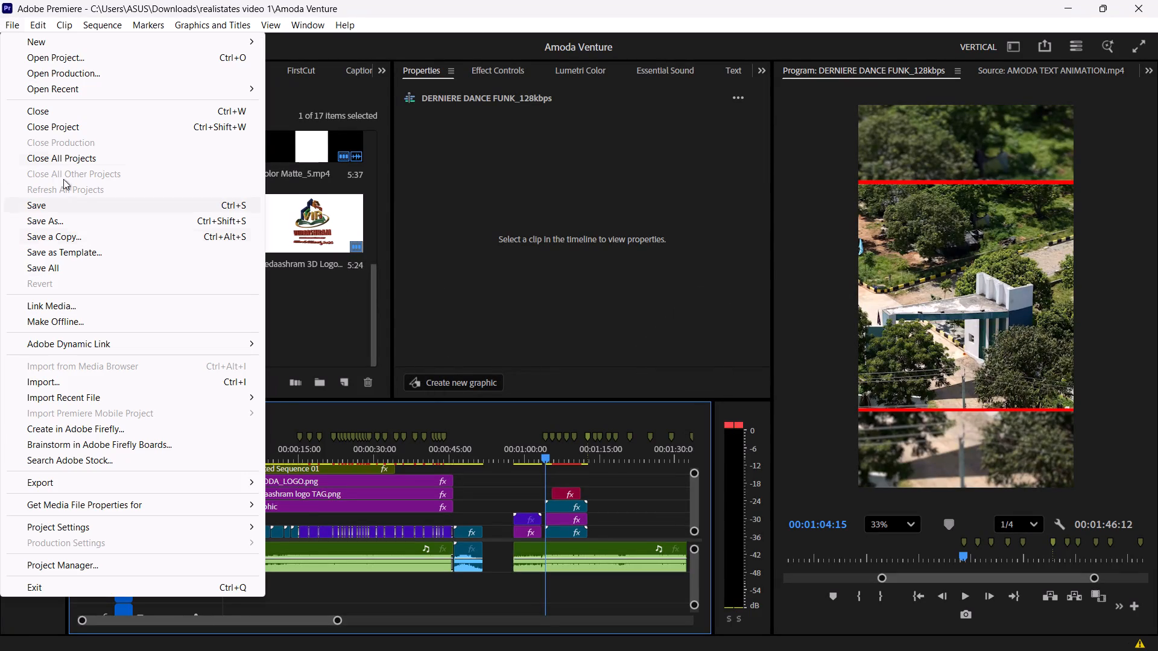
pyautogui.click(71, 130)
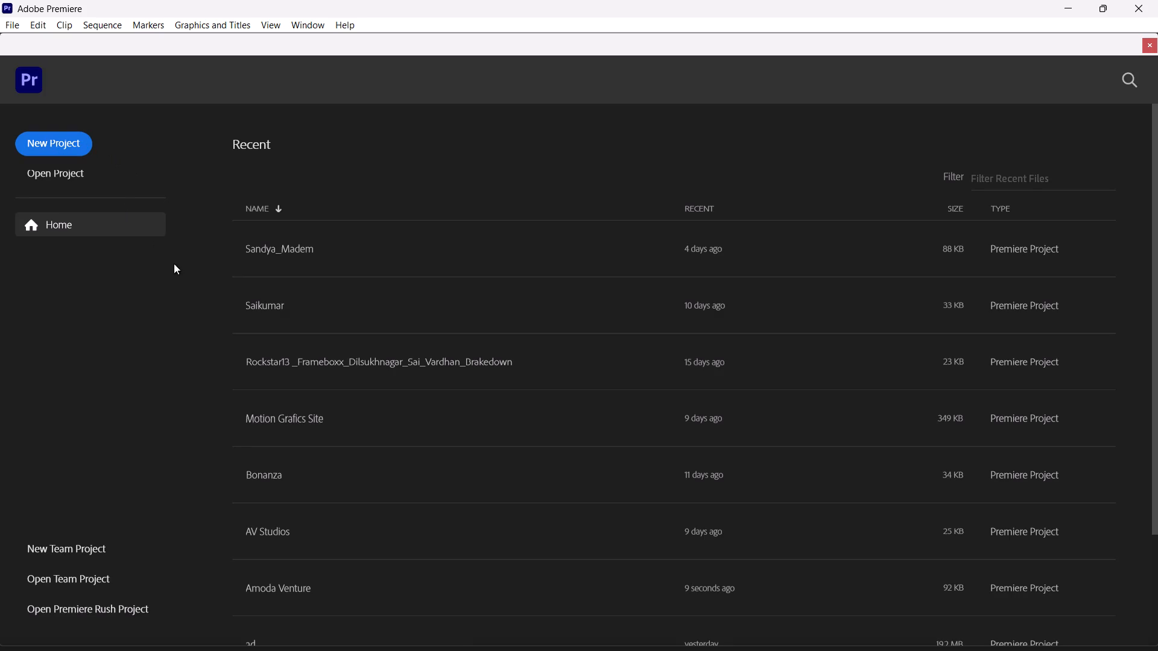
# Look through the recent projects list, switching its name sorting between descending and ascending order.
pyautogui.click(195, 308)
pyautogui.click(281, 208)
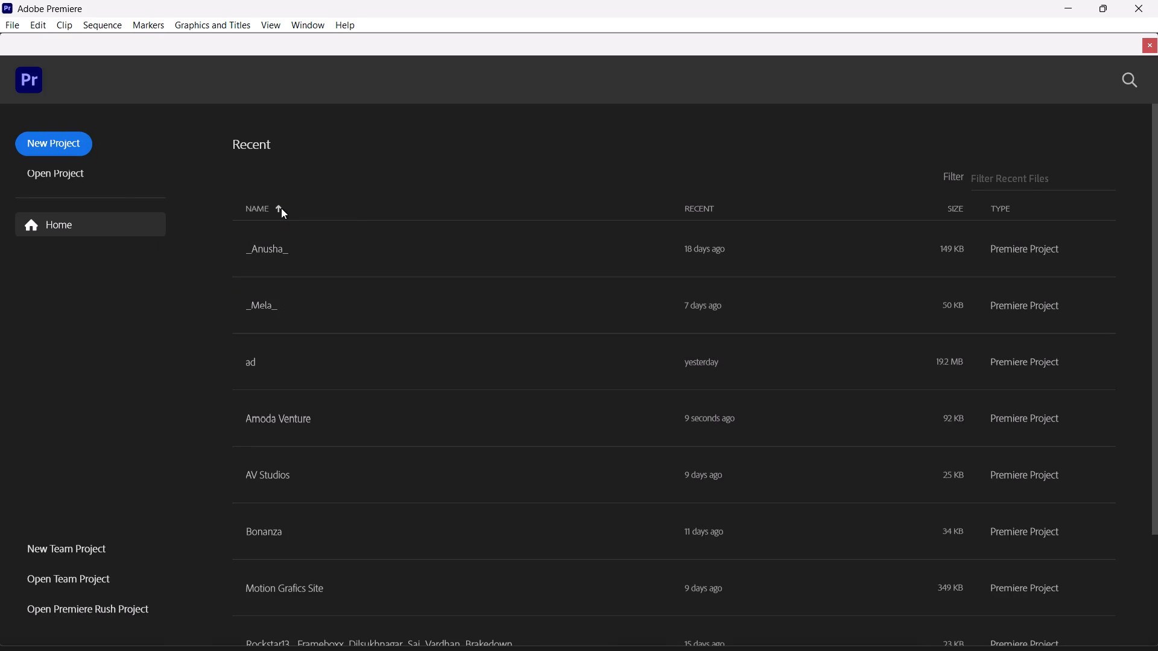
pyautogui.click(281, 208)
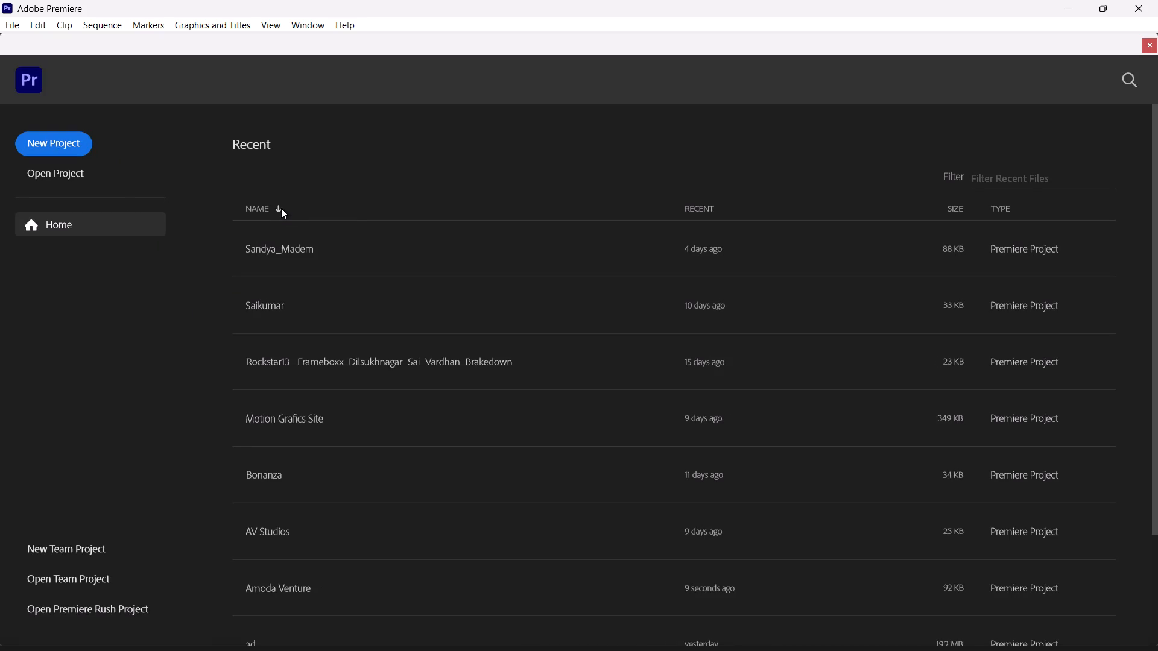
pyautogui.scroll(-16, 409, 443)
pyautogui.scroll(12, 413, 456)
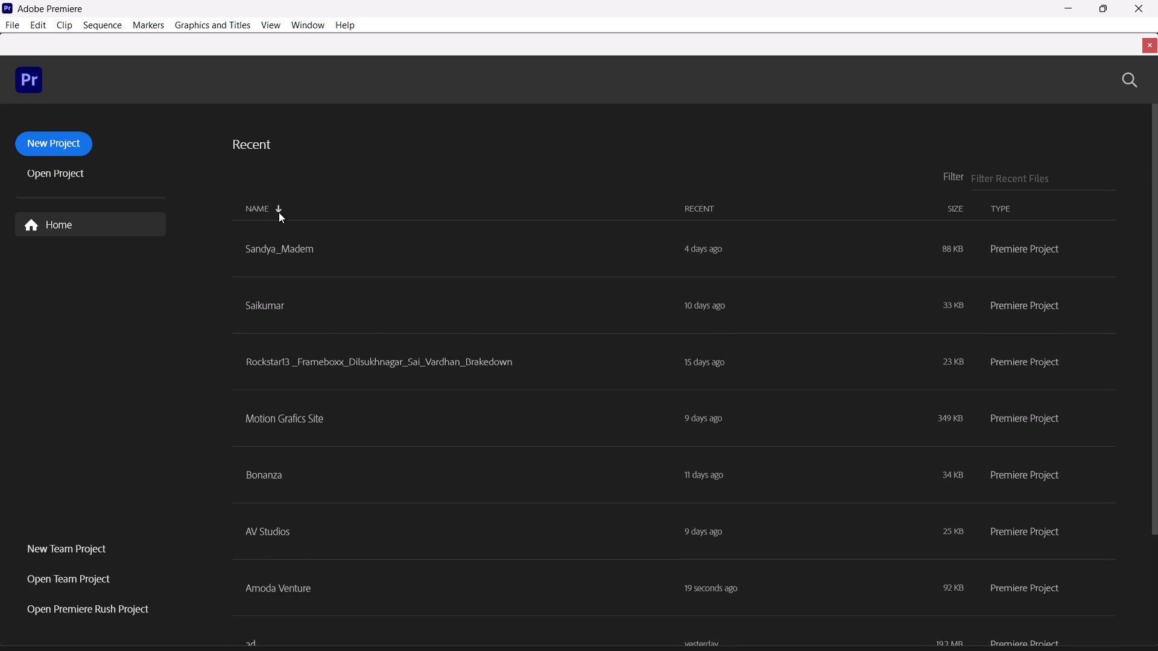
pyautogui.click(279, 212)
pyautogui.scroll(-1, 254, 243)
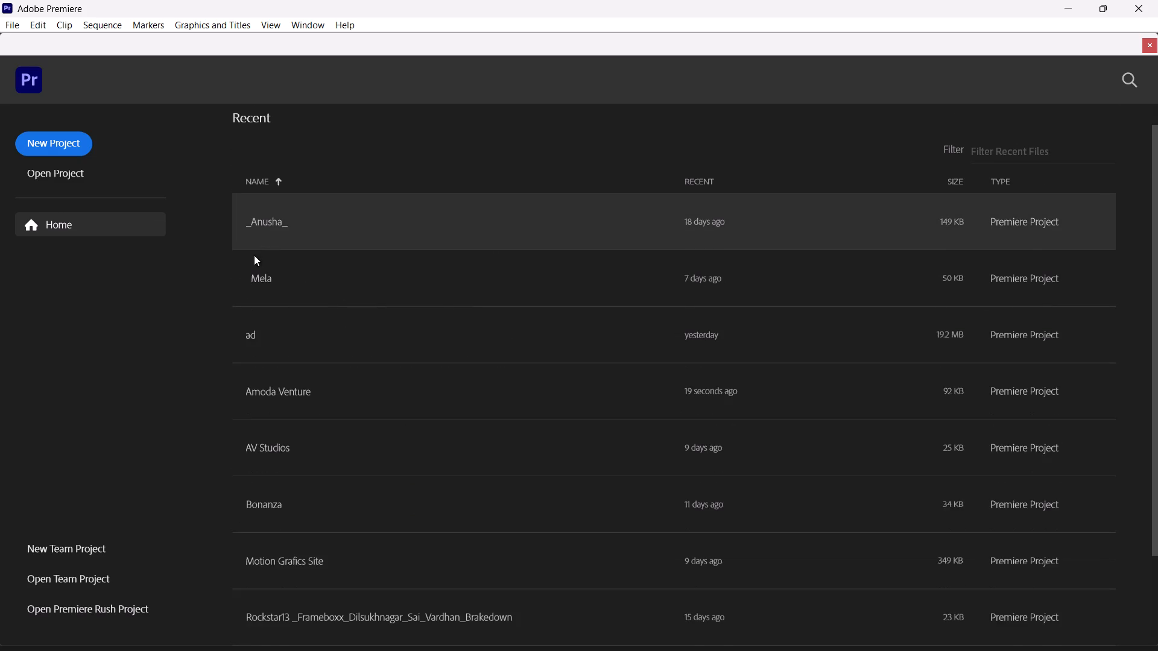
pyautogui.scroll(-9, 254, 255)
pyautogui.scroll(8, 263, 292)
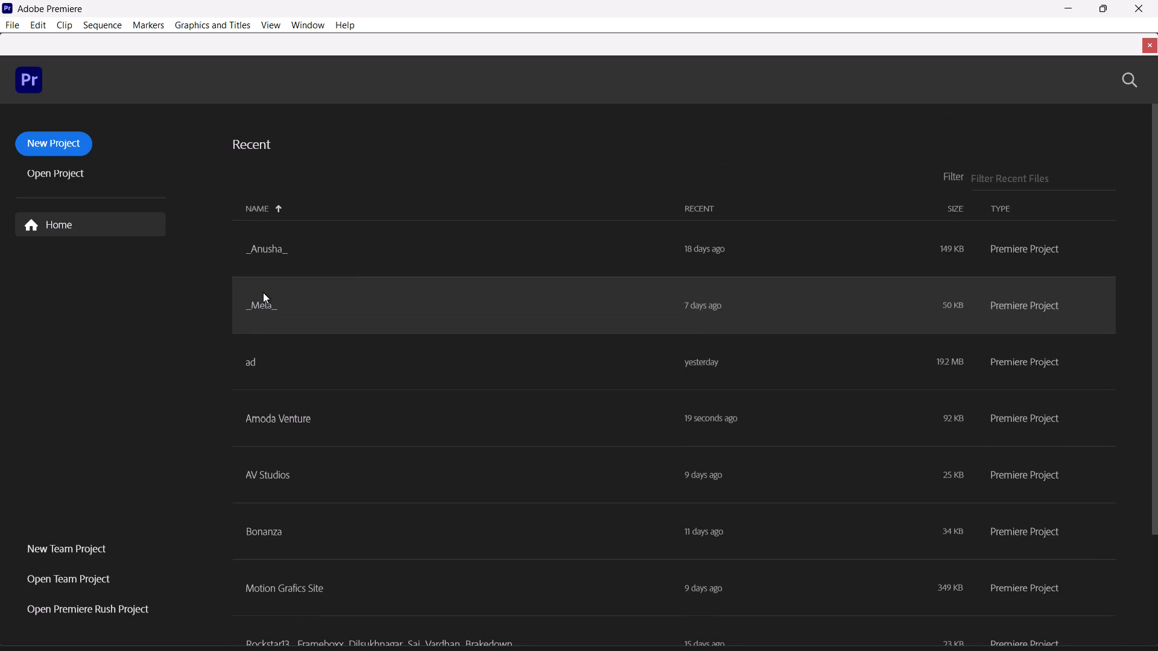
pyautogui.scroll(2, 263, 292)
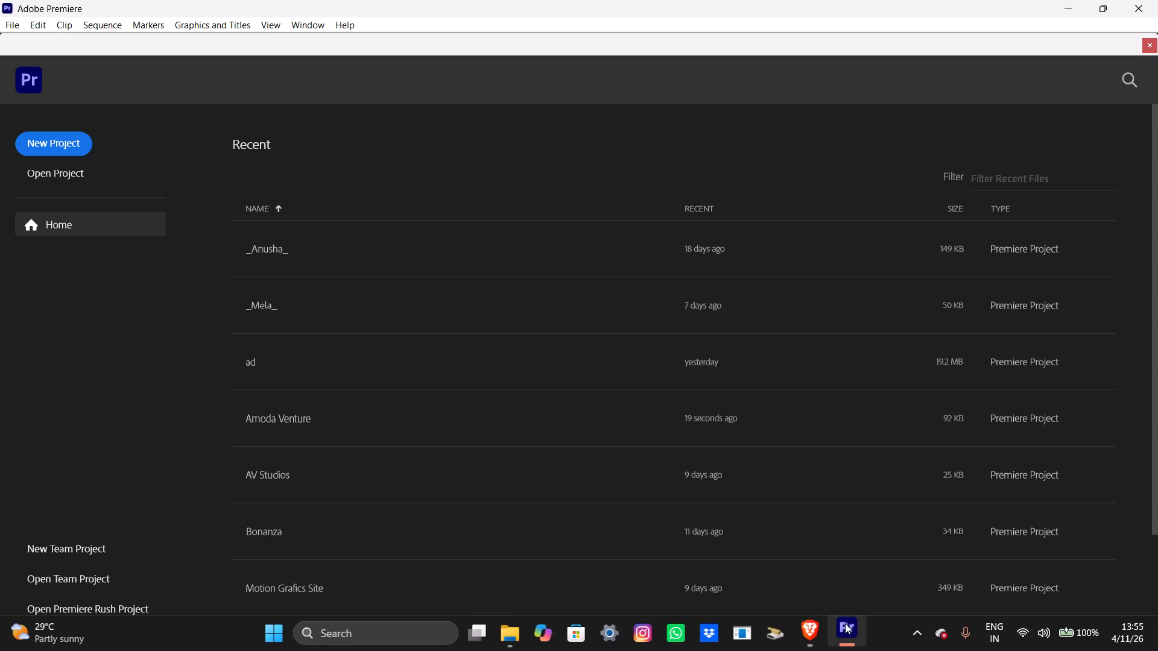